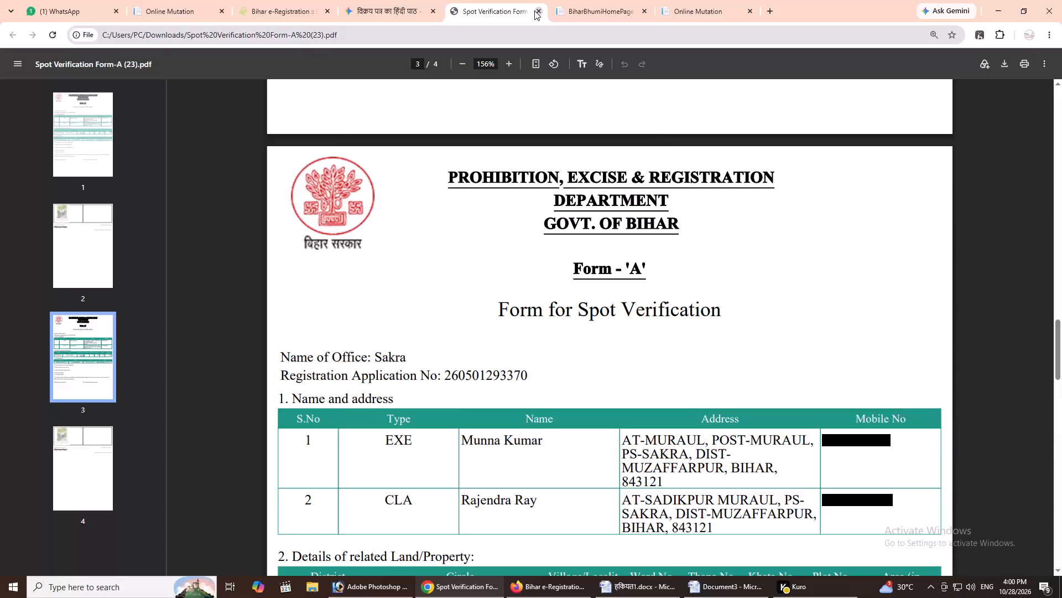
# Close the Spot Verification Form-A PDF and the BiharBhumi home page in the browser.
pyautogui.click(534, 11)
pyautogui.moveTo(534, 11); pyautogui.dragTo(540, 105)
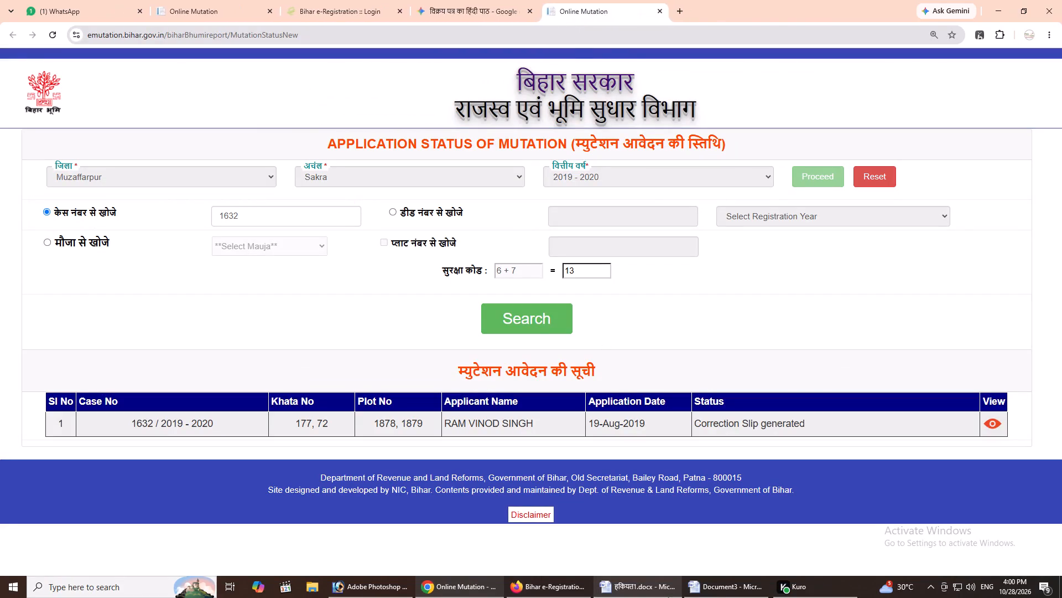
# Switch to the blank Word document Document3 and paste the copied Bihar government emblem.
pyautogui.click(737, 584)
pyautogui.keyDown('ctrl'); pyautogui.scroll(2, 533, 342); pyautogui.keyUp('ctrl')
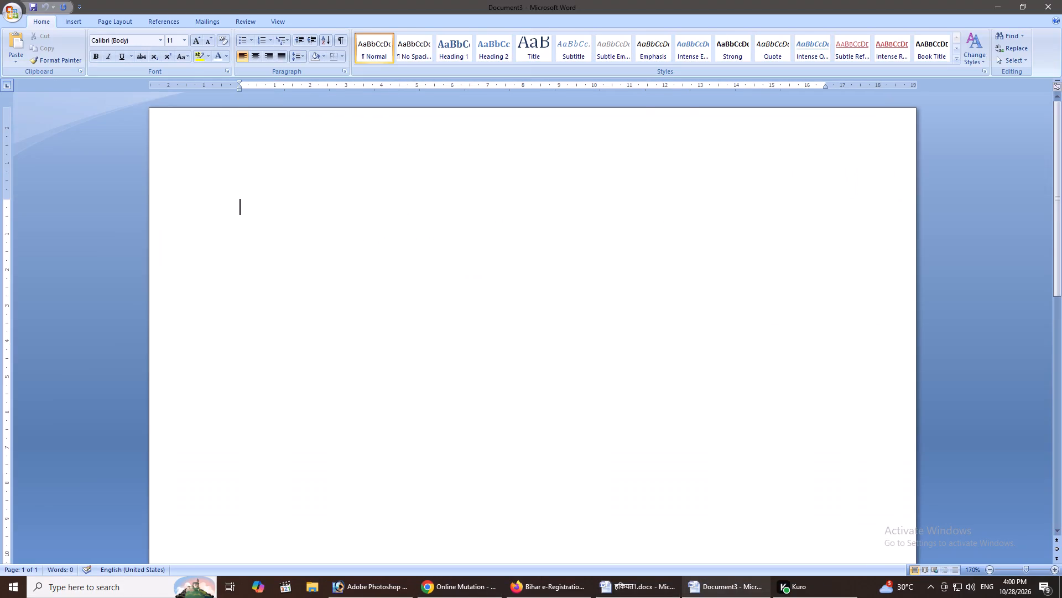
pyautogui.scroll(-2, 518, 365)
pyautogui.hotkey('ctrl', 'v')
pyautogui.click(446, 341)
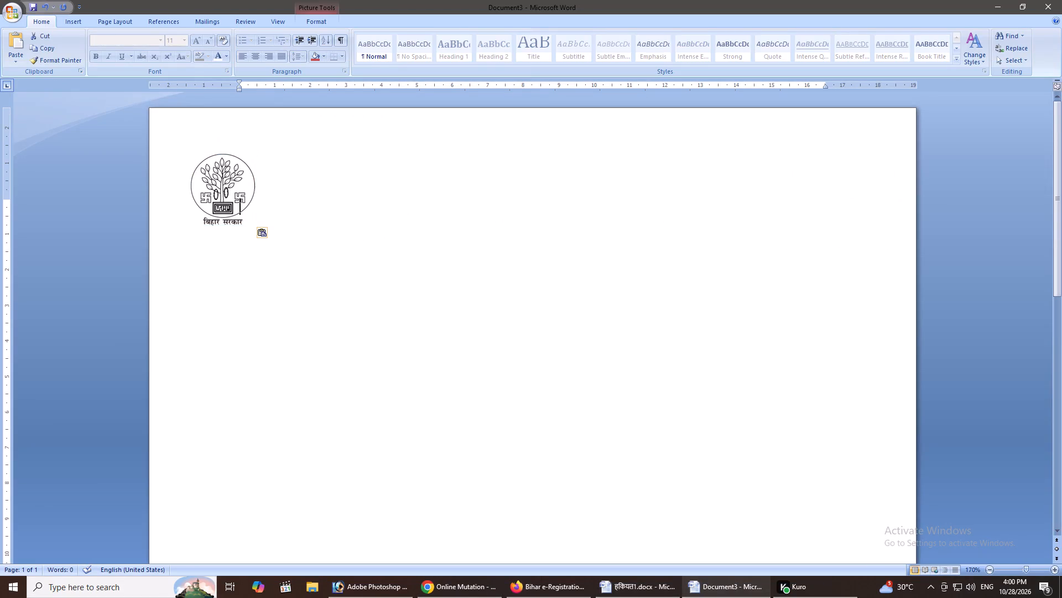
# Indent the first line by two tab stops and set the text to Times New Roman, size 14.
pyautogui.click(373, 277)
pyautogui.press('Tab')
pyautogui.press('Tab')
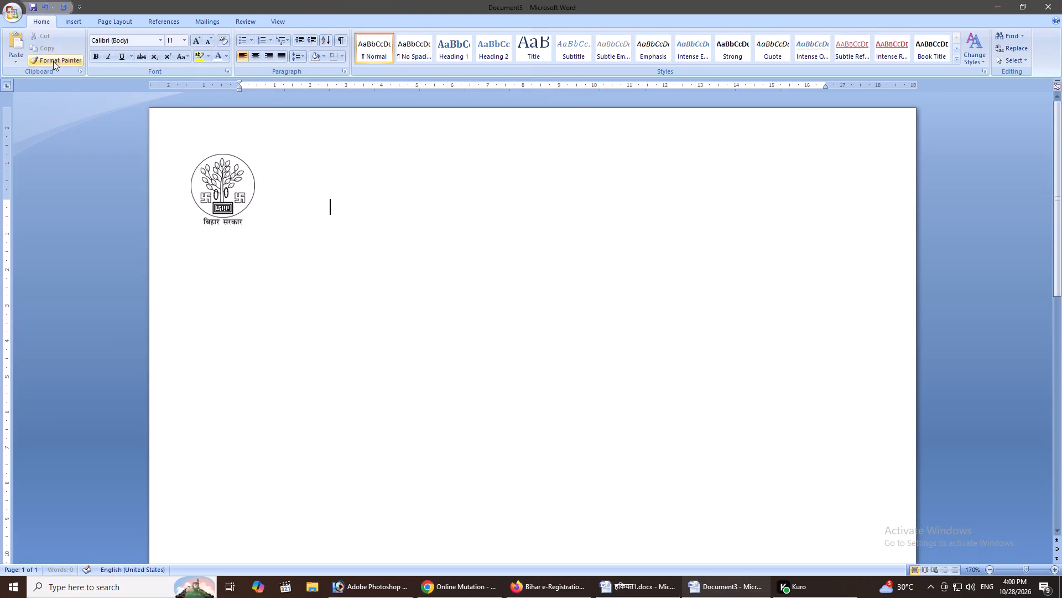
pyautogui.click(125, 41)
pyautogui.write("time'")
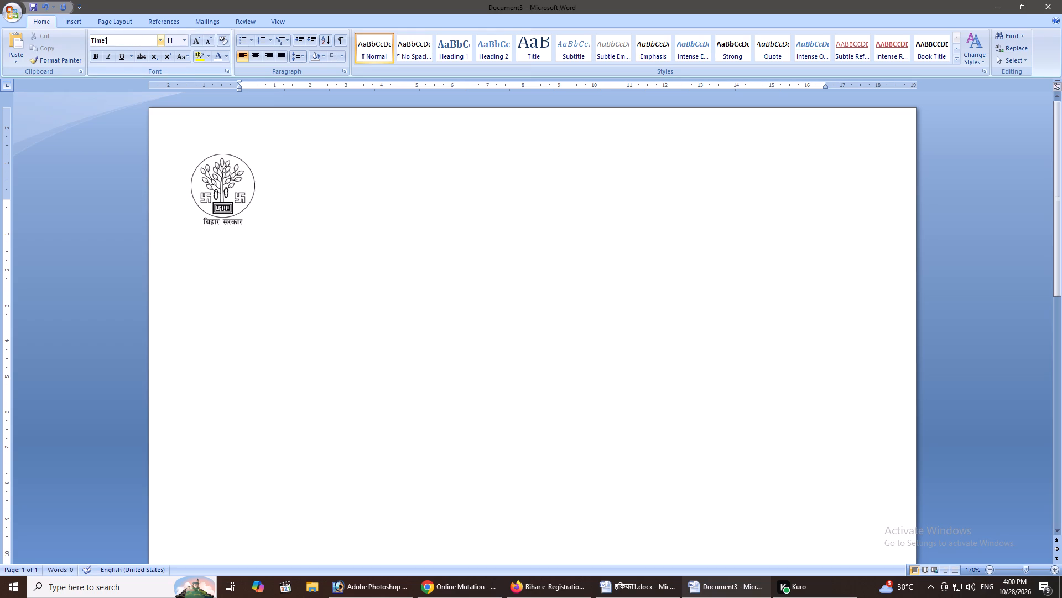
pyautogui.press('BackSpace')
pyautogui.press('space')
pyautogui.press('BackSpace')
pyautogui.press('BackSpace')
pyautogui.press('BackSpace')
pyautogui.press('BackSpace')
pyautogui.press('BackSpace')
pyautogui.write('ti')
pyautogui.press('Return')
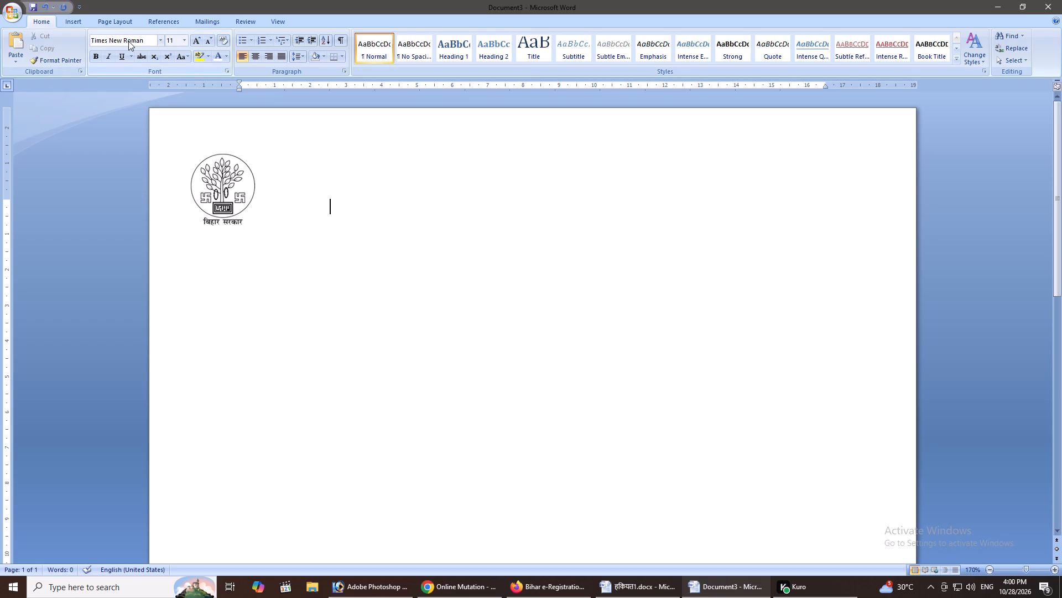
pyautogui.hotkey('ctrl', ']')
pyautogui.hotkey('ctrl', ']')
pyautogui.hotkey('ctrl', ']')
# Enter the heading line "PROHIBITION, EXCISE & REGISTRATIO" beside the emblem and start a new line.
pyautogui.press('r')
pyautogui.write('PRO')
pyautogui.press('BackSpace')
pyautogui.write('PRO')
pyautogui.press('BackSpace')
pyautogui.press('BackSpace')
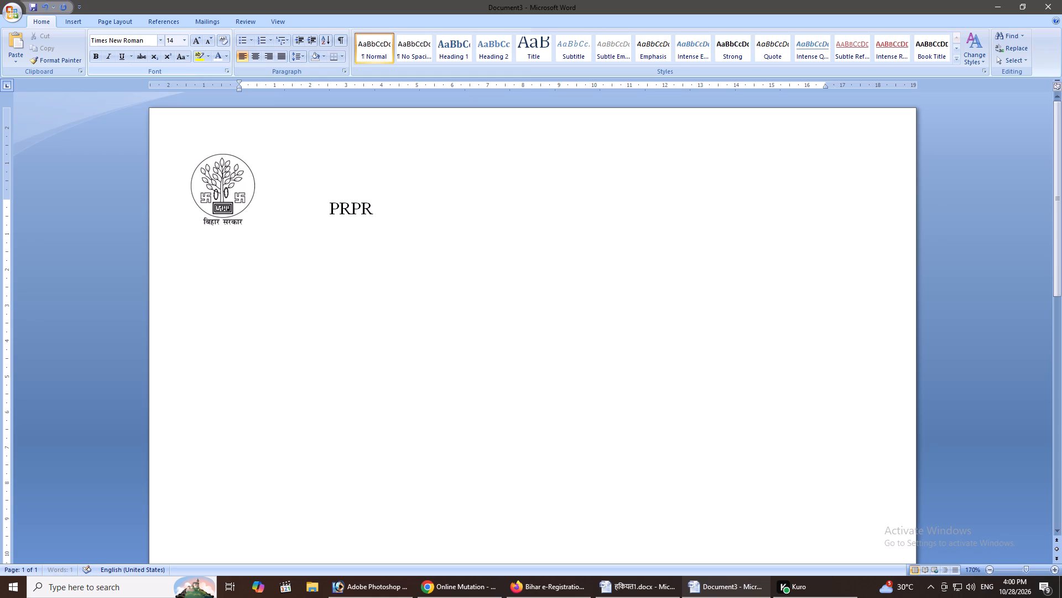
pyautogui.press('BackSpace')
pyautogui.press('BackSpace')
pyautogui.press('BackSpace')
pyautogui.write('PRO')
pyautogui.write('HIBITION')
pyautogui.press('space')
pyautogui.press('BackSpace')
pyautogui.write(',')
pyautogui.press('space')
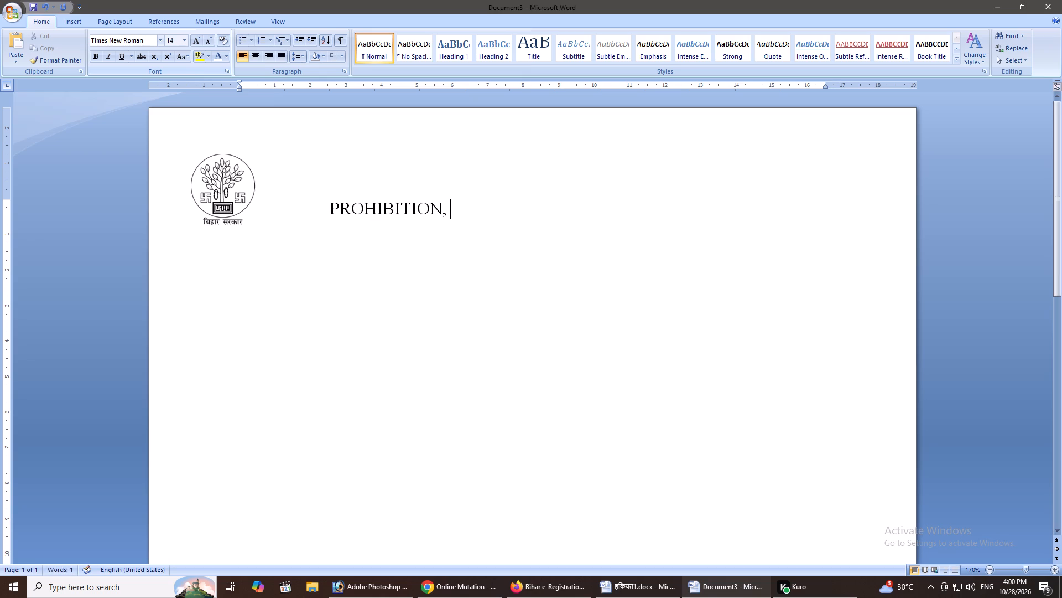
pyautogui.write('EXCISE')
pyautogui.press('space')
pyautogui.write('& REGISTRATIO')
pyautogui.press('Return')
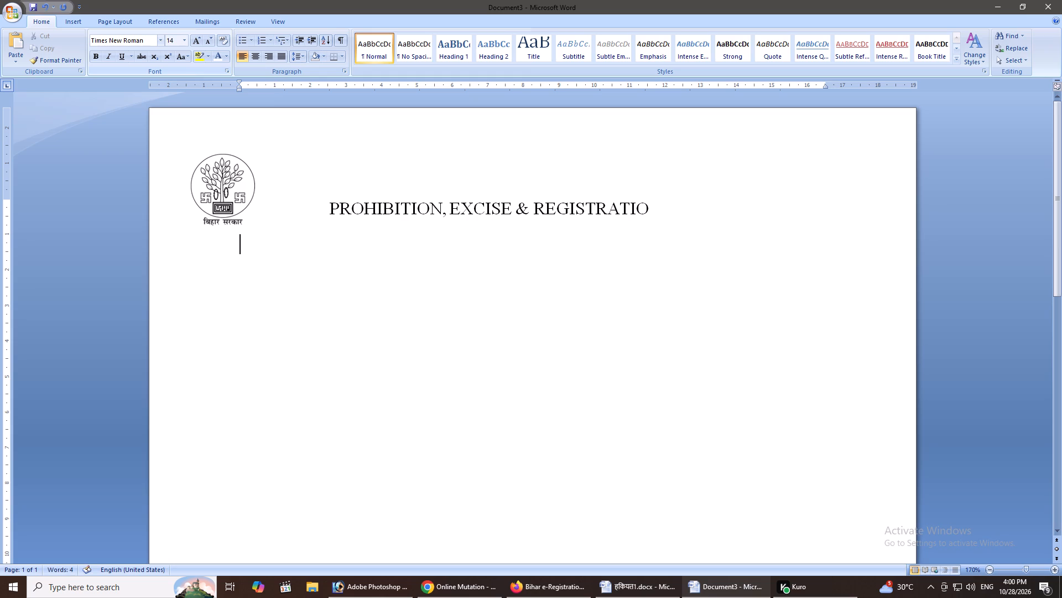
# Add the heading lines "DEPARTMENT" and "GOVT. OF BIHAR", each on its own line.
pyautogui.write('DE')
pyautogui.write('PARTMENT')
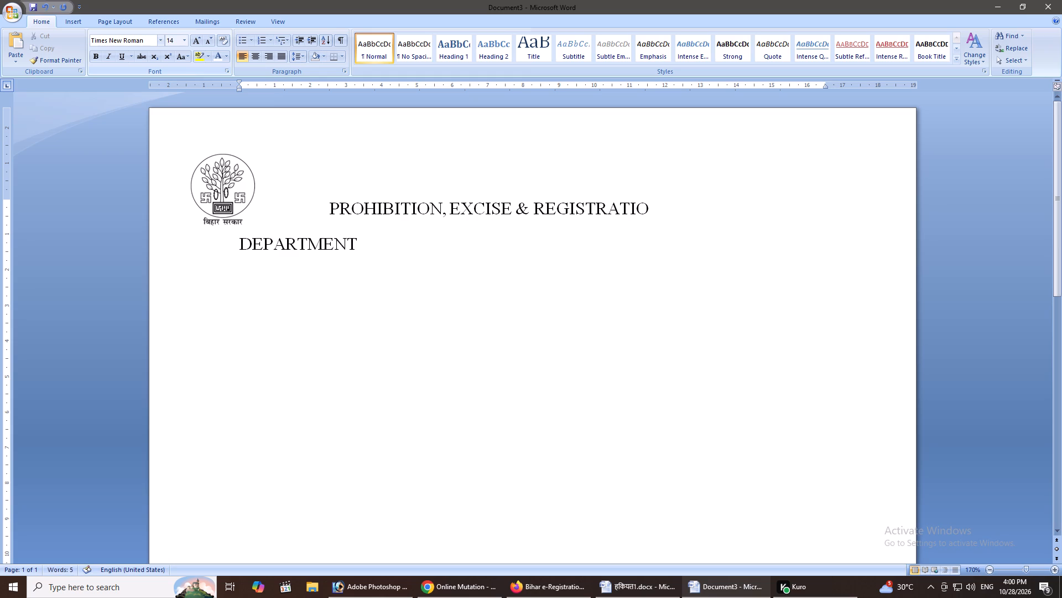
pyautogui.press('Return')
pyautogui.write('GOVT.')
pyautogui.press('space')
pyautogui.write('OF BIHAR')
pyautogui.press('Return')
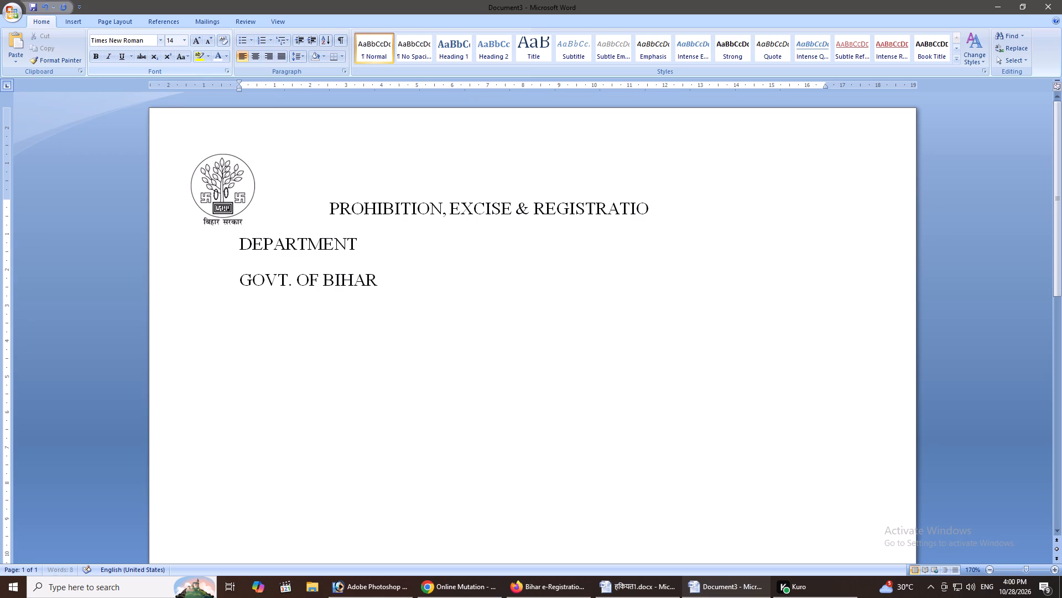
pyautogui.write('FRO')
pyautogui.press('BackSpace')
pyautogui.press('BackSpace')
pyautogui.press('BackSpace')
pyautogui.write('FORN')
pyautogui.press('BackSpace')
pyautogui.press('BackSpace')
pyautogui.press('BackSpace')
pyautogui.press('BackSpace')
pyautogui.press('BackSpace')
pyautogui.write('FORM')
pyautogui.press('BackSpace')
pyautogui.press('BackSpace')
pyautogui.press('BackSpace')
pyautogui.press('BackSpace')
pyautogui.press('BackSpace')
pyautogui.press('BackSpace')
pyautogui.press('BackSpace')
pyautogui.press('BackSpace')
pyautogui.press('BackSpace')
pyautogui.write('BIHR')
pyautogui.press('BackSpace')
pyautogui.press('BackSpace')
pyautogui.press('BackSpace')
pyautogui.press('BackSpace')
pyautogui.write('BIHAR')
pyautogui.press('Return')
# Enter the form title "FORM-'A'" on the line below "GOVT. OF BIHAR".
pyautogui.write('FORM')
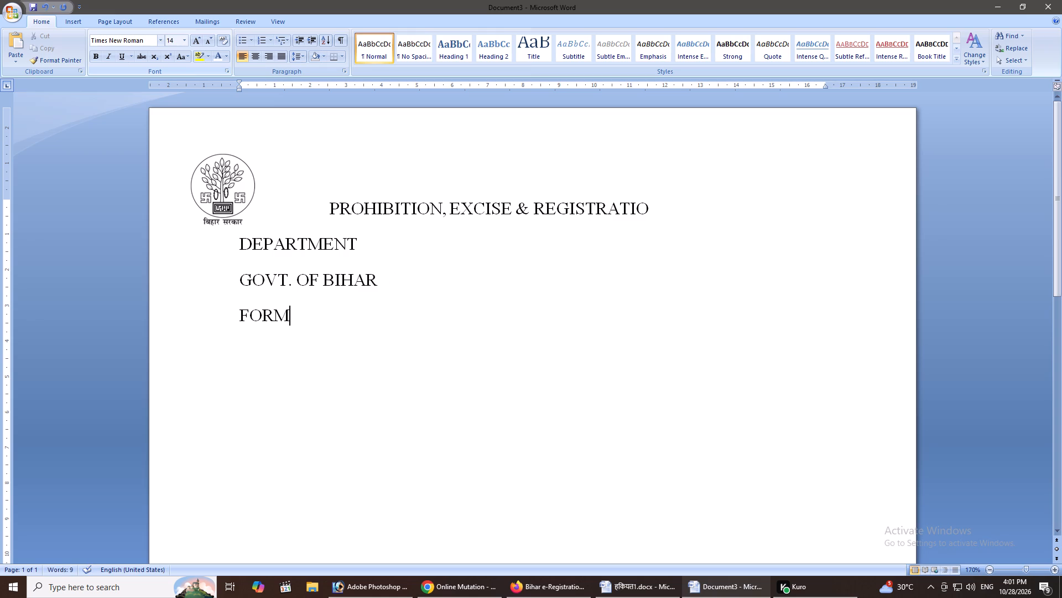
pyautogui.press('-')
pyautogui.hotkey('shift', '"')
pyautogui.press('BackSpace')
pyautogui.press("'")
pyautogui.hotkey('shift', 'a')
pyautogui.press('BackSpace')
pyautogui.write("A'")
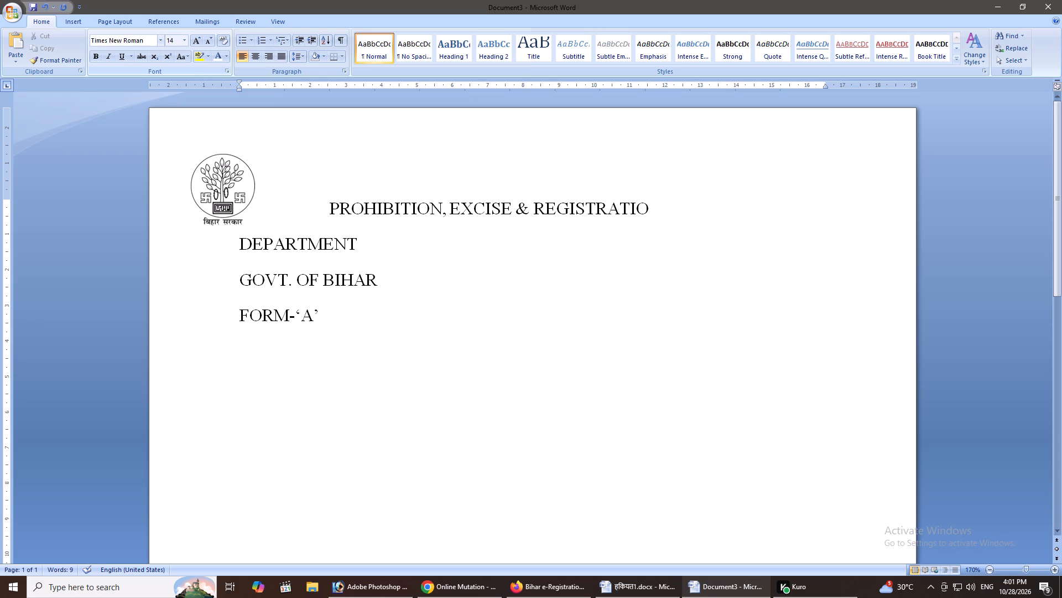
# Add the subtitle "Form for Spot Verification" on a new line below the form title.
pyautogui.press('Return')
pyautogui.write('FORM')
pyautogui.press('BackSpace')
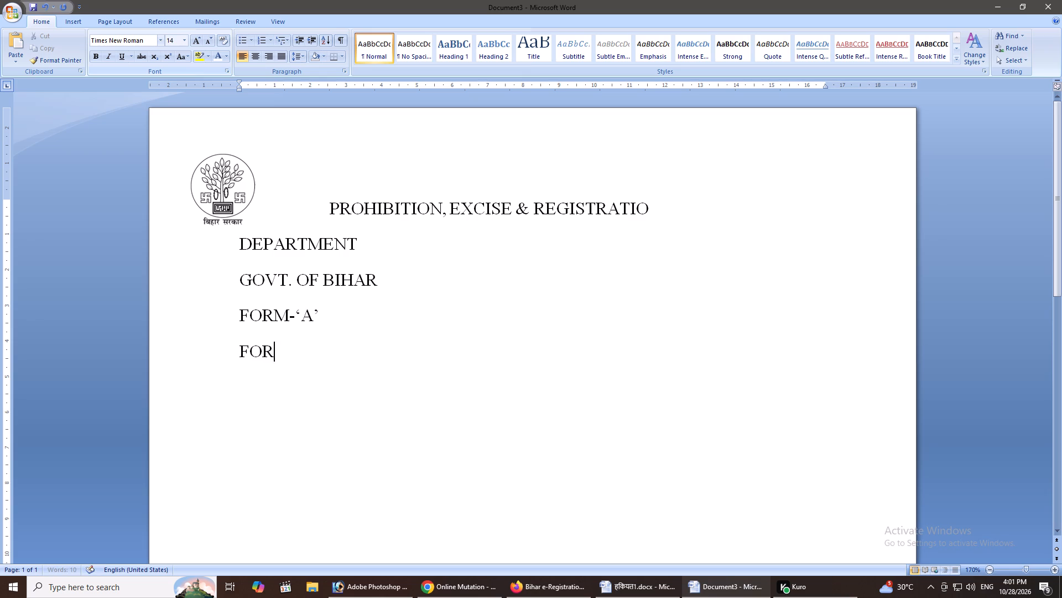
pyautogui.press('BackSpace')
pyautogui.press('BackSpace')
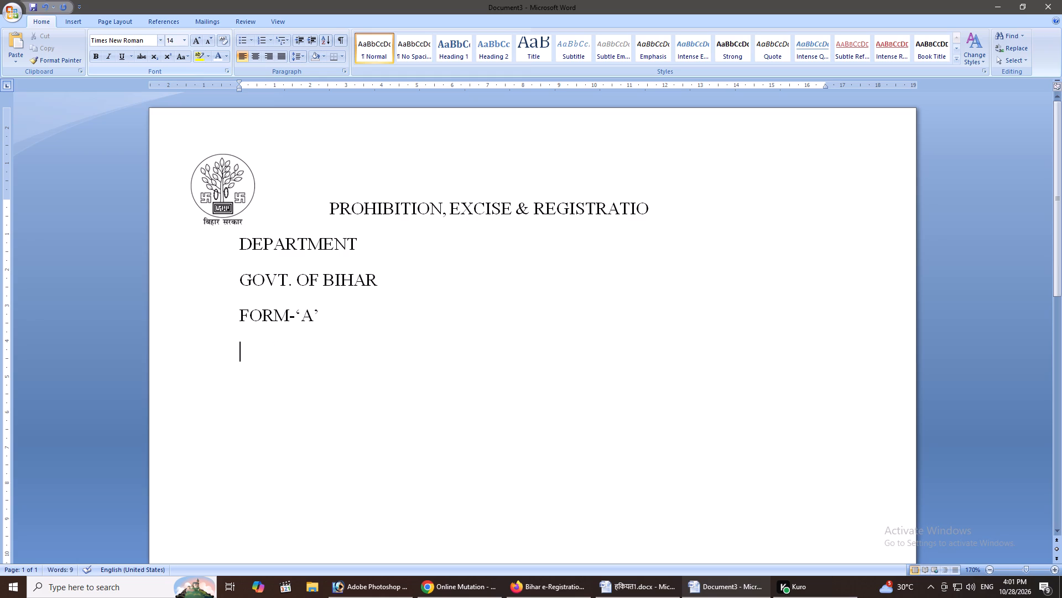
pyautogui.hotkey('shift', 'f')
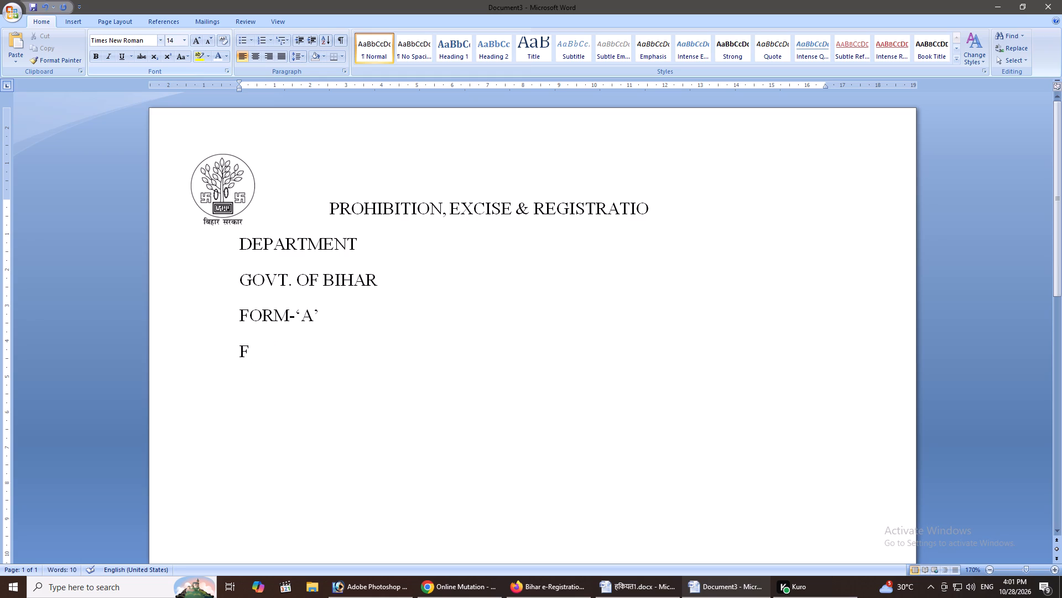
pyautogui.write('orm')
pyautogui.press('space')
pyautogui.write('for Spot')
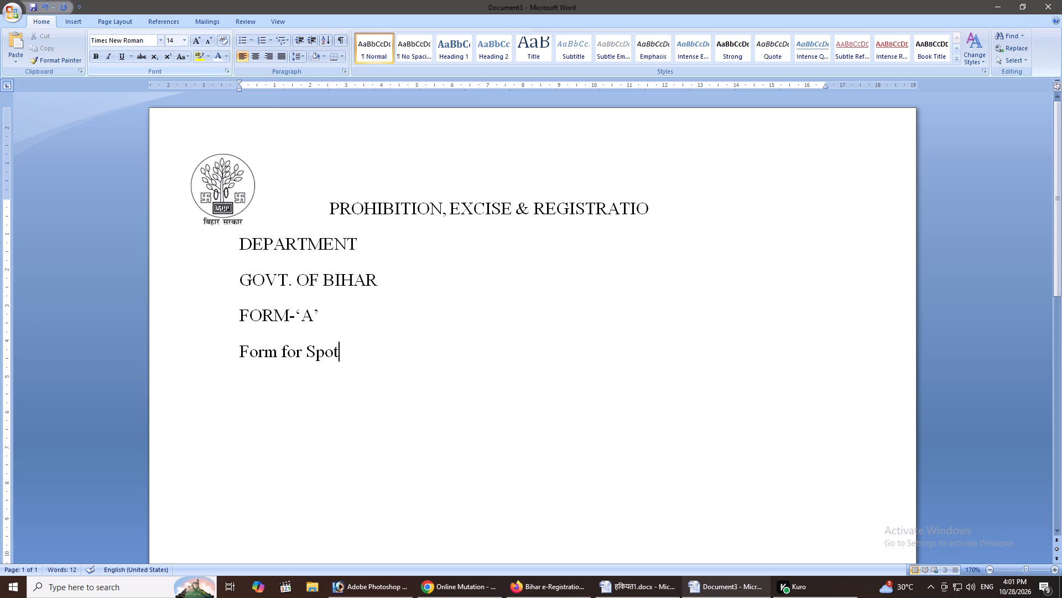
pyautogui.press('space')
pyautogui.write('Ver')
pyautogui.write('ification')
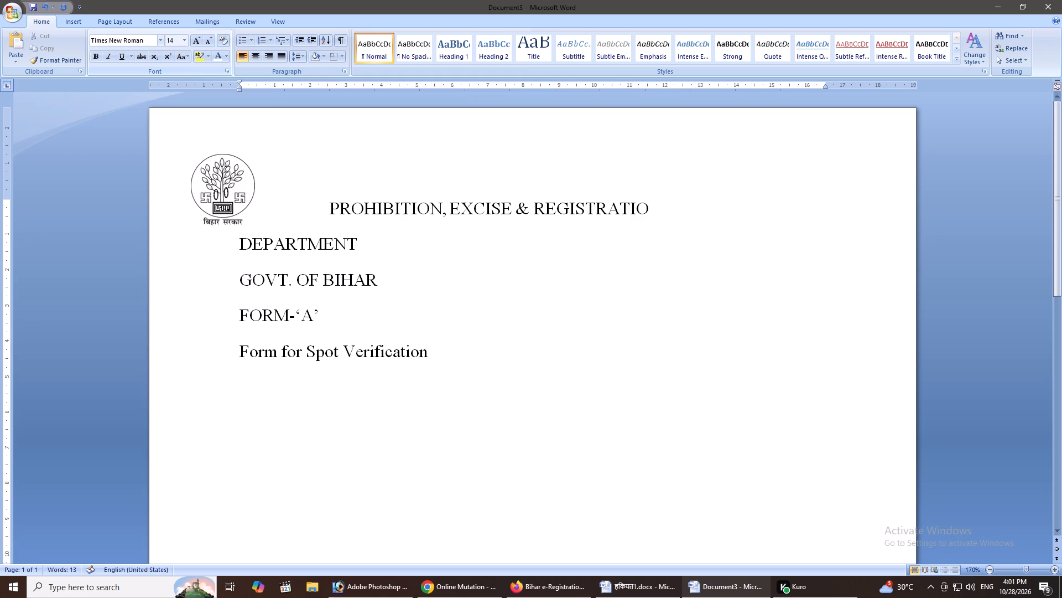
# Add the line "Name of Office: Sakra" below the subtitle "Form for Spot Verification".
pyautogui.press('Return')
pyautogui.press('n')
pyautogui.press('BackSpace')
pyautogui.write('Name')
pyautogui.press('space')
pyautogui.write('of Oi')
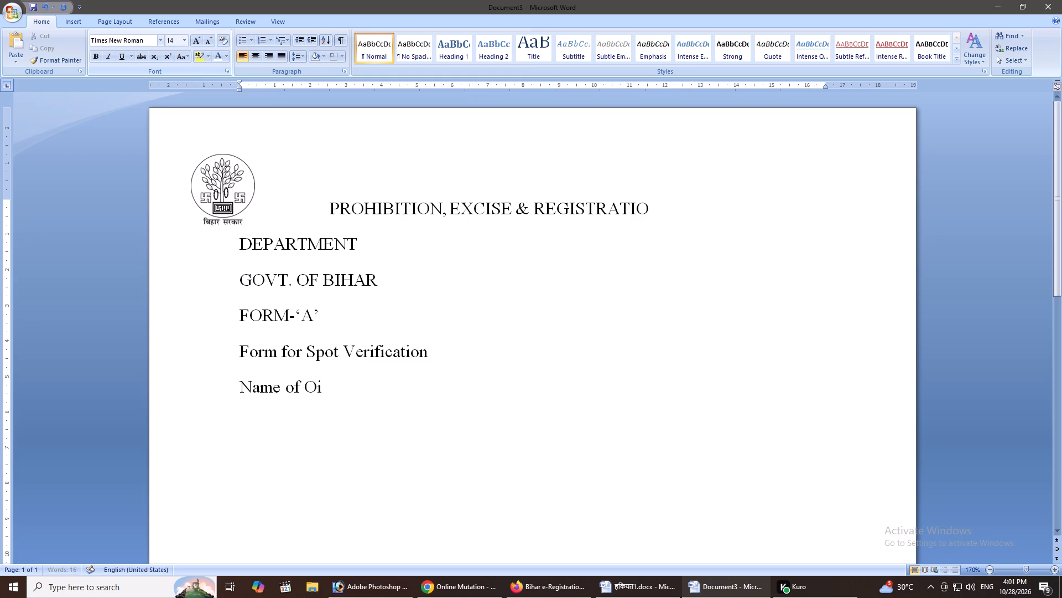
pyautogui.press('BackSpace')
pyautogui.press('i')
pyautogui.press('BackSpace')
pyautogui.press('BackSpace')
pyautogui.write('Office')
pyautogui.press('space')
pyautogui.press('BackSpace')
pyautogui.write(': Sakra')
# Add the field label "Registration Application No:" on a new line below the office name.
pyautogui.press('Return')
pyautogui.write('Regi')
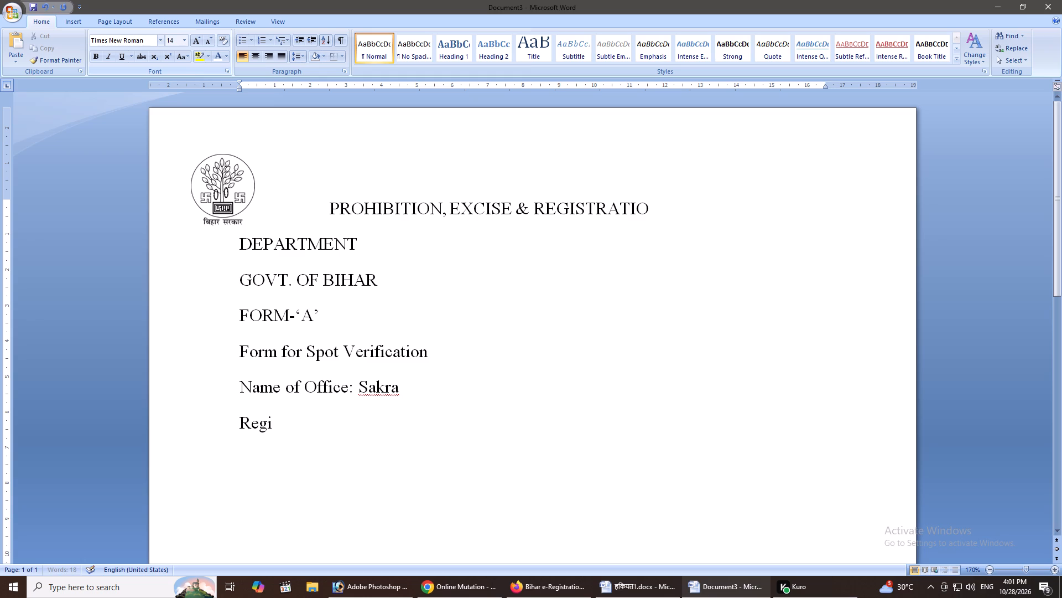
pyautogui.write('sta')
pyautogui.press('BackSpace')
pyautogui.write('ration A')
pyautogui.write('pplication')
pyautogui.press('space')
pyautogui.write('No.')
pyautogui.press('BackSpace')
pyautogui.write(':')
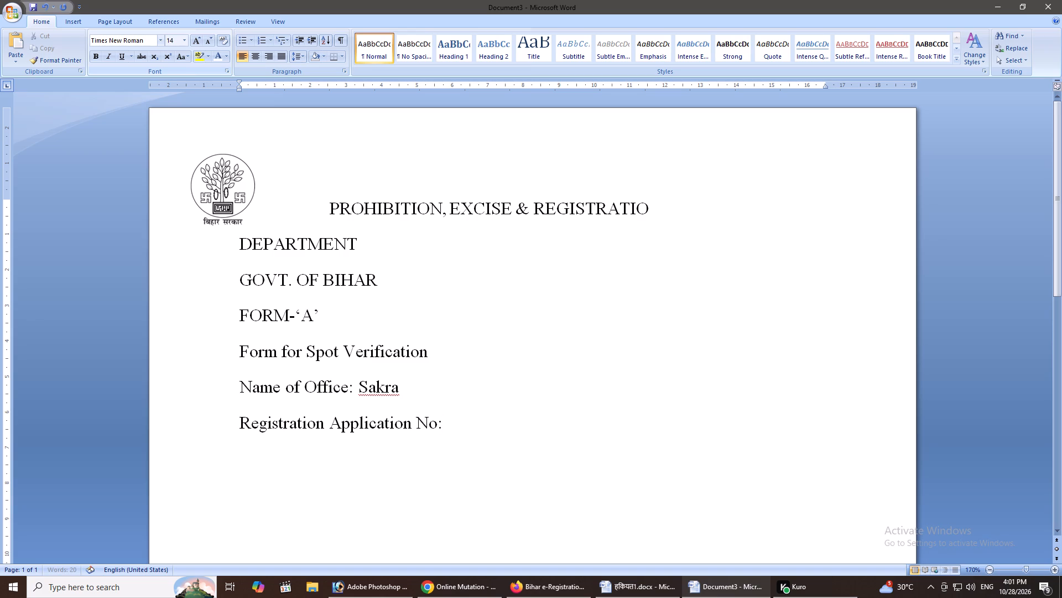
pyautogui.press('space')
# Start a numbered list below the application number with item 1 "Name and address", followed by an unnumbered line.
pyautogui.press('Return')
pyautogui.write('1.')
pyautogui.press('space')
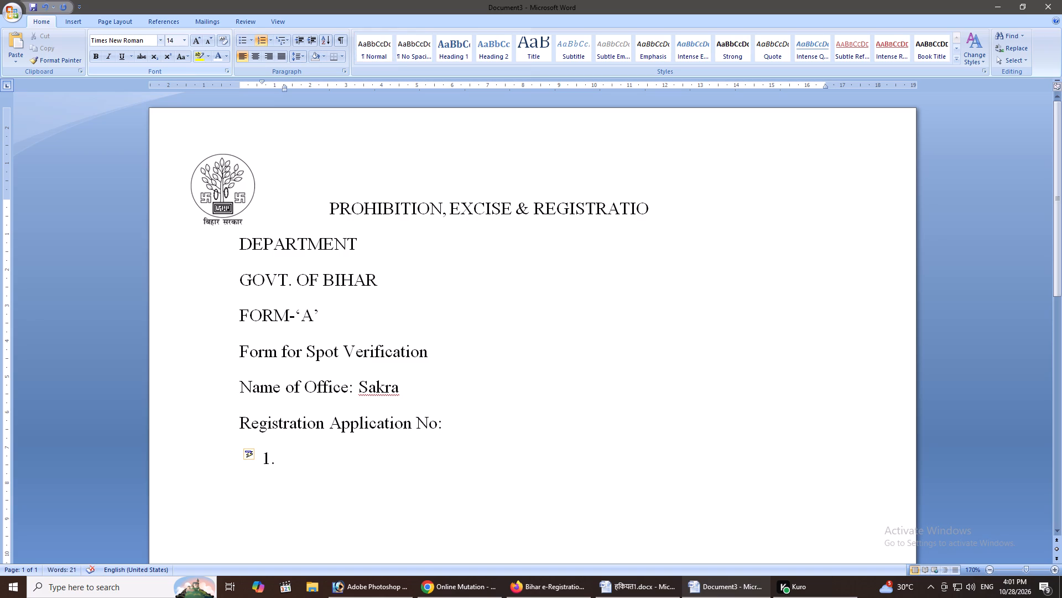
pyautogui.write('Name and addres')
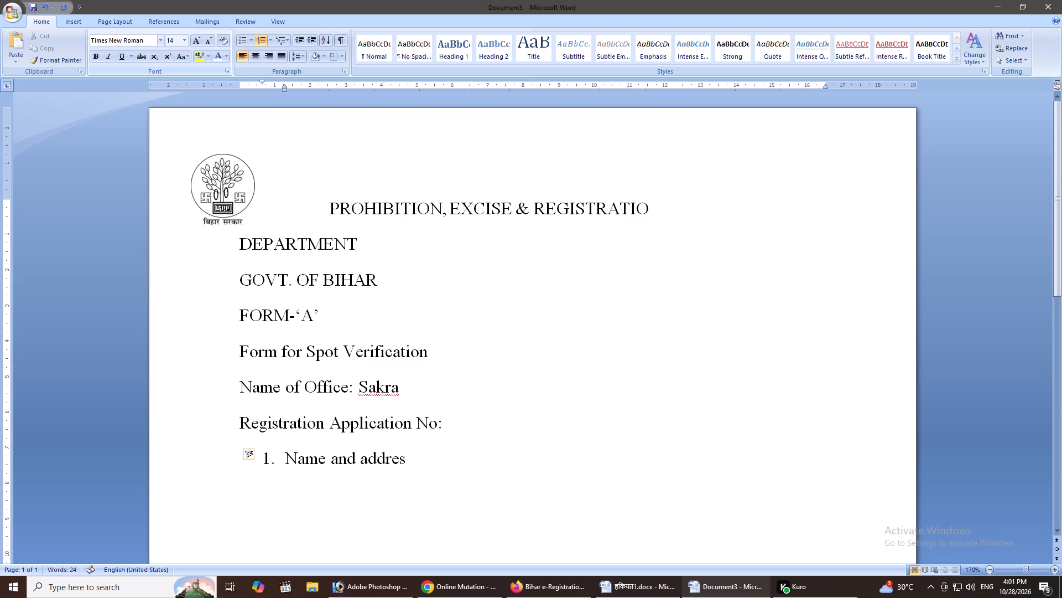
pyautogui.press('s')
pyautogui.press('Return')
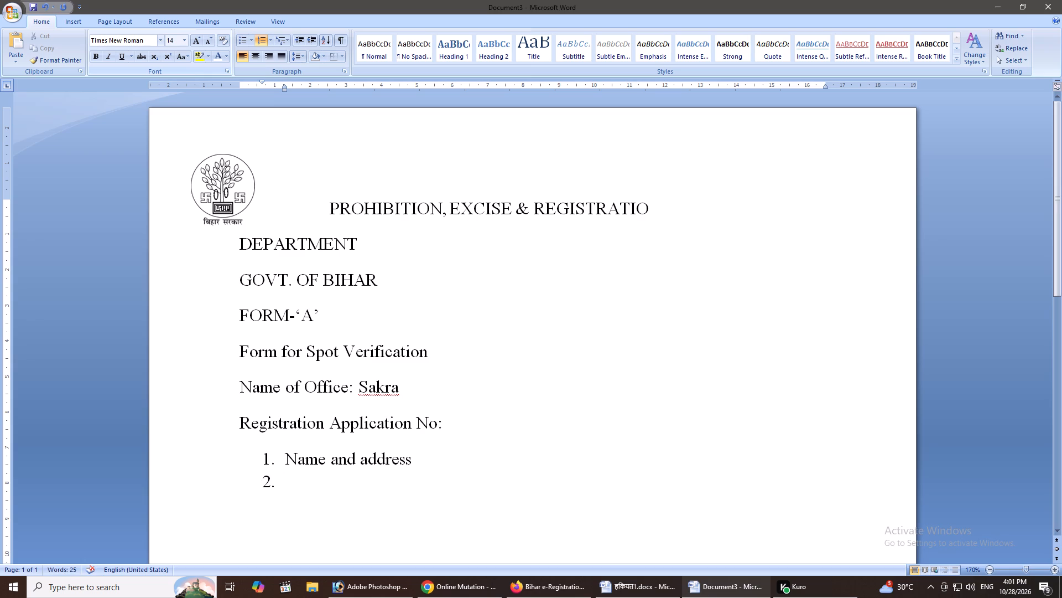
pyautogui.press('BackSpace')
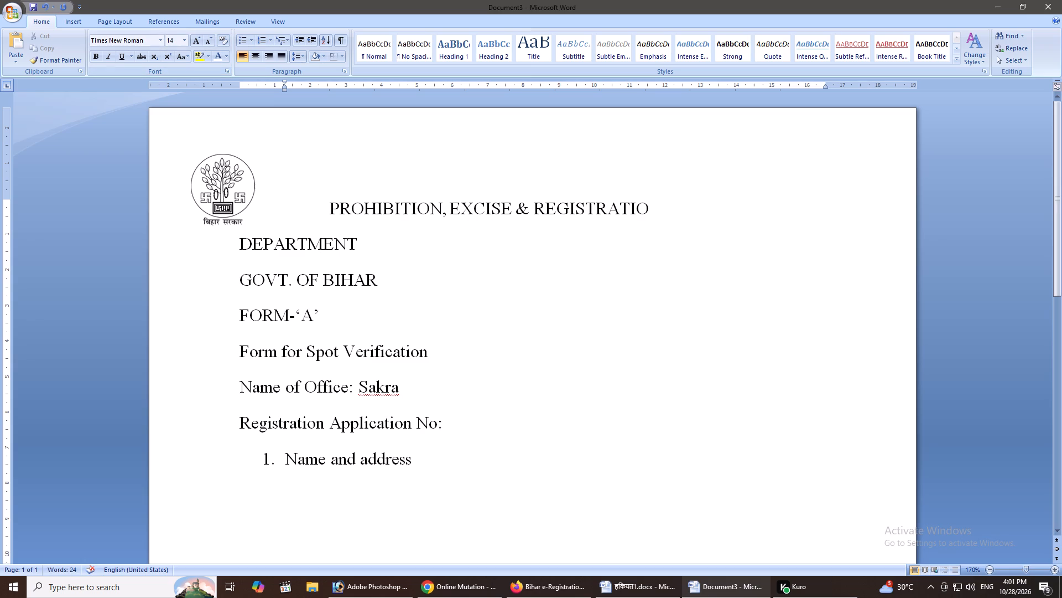
# Centre the four heading lines from "PROHIBITION, EXCISE & REGISTRATIO" to "FORM-'A'".
pyautogui.moveTo(444, 473); pyautogui.dragTo(272, 199)
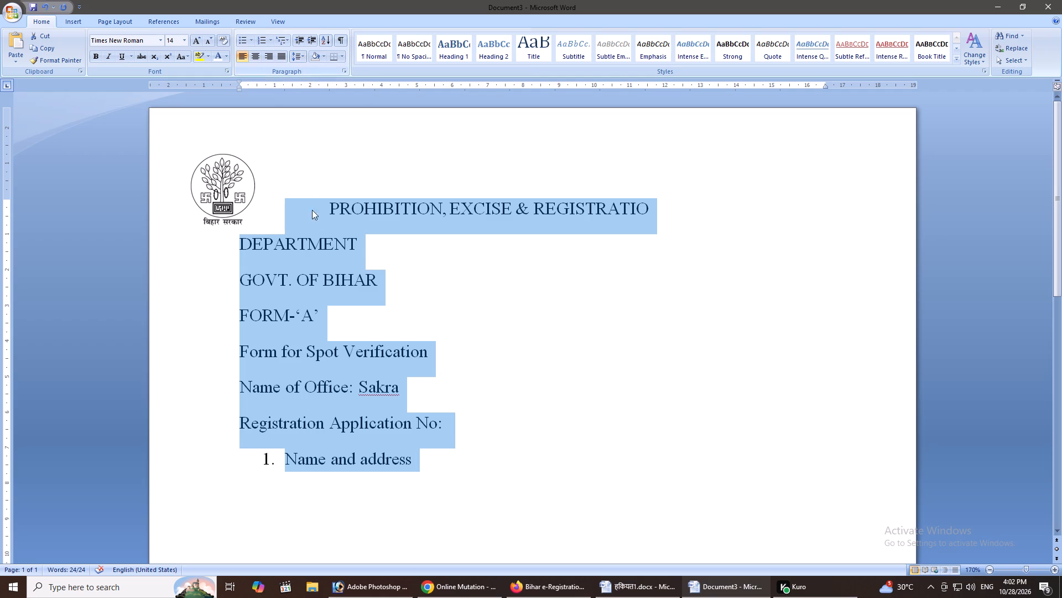
pyautogui.click(325, 240)
pyautogui.moveTo(329, 198); pyautogui.dragTo(393, 307)
pyautogui.click(258, 53)
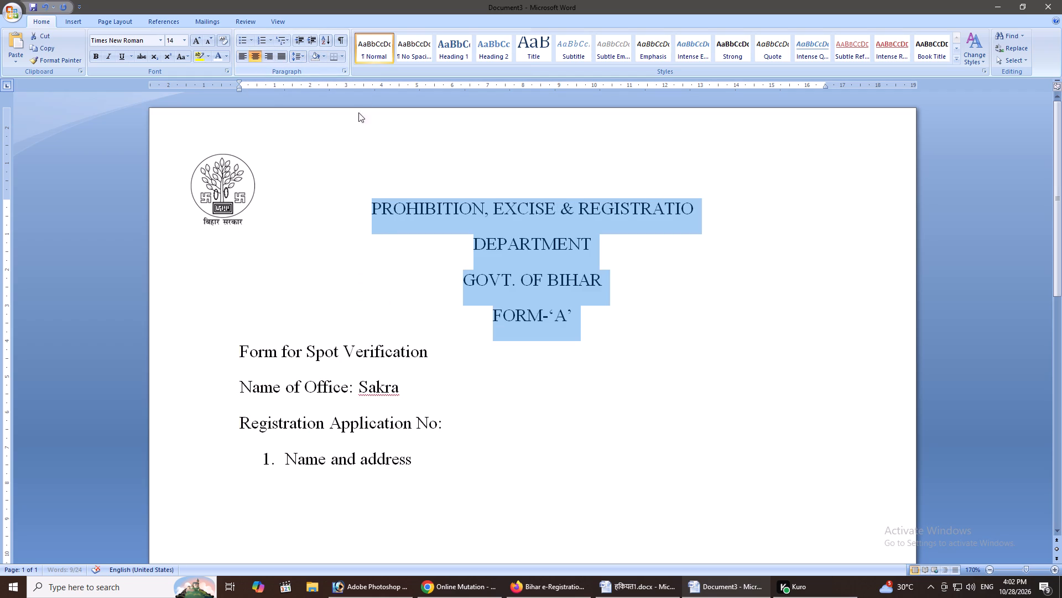
# Set the four heading lines to 1.0 line spacing and remove the space after each paragraph.
pyautogui.click(298, 57)
pyautogui.click(316, 74)
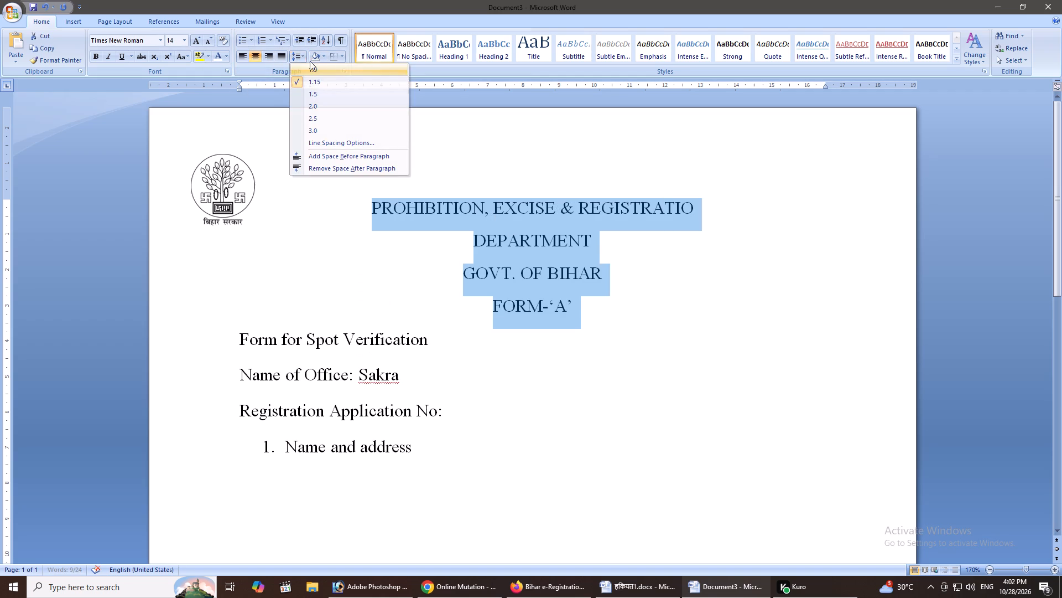
pyautogui.click(301, 55)
pyautogui.click(323, 167)
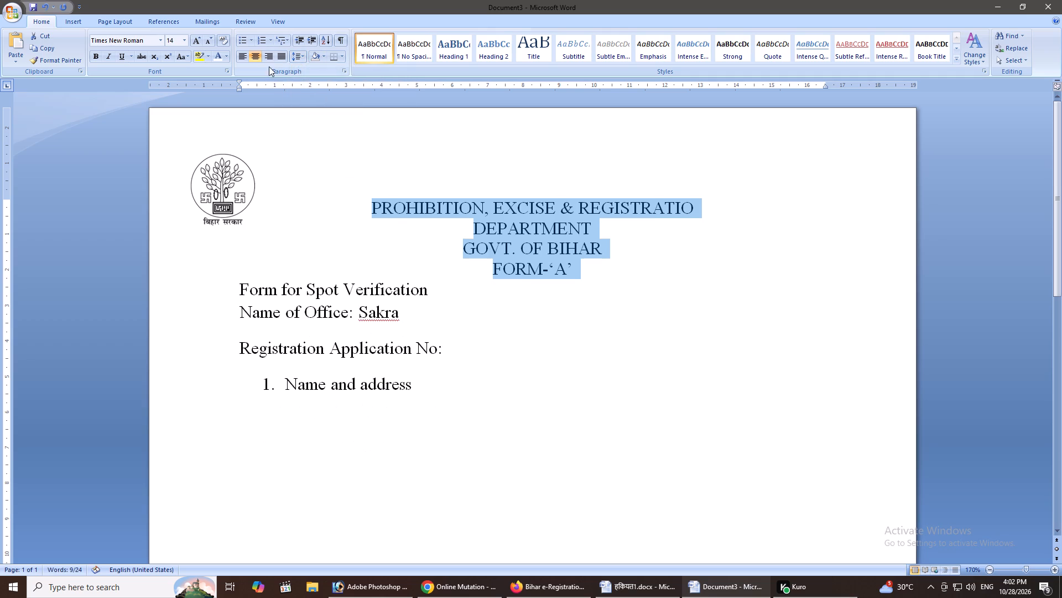
# Make the four centred heading lines bold and underlined.
pyautogui.hotkey('ctrl', 'b')
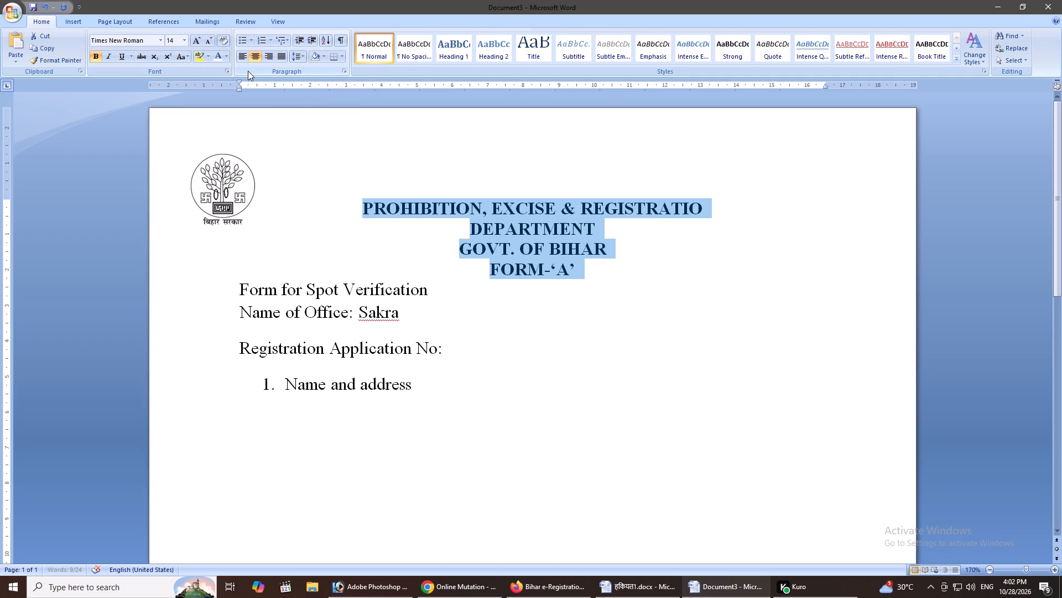
pyautogui.hotkey('ctrl', 'u')
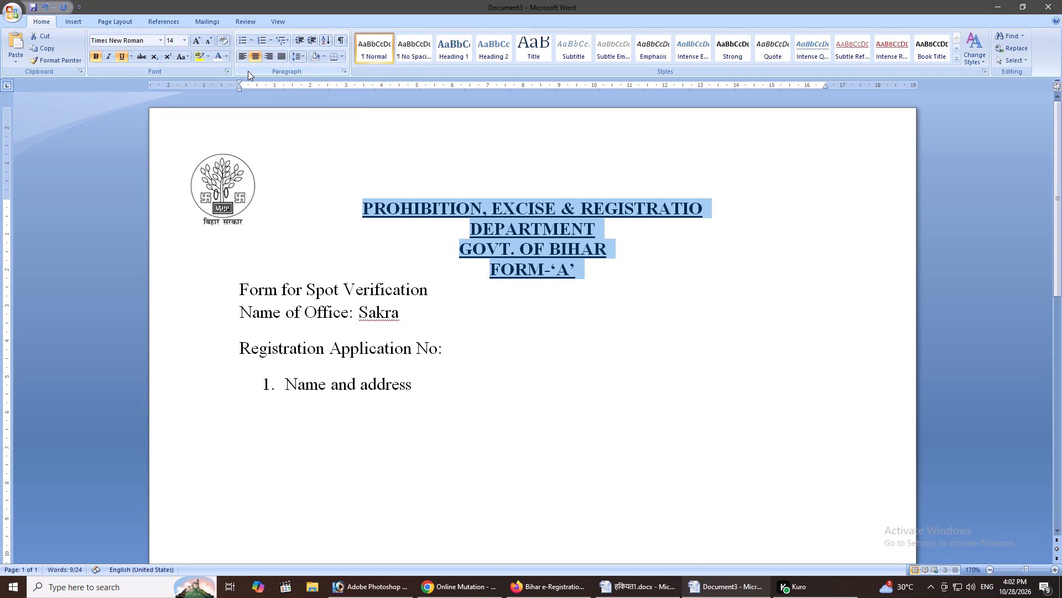
# Change the word "FORM" in the form title to Capitalize Each Word case.
pyautogui.click(597, 259)
pyautogui.moveTo(593, 271); pyautogui.dragTo(563, 271)
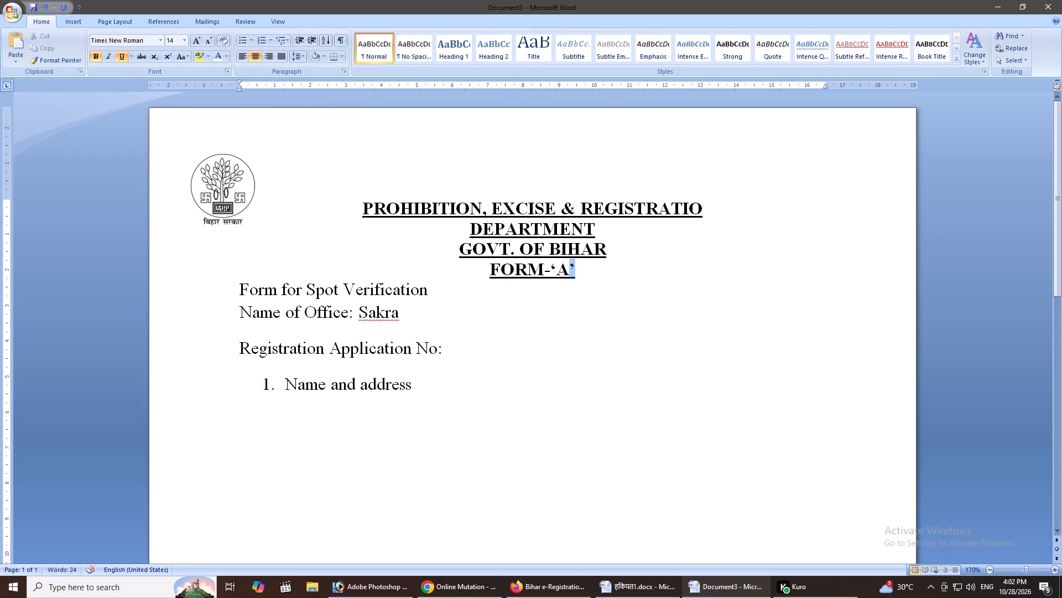
pyautogui.moveTo(563, 271); pyautogui.dragTo(493, 276)
pyautogui.click(499, 279)
pyautogui.moveTo(485, 272); pyautogui.dragTo(541, 267)
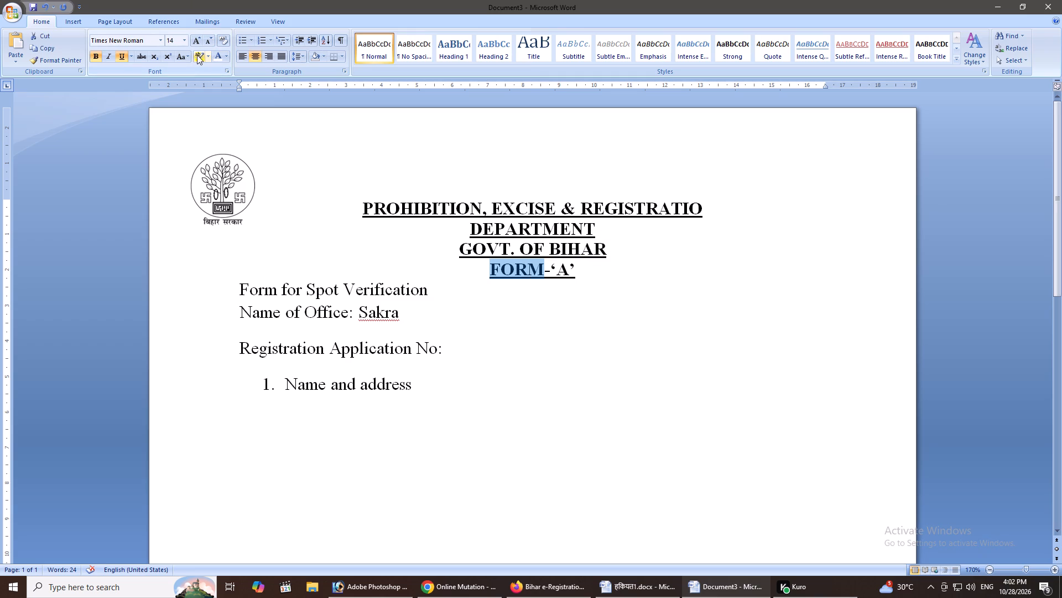
pyautogui.click(189, 55)
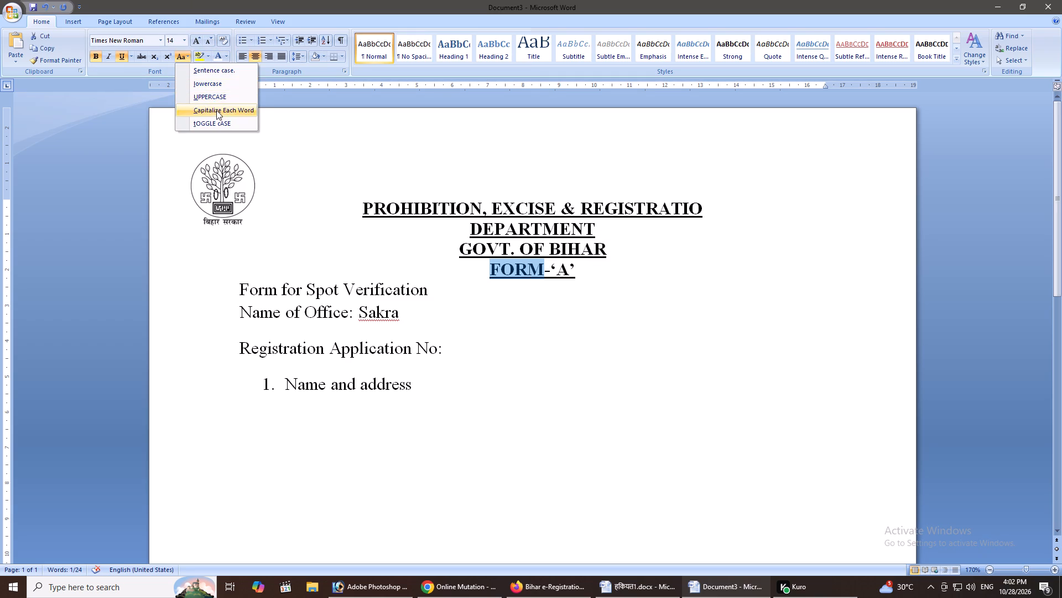
pyautogui.click(216, 111)
# Insert a blank line between "GOVT. OF BIHAR" and the form title.
pyautogui.click(565, 305)
pyautogui.click(631, 251)
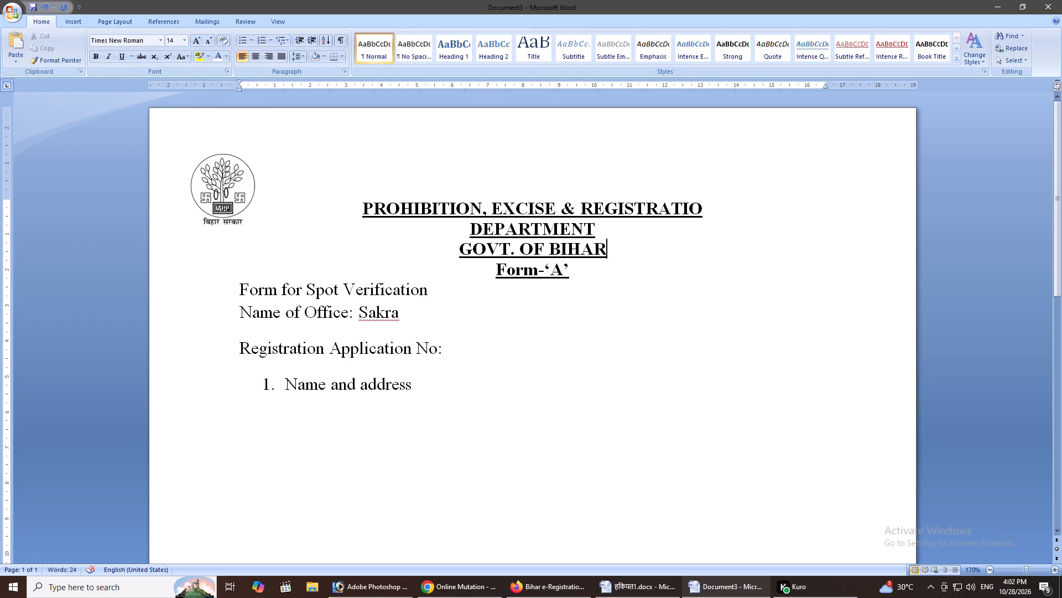
pyautogui.press('Return')
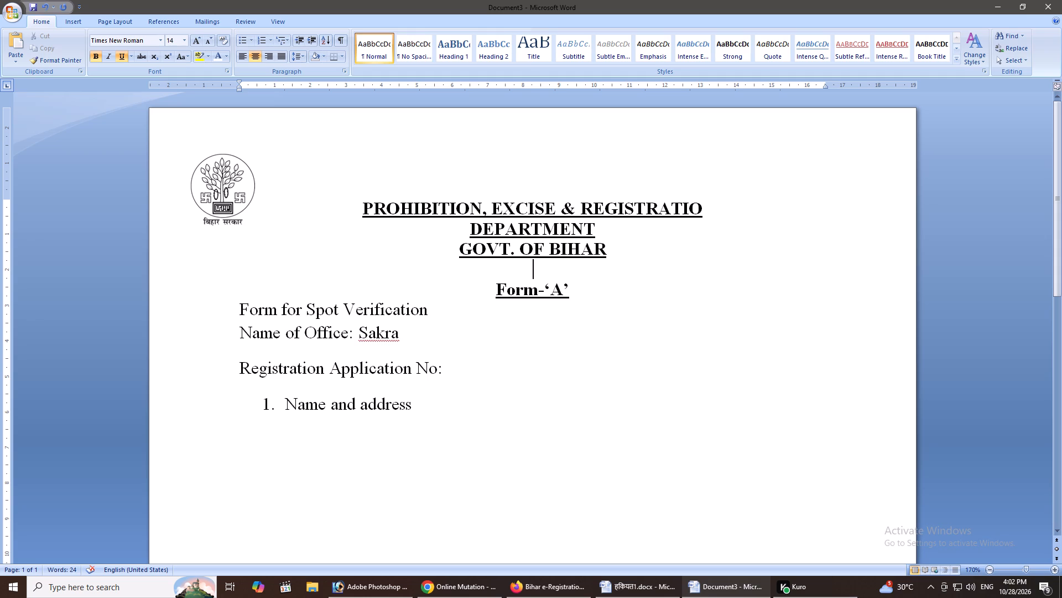
# Centre the subtitle "Form for Spot Verification" and insert a blank line between it and the form title.
pyautogui.moveTo(236, 307); pyautogui.dragTo(435, 316)
pyautogui.click(257, 58)
pyautogui.click(538, 309)
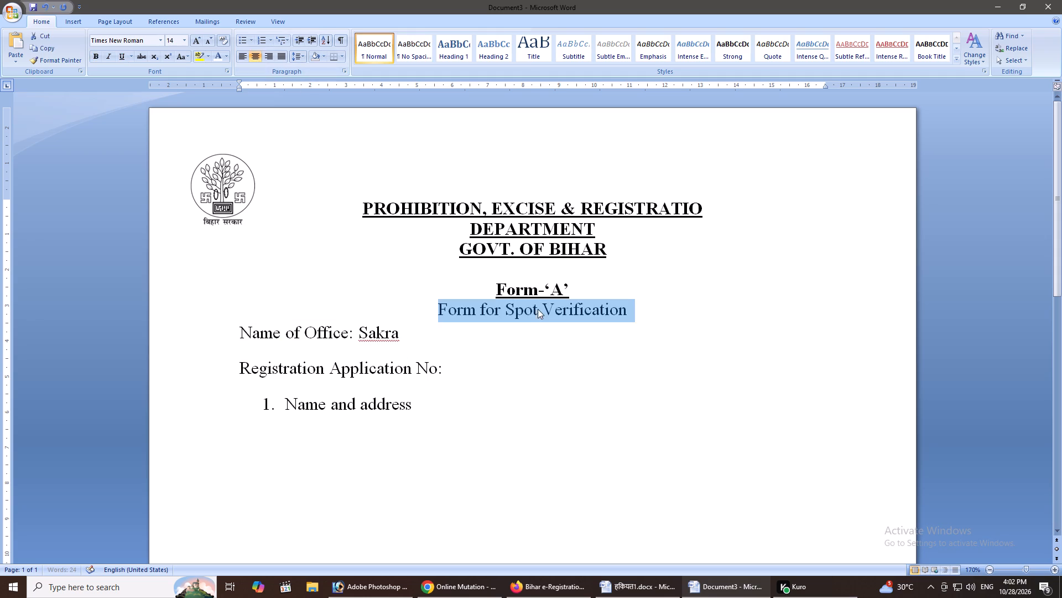
pyautogui.click(586, 290)
pyautogui.press('Return')
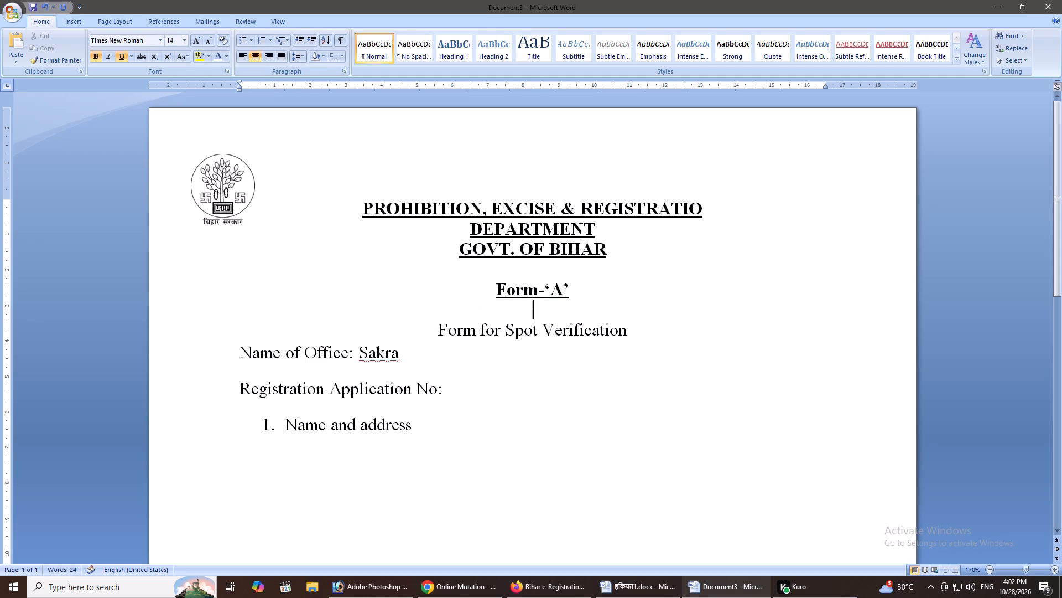
# Reduce the page's top margin and reposition the emblem level with the department heading lines, nearer to them.
pyautogui.click(612, 243)
pyautogui.moveTo(242, 195); pyautogui.dragTo(272, 216)
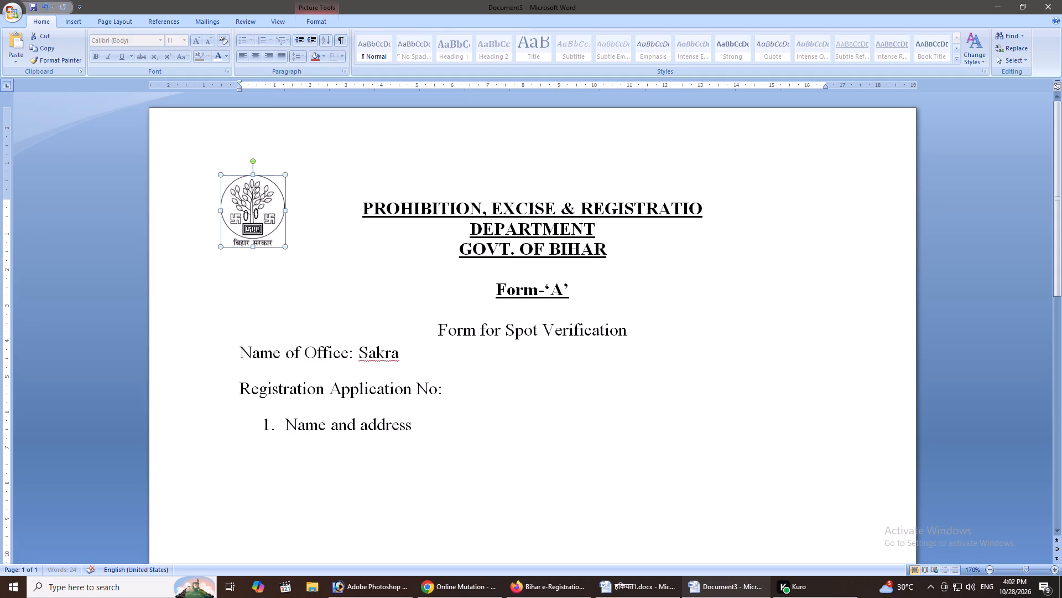
pyautogui.click(268, 215)
pyautogui.moveTo(3, 198); pyautogui.dragTo(9, 149)
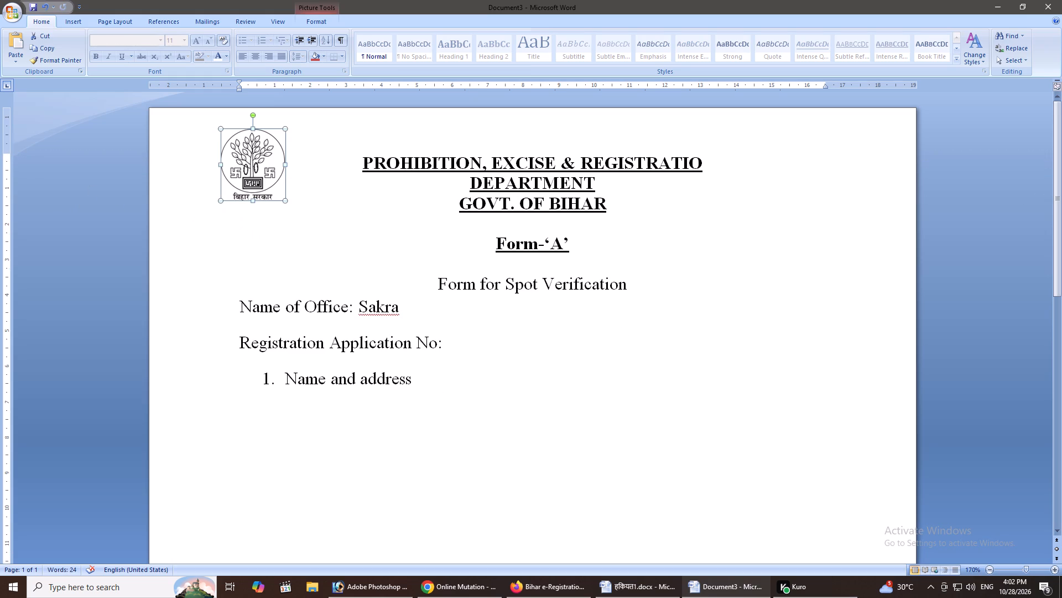
pyautogui.moveTo(246, 162); pyautogui.dragTo(233, 183)
pyautogui.click(236, 181)
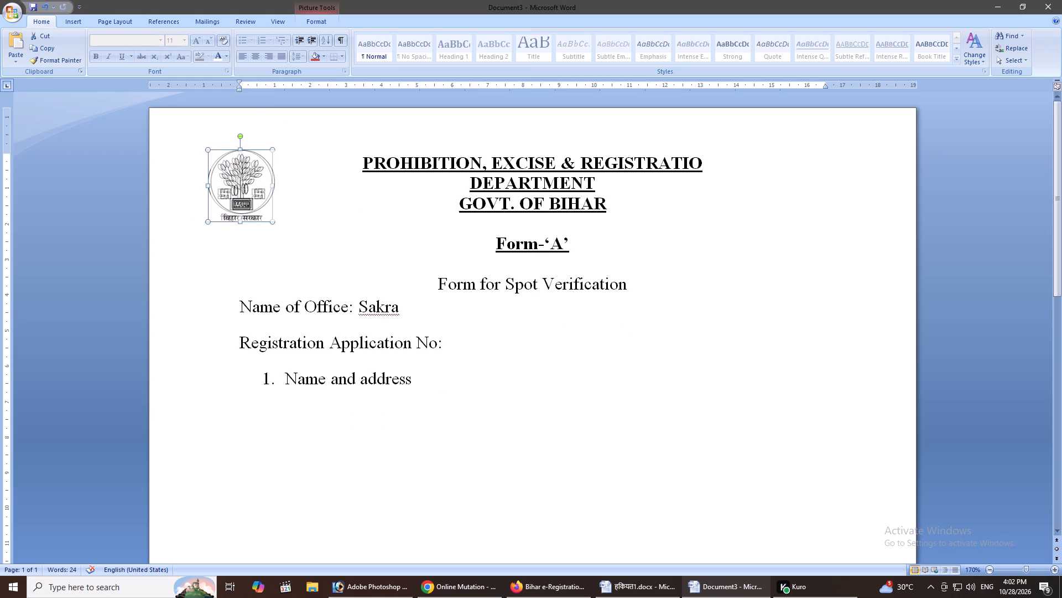
pyautogui.click(530, 343)
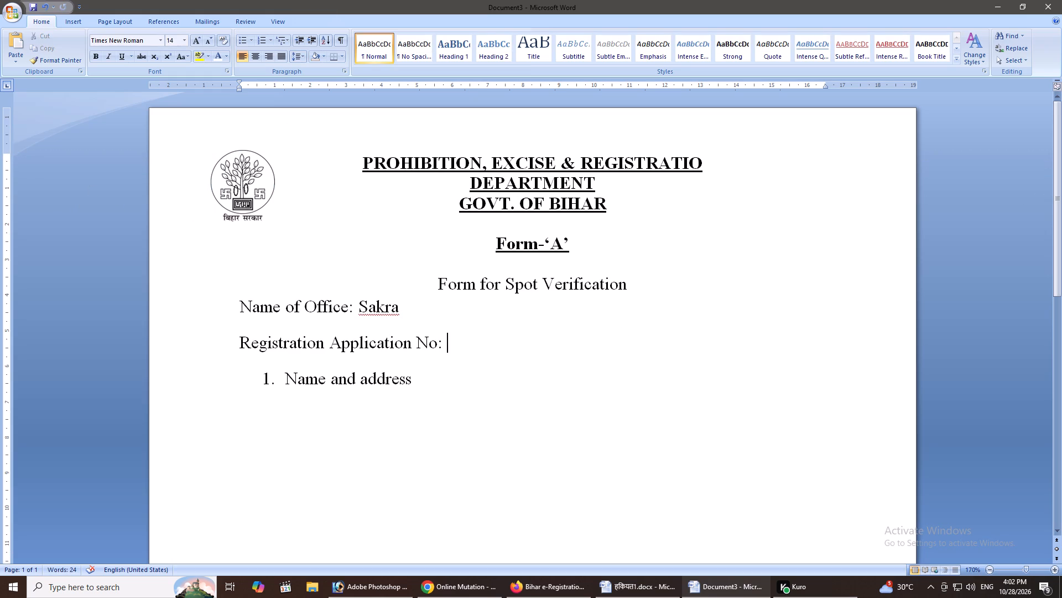
# Set 1.0 line spacing and add space after paragraph for the lines from "Form for Spot Verification" to "Name and address".
pyautogui.moveTo(638, 295); pyautogui.dragTo(439, 288)
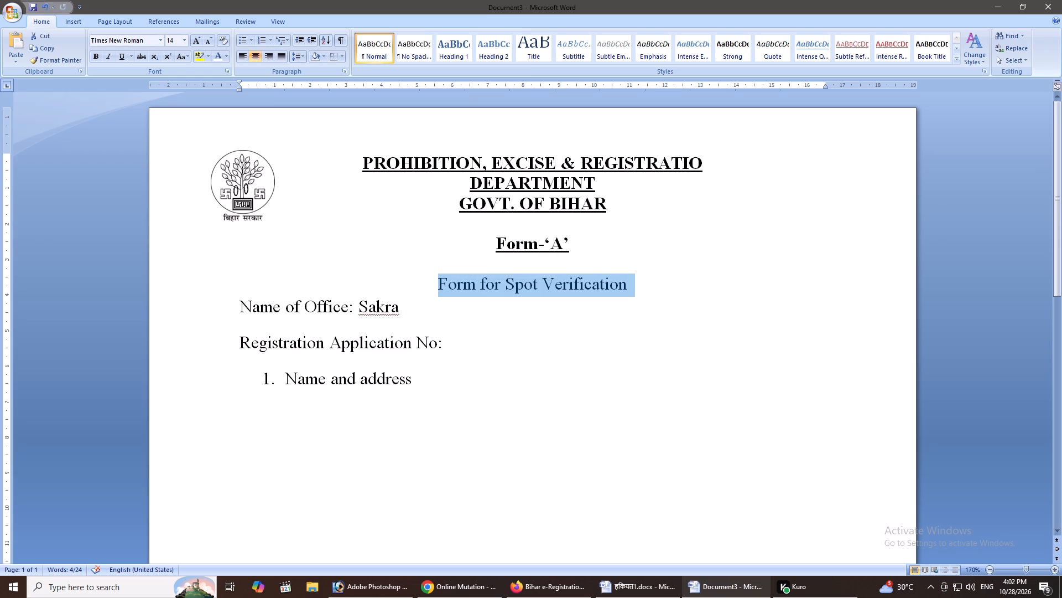
pyautogui.click(493, 329)
pyautogui.moveTo(450, 385); pyautogui.dragTo(249, 296)
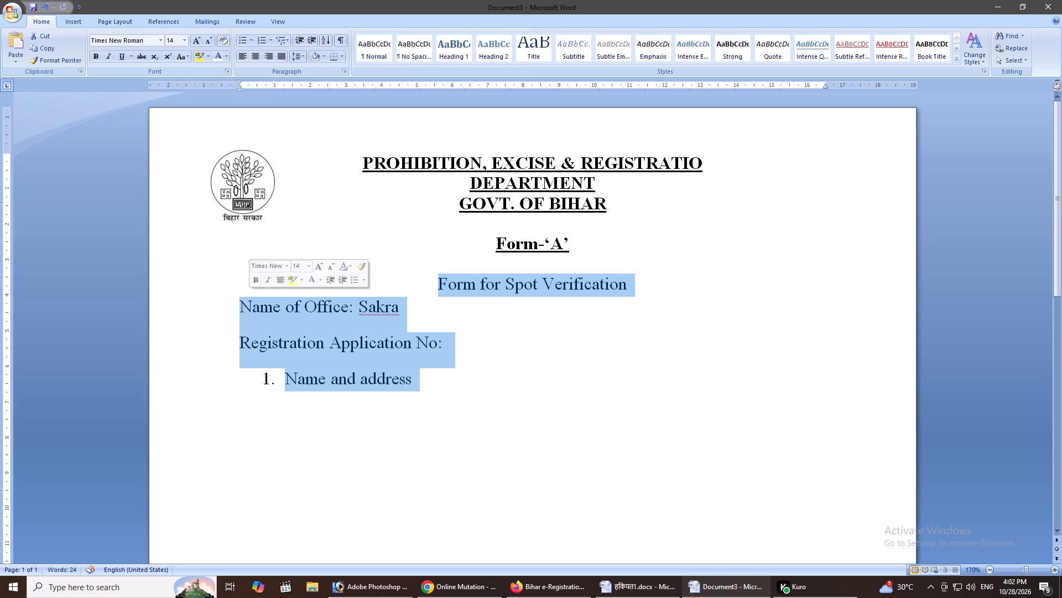
pyautogui.click(298, 57)
pyautogui.click(314, 71)
pyautogui.click(291, 56)
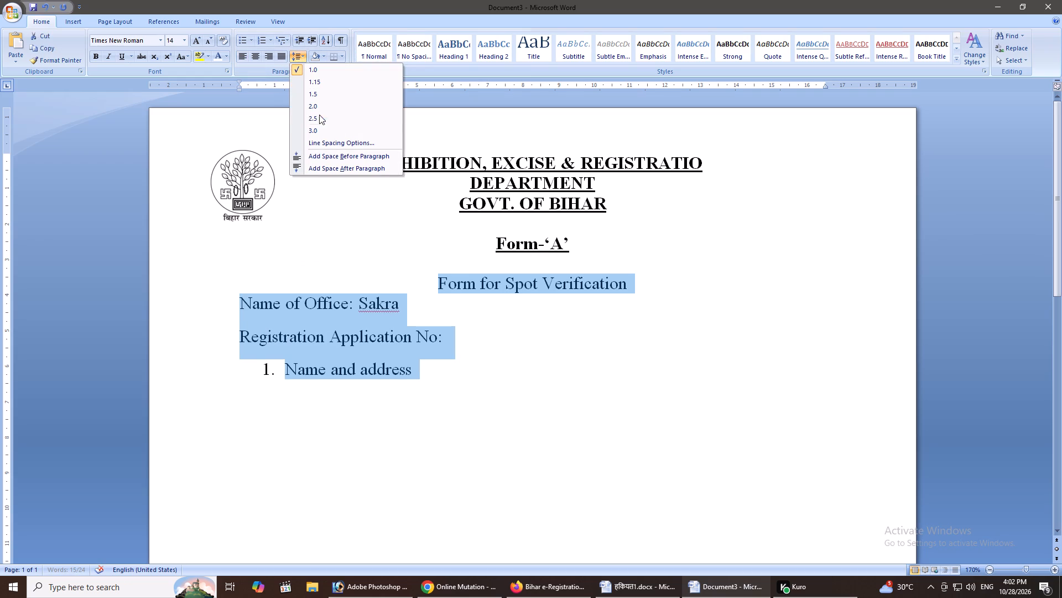
pyautogui.click(339, 169)
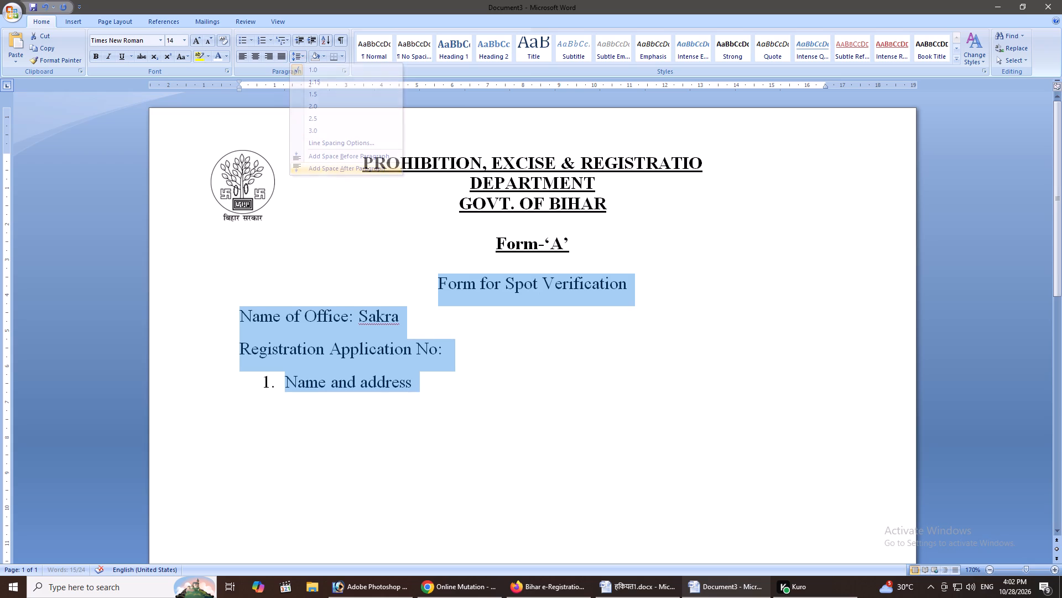
# Remove the space after paragraph from the lines "Form for Spot Verification" through "Name and address".
pyautogui.click(428, 369)
pyautogui.moveTo(442, 389); pyautogui.dragTo(231, 286)
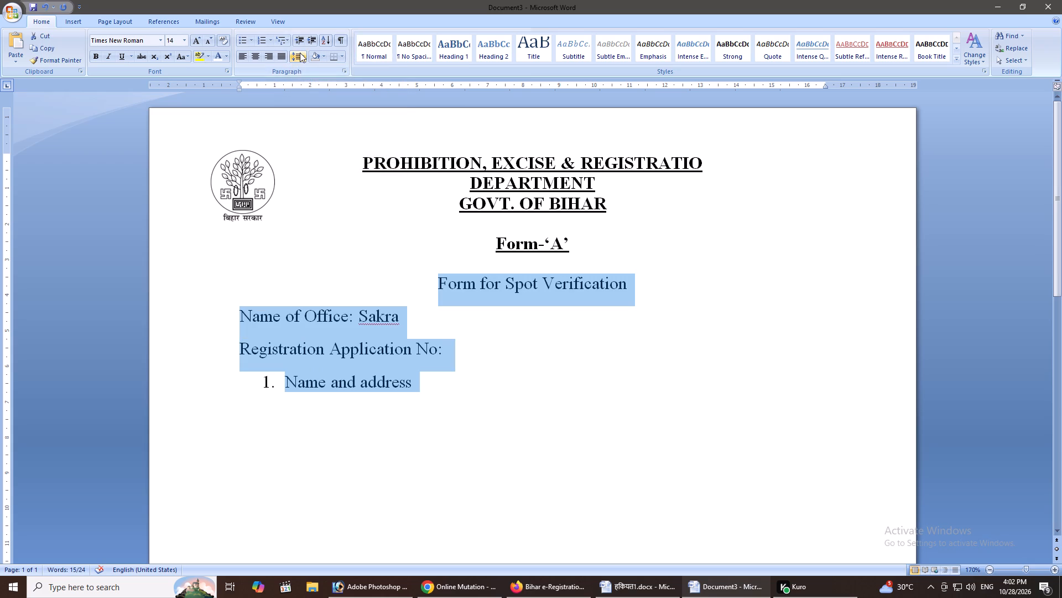
pyautogui.click(300, 53)
pyautogui.click(333, 162)
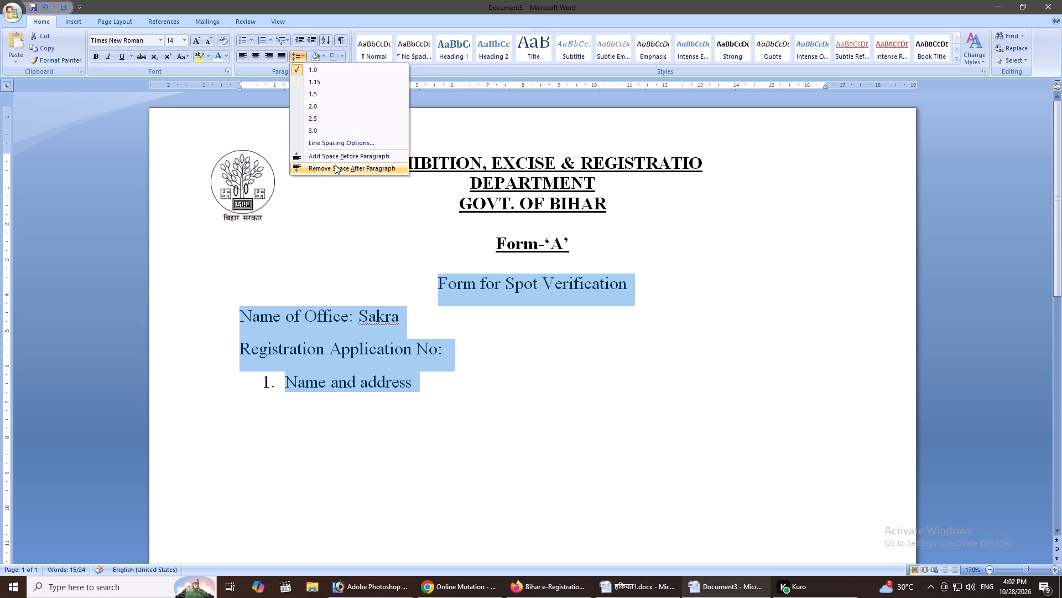
pyautogui.click(442, 362)
# Insert a blank line below the subtitle "Form for Spot Verification".
pyautogui.click(650, 288)
pyautogui.press('Return')
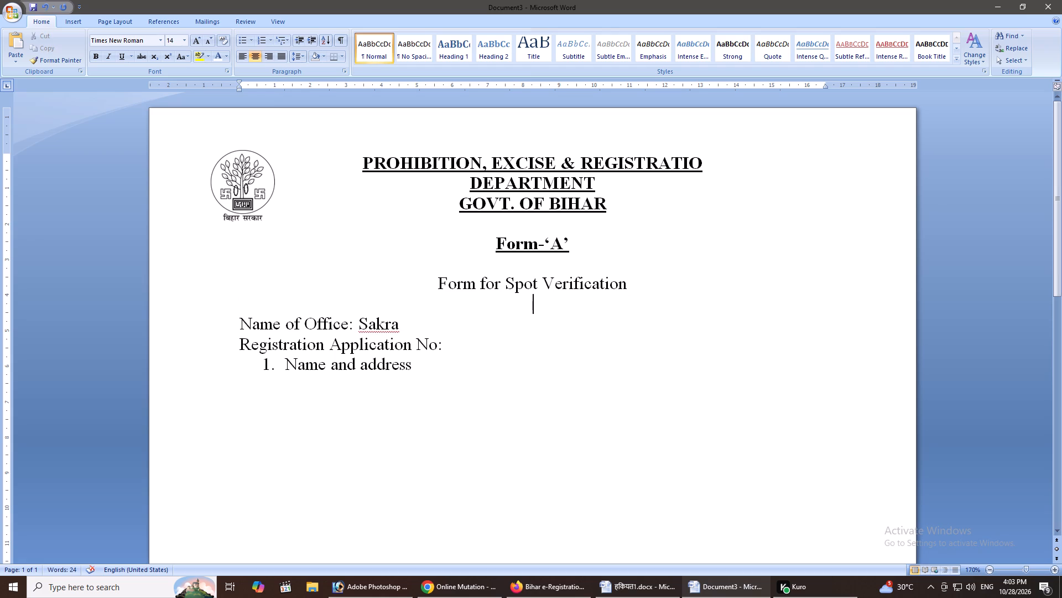
# Set the lines from "Name of Office" to "Name and address" to 12 pt and extend their left and right indents into the page margins.
pyautogui.moveTo(434, 367); pyautogui.dragTo(227, 333)
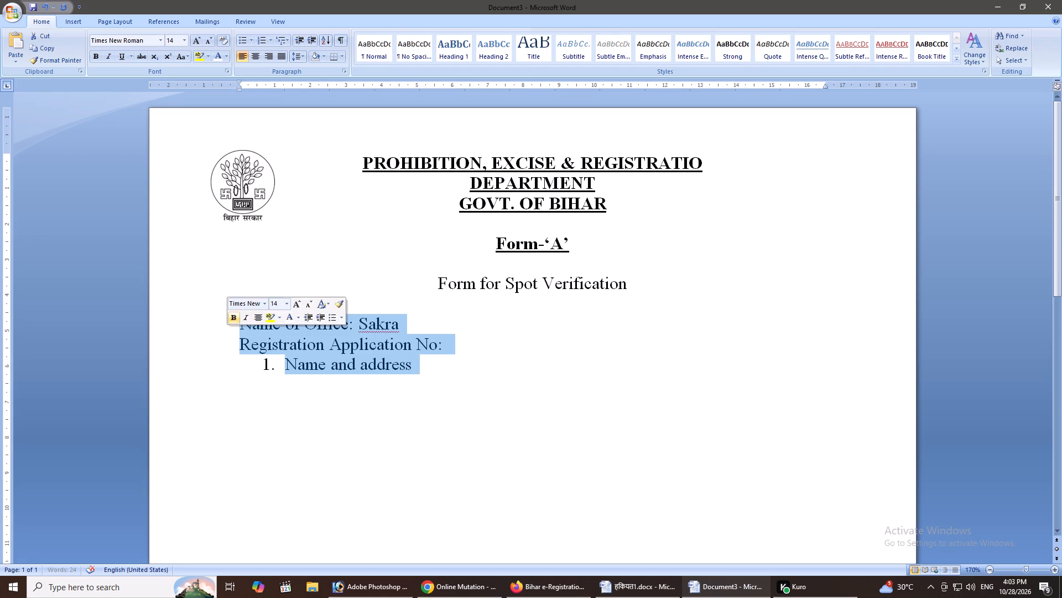
pyautogui.hotkey('ctrl', '[')
pyautogui.hotkey('ctrl', '[')
pyautogui.hotkey('ctrl', '[')
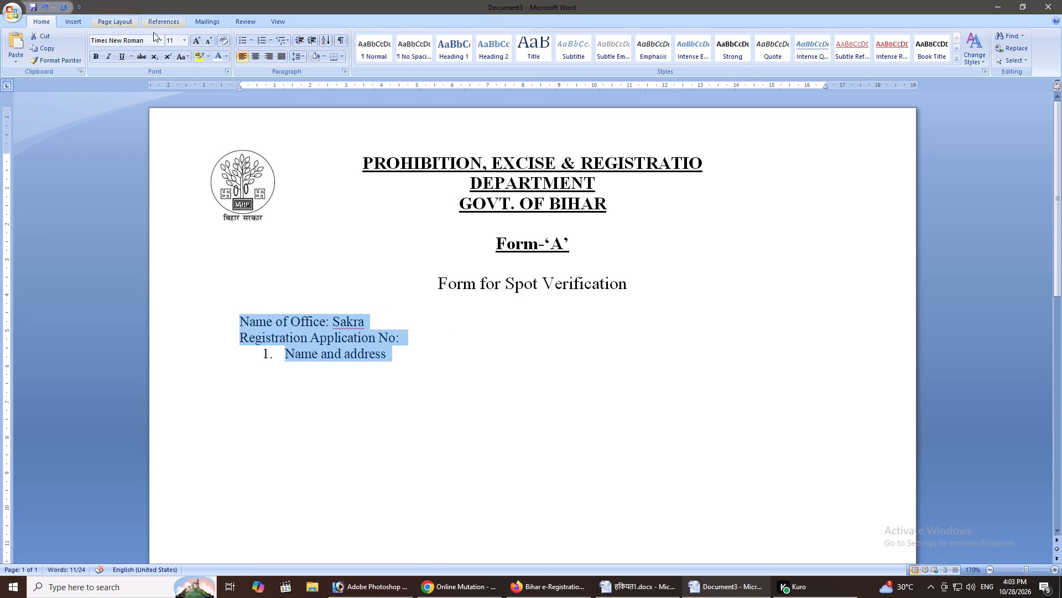
pyautogui.moveTo(241, 88); pyautogui.dragTo(188, 86)
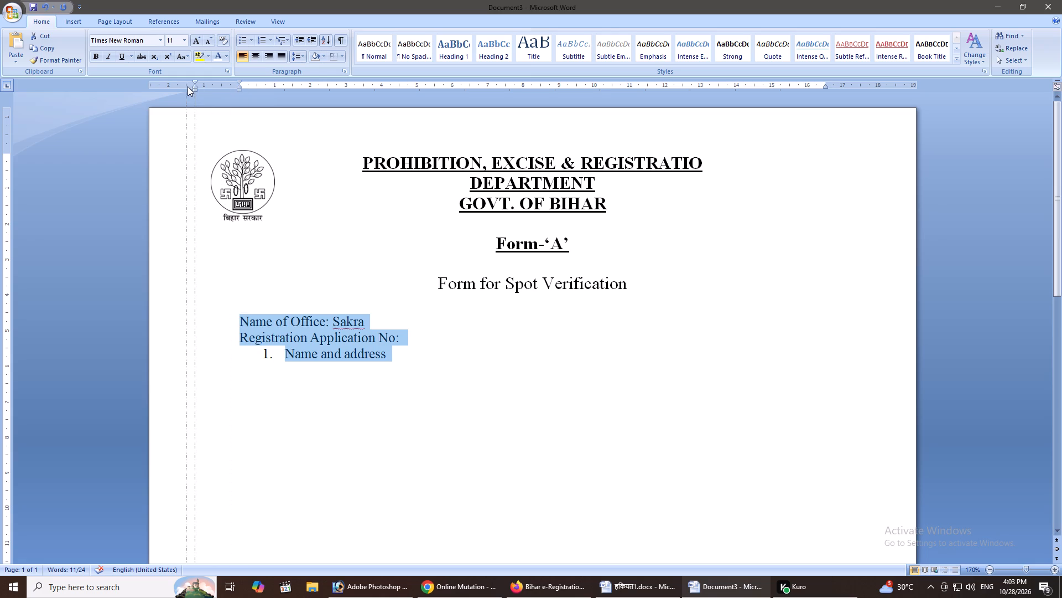
pyautogui.moveTo(188, 86); pyautogui.dragTo(192, 90)
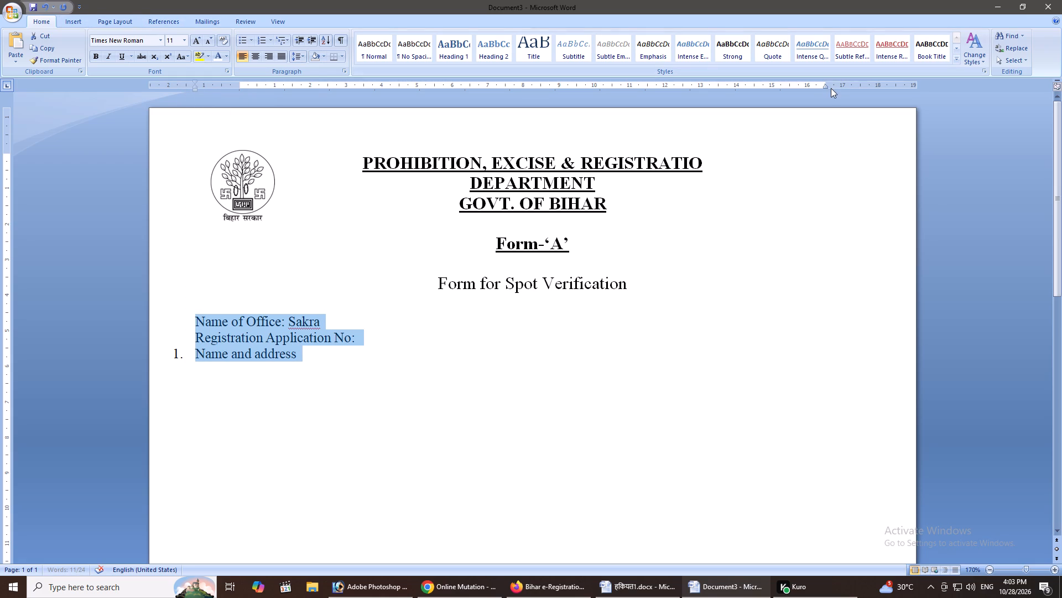
pyautogui.moveTo(825, 87); pyautogui.dragTo(878, 102)
pyautogui.moveTo(878, 102); pyautogui.dragTo(876, 101)
pyautogui.hotkey('ctrl', ']')
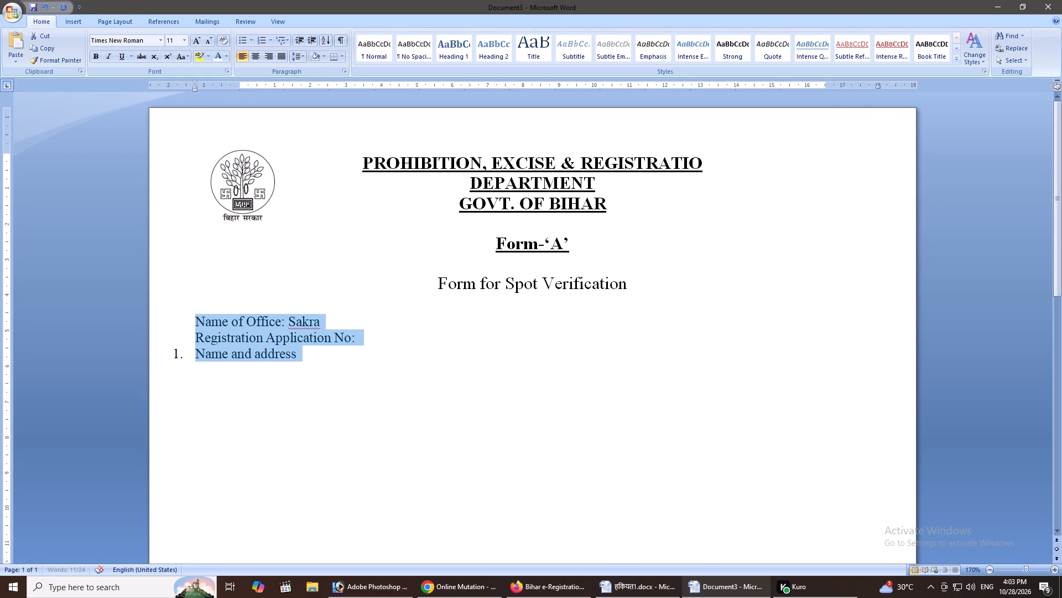
# Adjust item 1's indents so its number lines up with the labels above and "Name and address" follows closely with a hanging indent.
pyautogui.click(202, 357)
pyautogui.click(170, 357)
pyautogui.press('Tab')
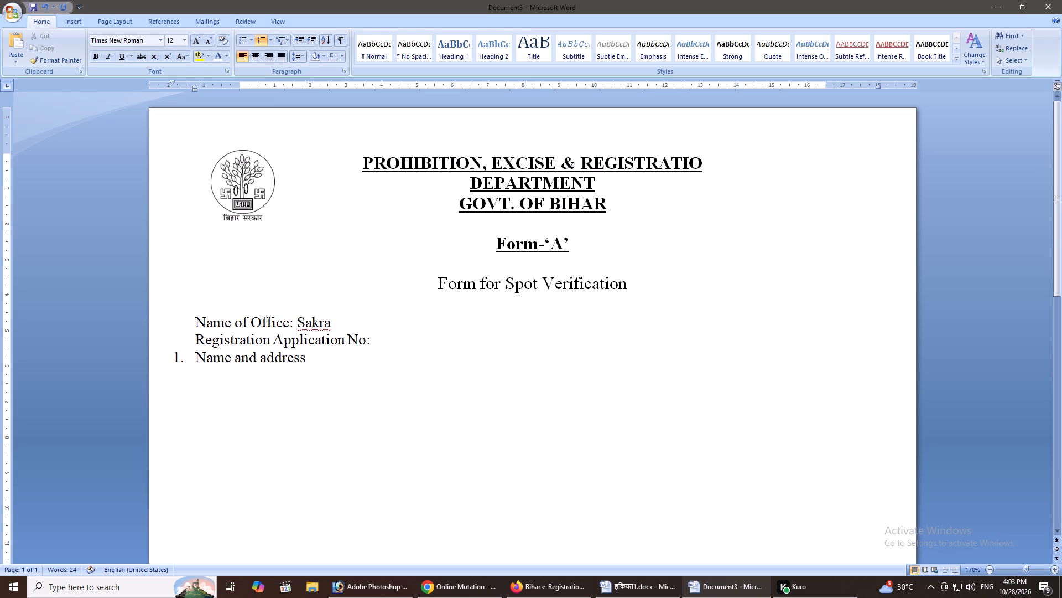
pyautogui.click(175, 359)
pyautogui.moveTo(173, 81); pyautogui.dragTo(197, 87)
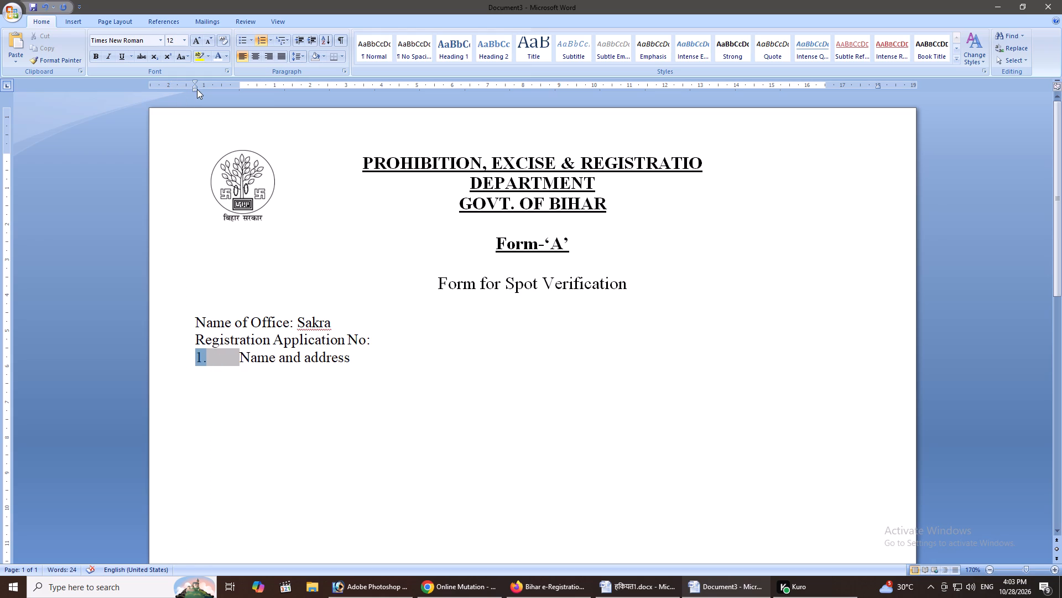
pyautogui.moveTo(197, 89); pyautogui.dragTo(219, 96)
pyautogui.click(221, 328)
pyautogui.click(215, 355)
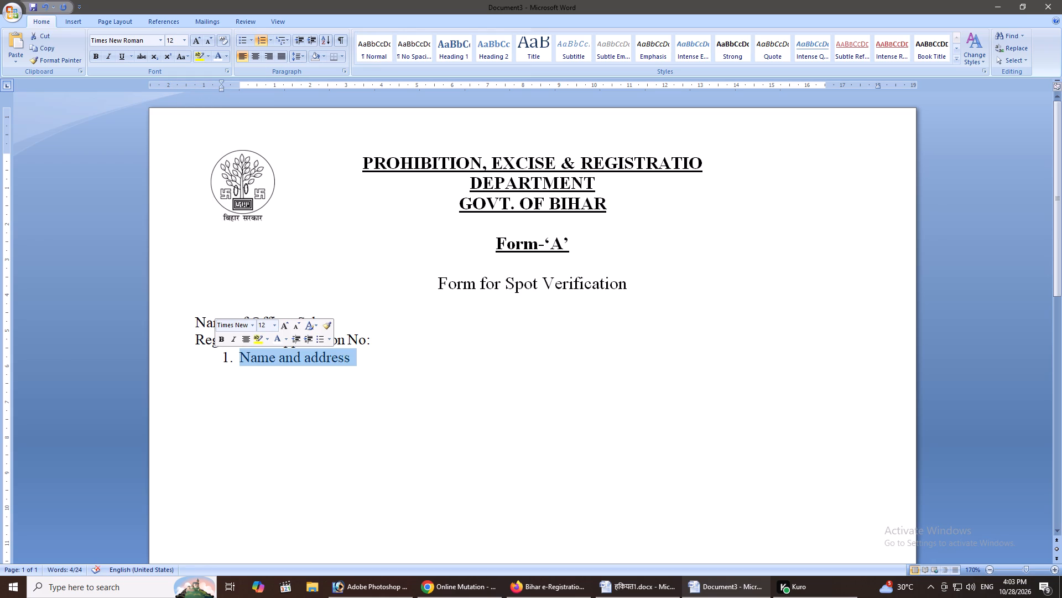
pyautogui.moveTo(221, 80); pyautogui.dragTo(197, 80)
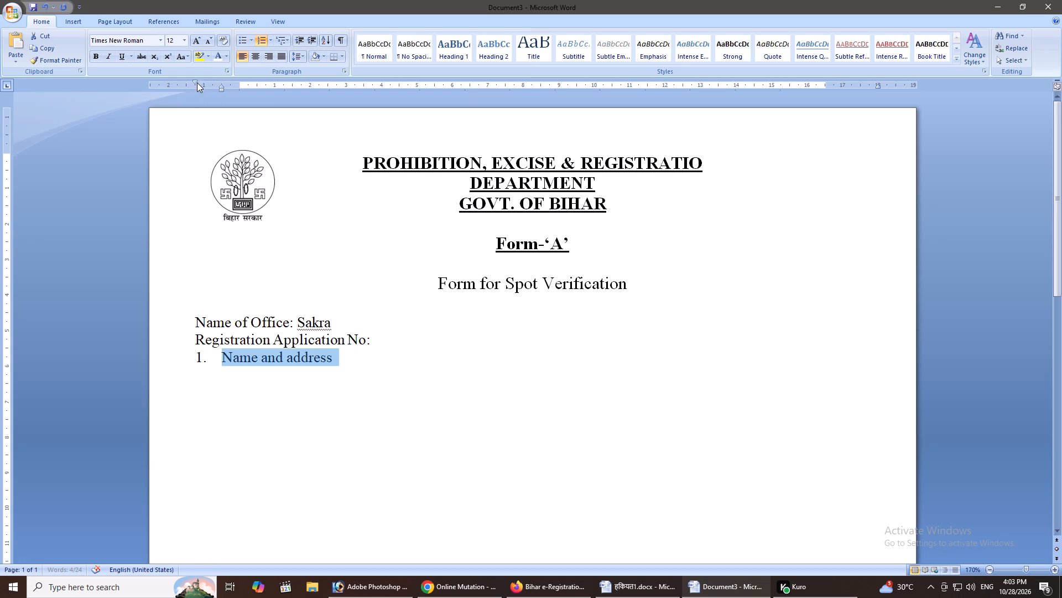
pyautogui.moveTo(223, 88); pyautogui.dragTo(212, 85)
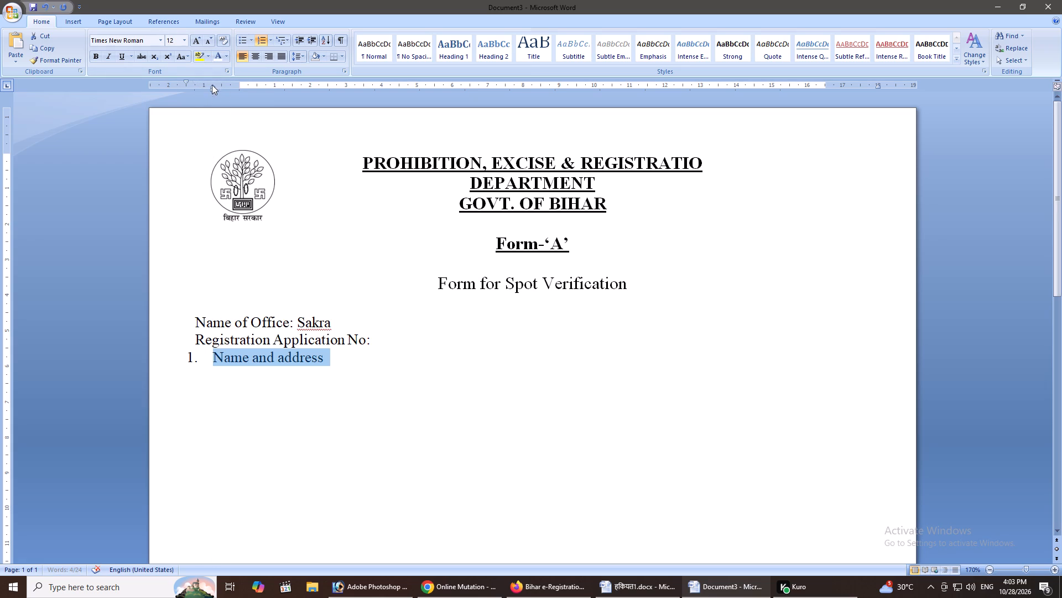
pyautogui.moveTo(186, 80); pyautogui.dragTo(196, 81)
# Insert a five-column, two-row table on an unnumbered line below "Name and address" and add a third row to it.
pyautogui.click(353, 351)
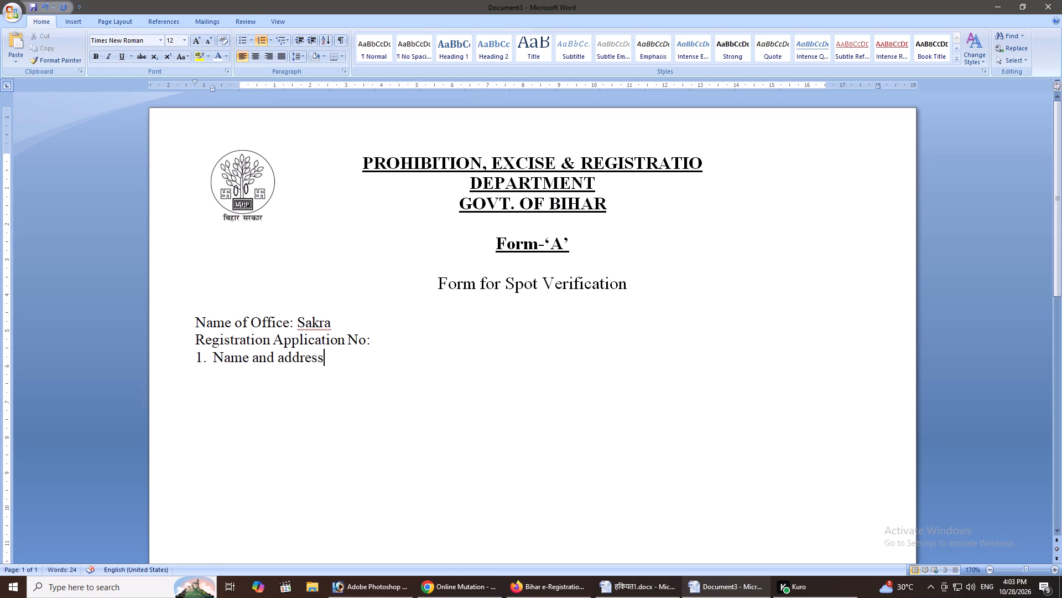
pyautogui.press('Return')
pyautogui.press('BackSpace')
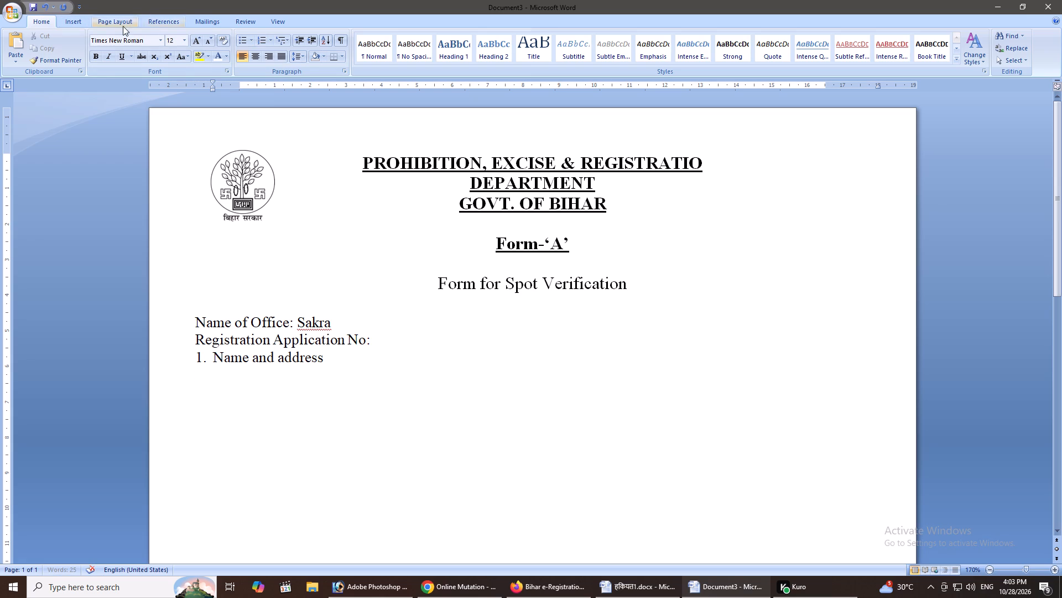
pyautogui.click(80, 17)
pyautogui.click(99, 58)
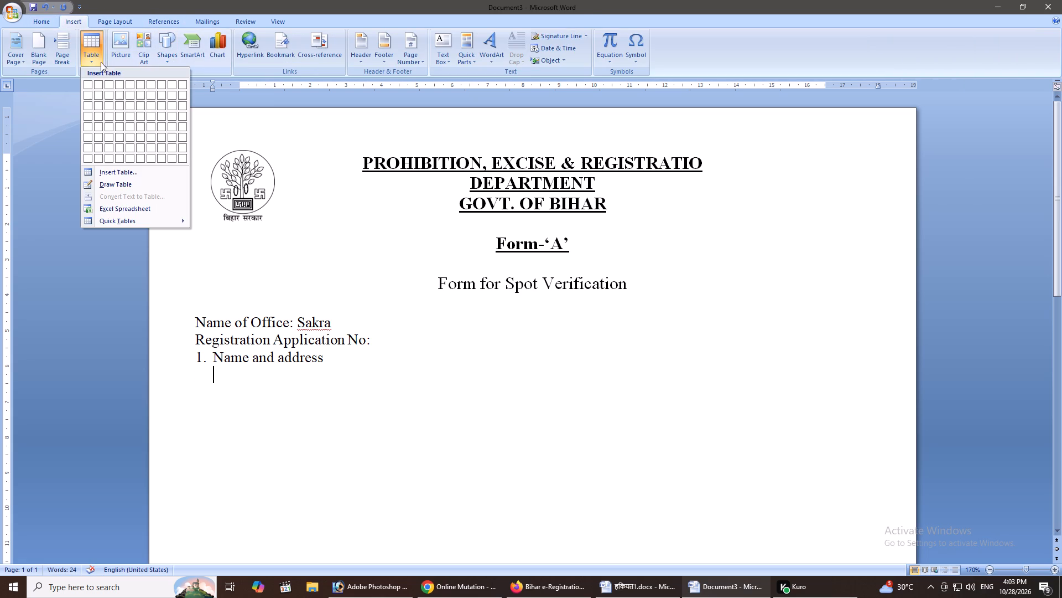
pyautogui.click(129, 97)
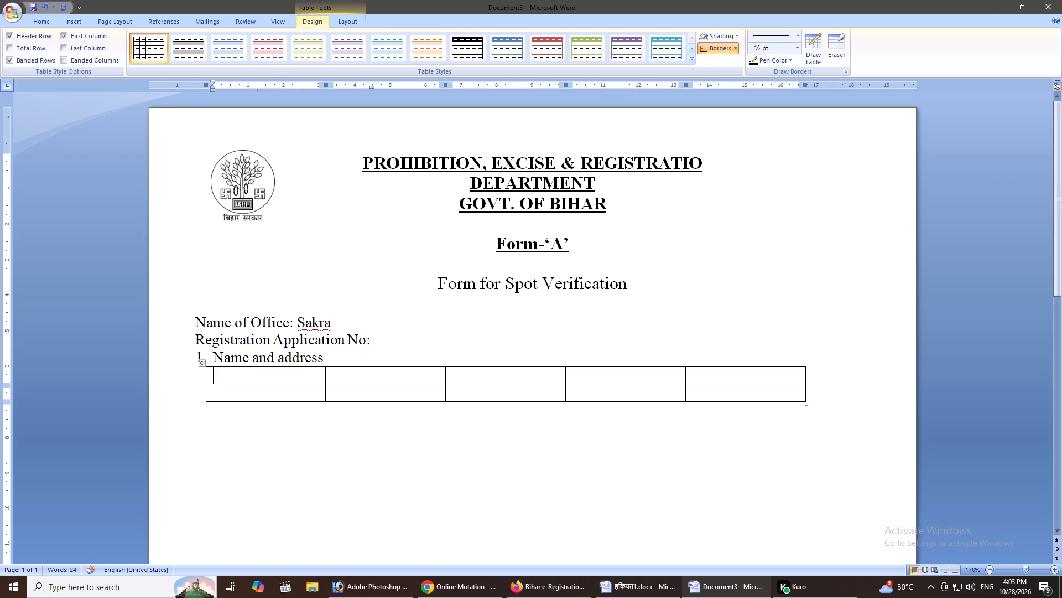
pyautogui.click(695, 390)
pyautogui.press('Tab')
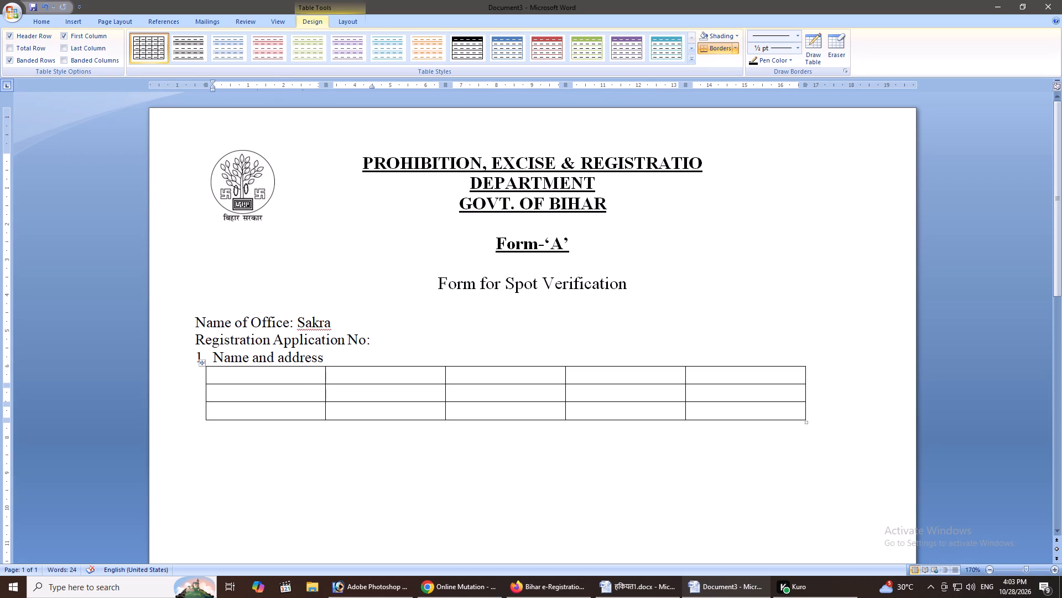
# Fill the table's header row with "S.No", "Type", "Name", "Address" and "Mobile No".
pyautogui.click(270, 375)
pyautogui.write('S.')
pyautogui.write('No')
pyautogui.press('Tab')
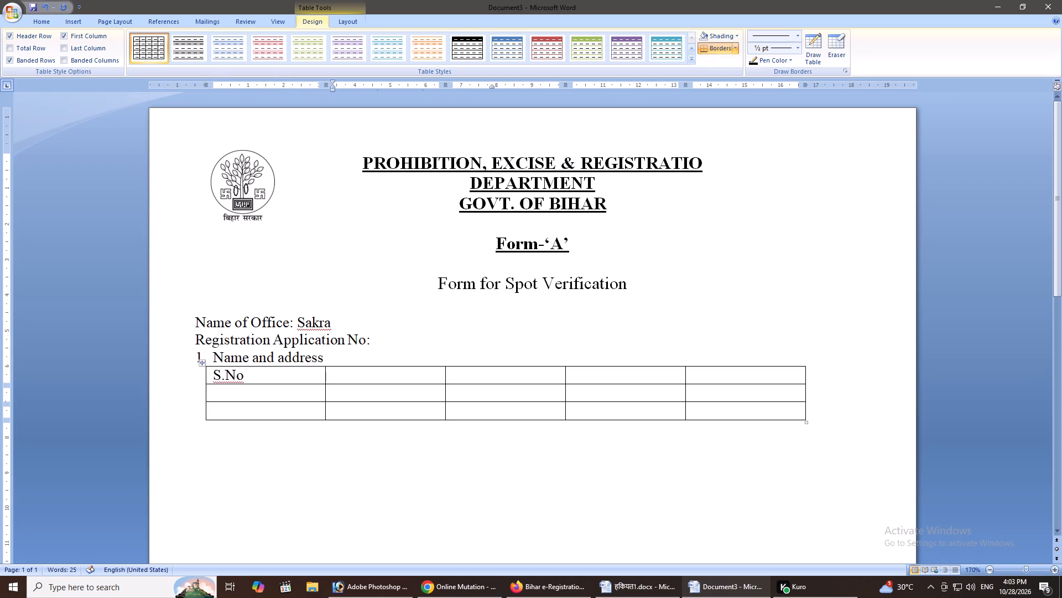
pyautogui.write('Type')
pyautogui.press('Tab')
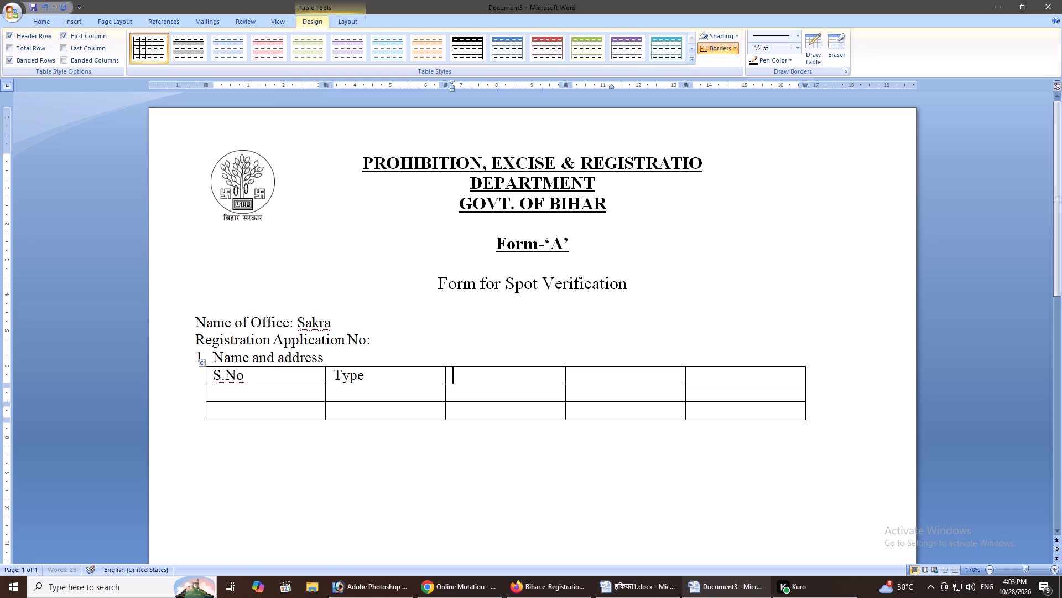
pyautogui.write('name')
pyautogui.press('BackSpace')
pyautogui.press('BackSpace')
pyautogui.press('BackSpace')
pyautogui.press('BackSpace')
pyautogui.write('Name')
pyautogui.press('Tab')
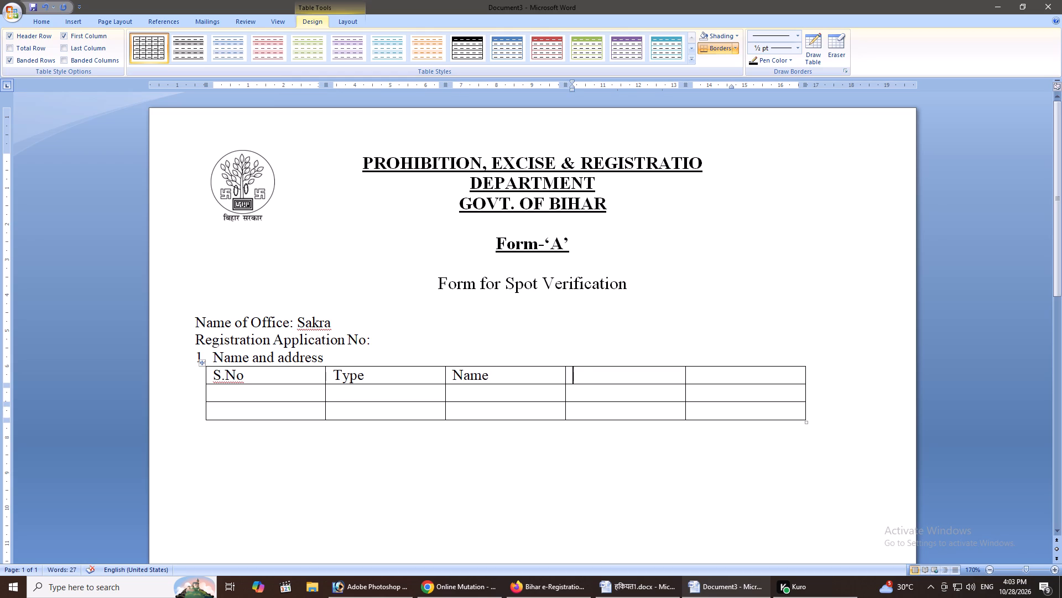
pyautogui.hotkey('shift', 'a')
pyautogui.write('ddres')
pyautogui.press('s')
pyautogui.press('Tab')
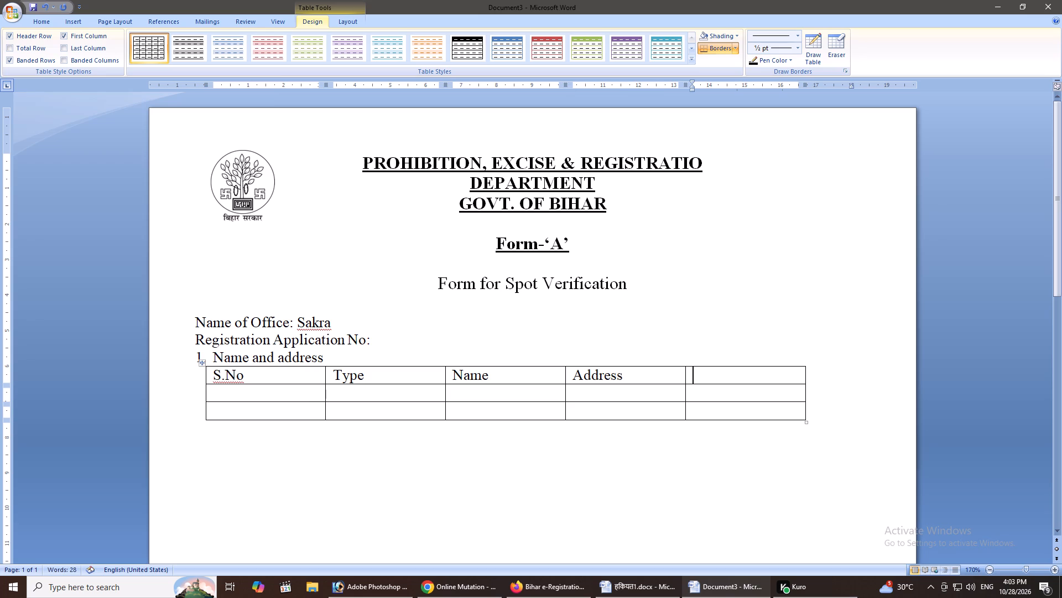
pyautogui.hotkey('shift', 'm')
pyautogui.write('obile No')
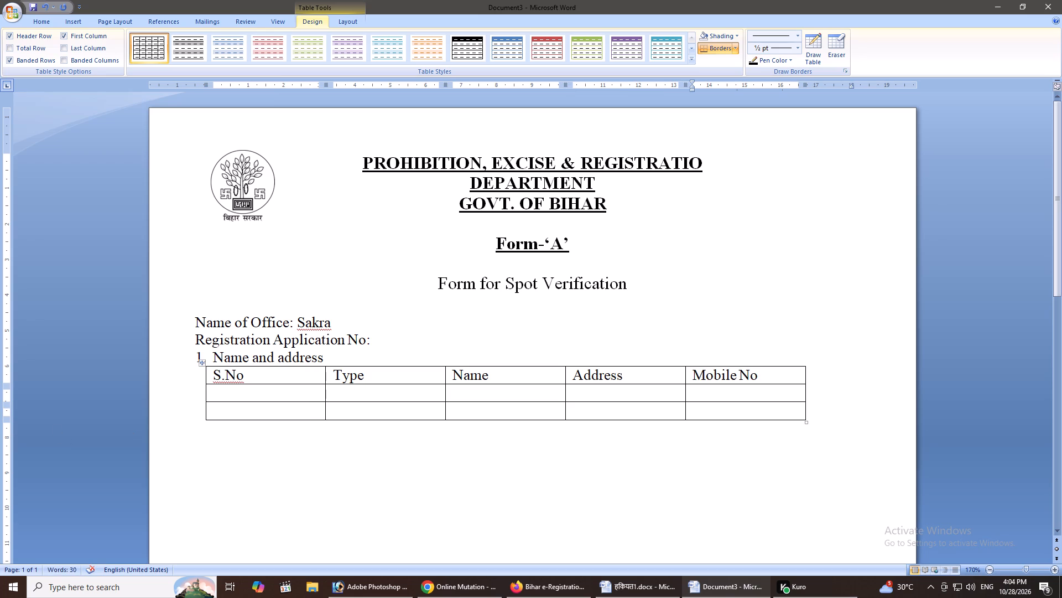
# Reduce the font size of the table's header row to 11.
pyautogui.moveTo(252, 380); pyautogui.dragTo(680, 374)
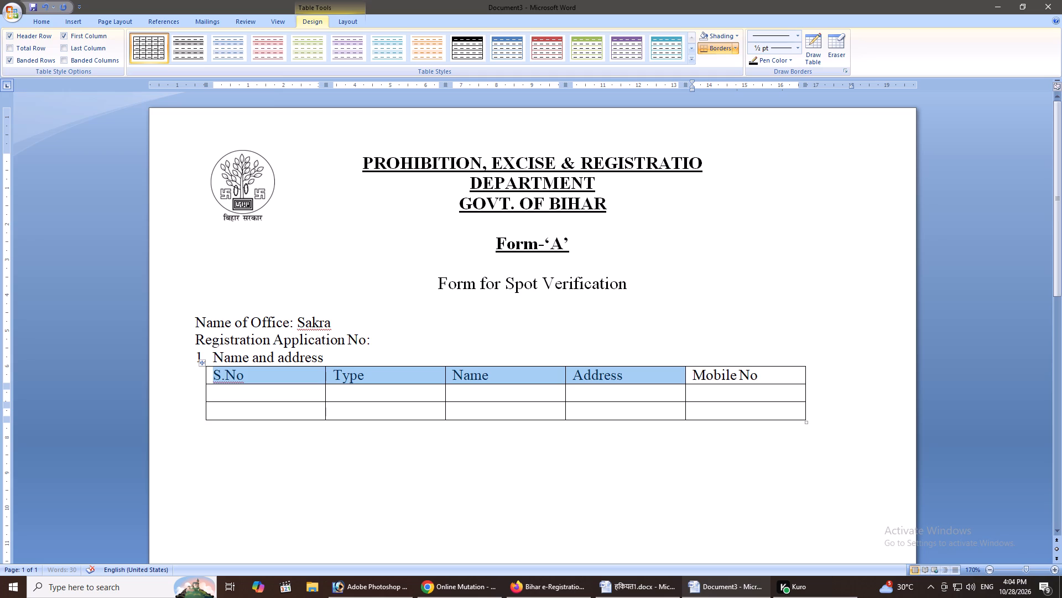
pyautogui.moveTo(680, 374); pyautogui.dragTo(708, 370)
pyautogui.hotkey('ctrl', '[')
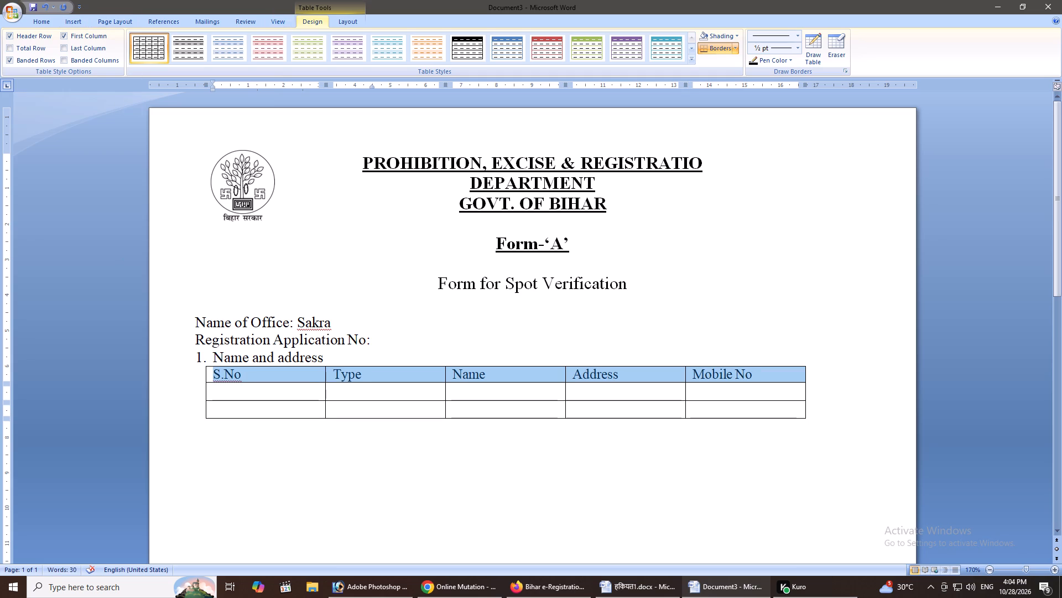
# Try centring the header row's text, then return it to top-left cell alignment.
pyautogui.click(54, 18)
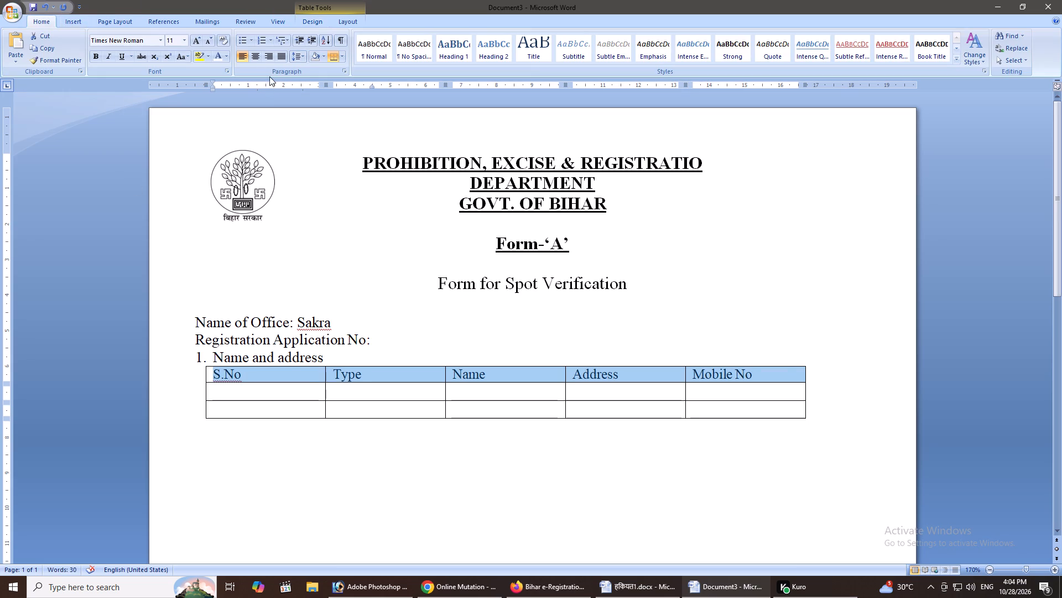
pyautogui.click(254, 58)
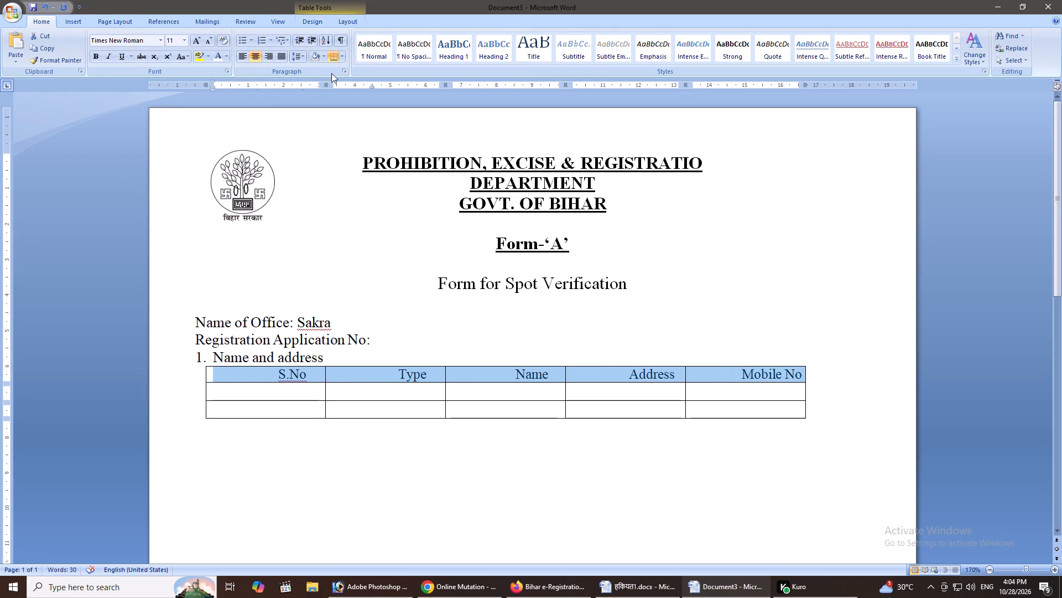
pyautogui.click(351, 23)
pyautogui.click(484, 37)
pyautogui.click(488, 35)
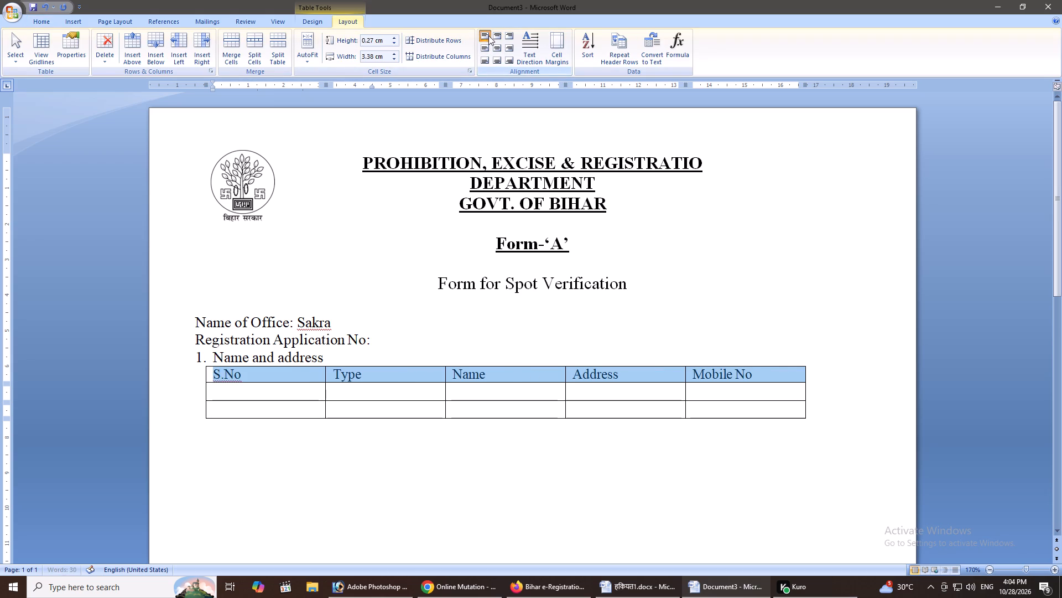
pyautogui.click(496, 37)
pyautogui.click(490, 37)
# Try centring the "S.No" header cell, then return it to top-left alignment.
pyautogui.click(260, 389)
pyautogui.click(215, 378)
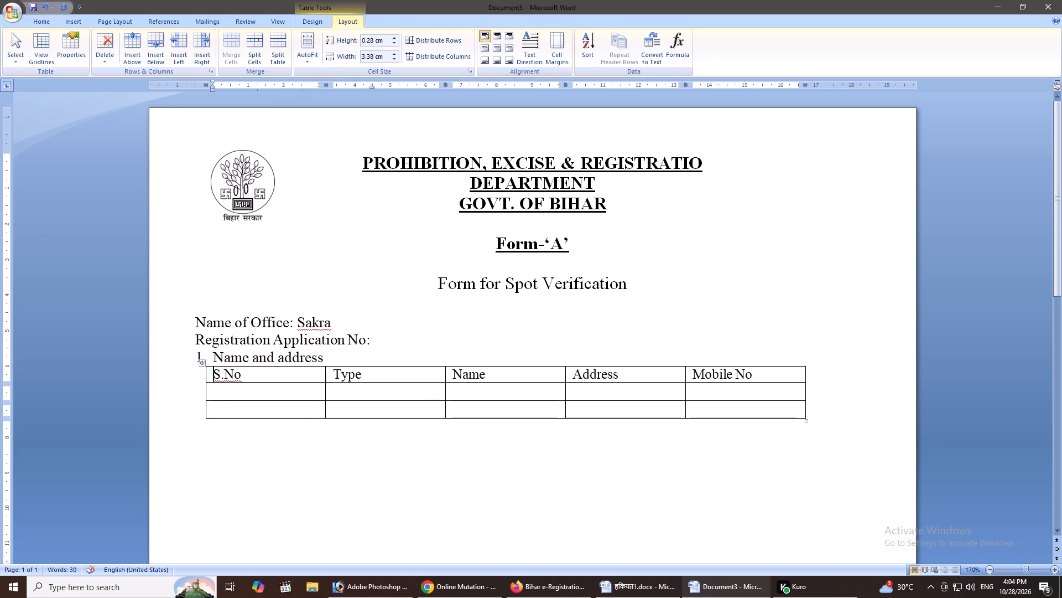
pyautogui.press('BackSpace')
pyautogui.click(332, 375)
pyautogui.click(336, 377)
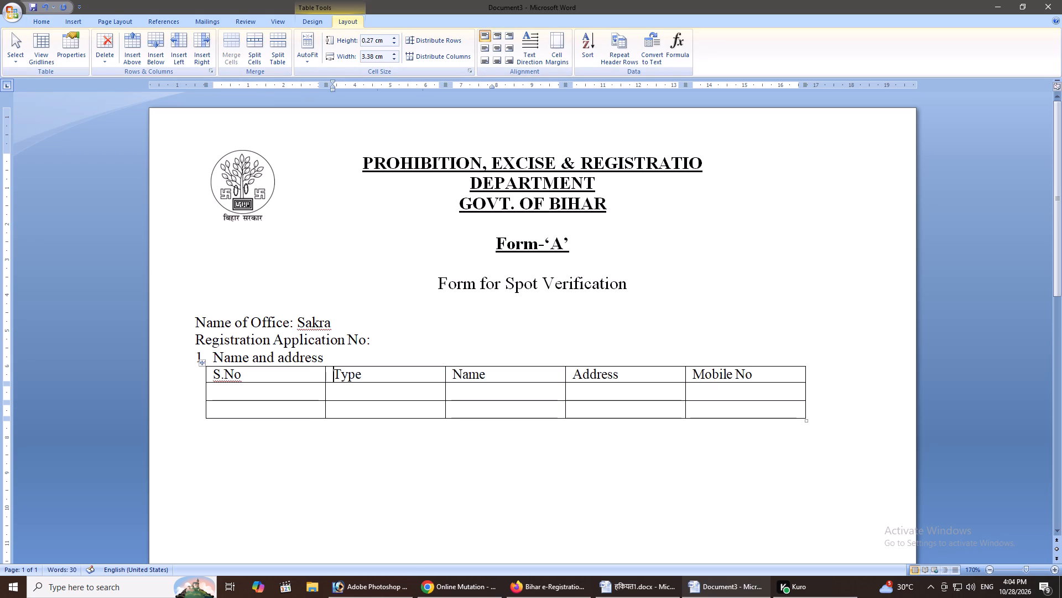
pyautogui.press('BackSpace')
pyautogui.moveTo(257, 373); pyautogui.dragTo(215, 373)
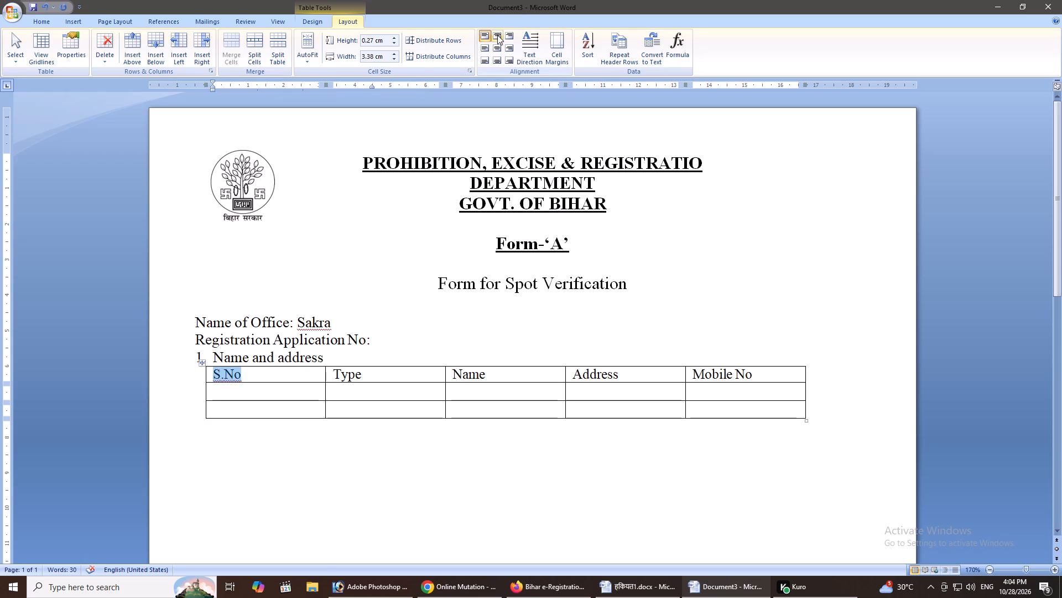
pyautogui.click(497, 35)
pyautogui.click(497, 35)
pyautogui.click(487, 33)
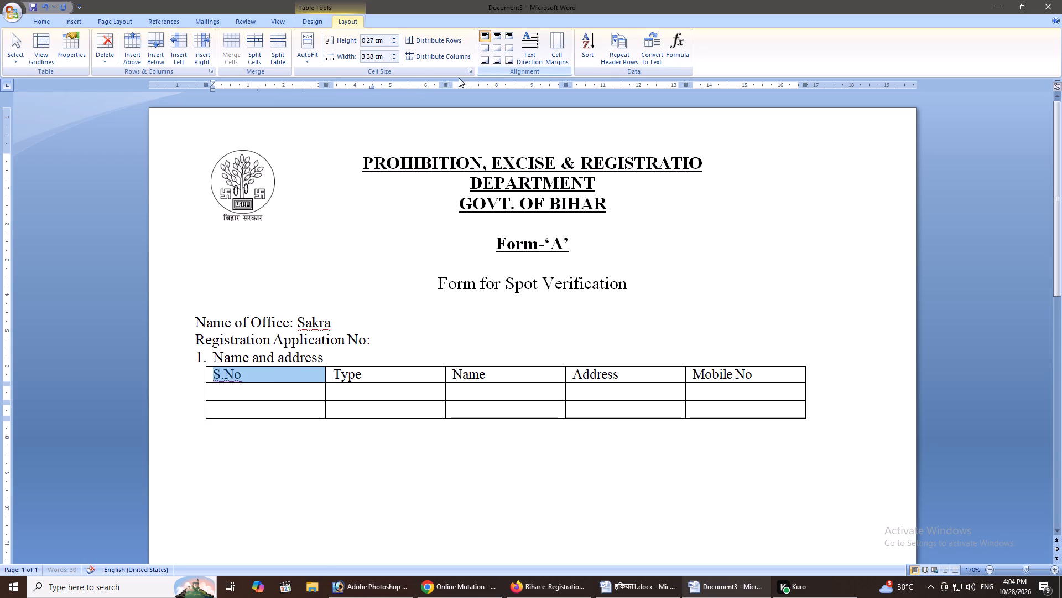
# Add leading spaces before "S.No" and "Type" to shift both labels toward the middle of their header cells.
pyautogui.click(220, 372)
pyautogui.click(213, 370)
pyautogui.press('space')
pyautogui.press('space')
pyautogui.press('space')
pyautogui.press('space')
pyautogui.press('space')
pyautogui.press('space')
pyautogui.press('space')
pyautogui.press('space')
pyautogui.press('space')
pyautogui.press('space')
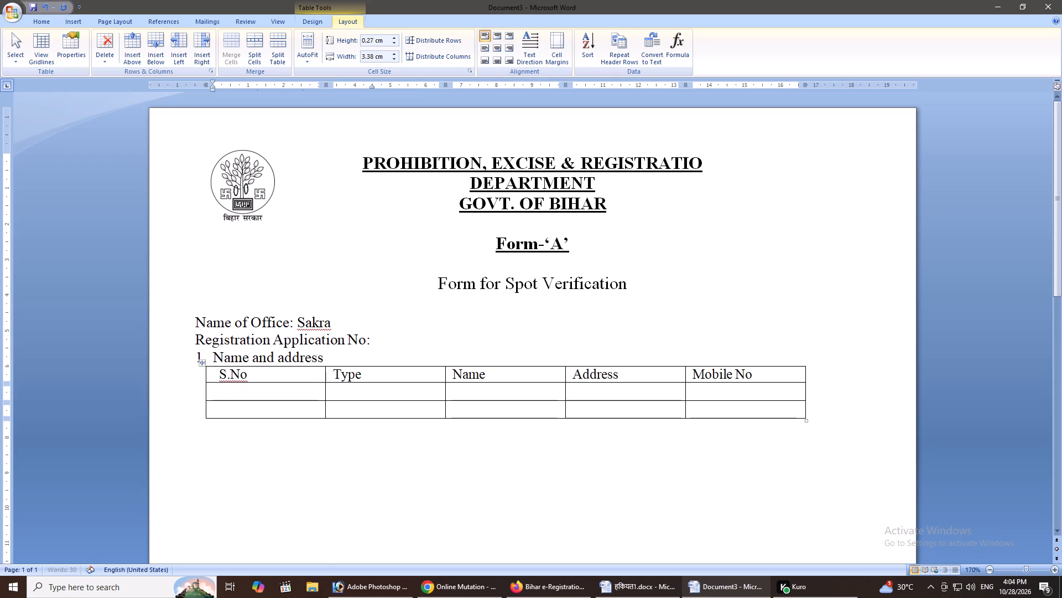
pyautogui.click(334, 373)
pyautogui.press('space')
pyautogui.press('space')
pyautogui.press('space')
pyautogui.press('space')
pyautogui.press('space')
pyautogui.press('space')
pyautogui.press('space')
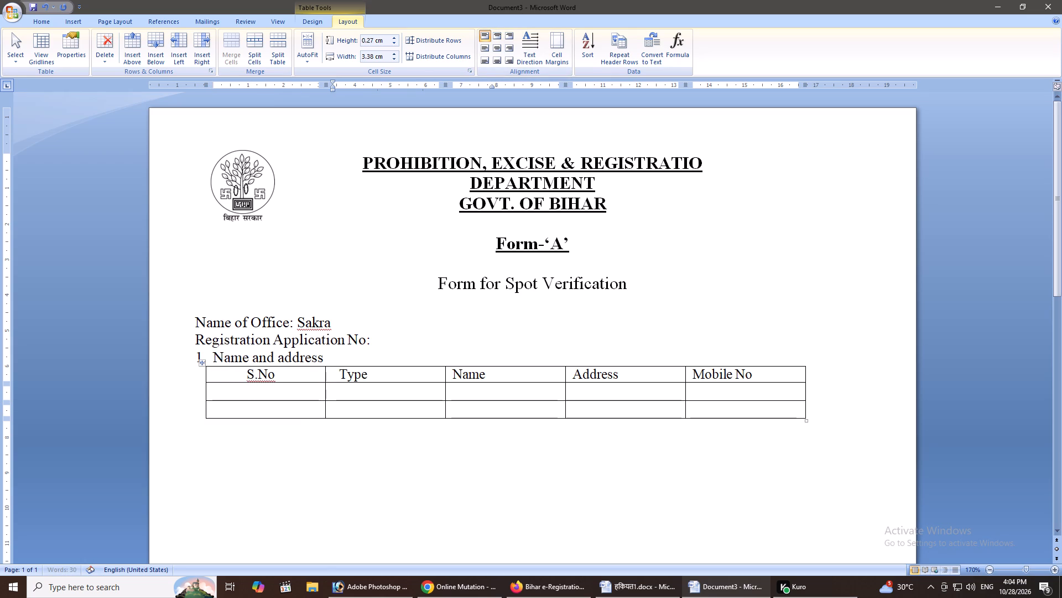
# Narrow the table's S.No column to about 1.94 cm.
pyautogui.click(326, 395)
pyautogui.moveTo(267, 409); pyautogui.dragTo(283, 409)
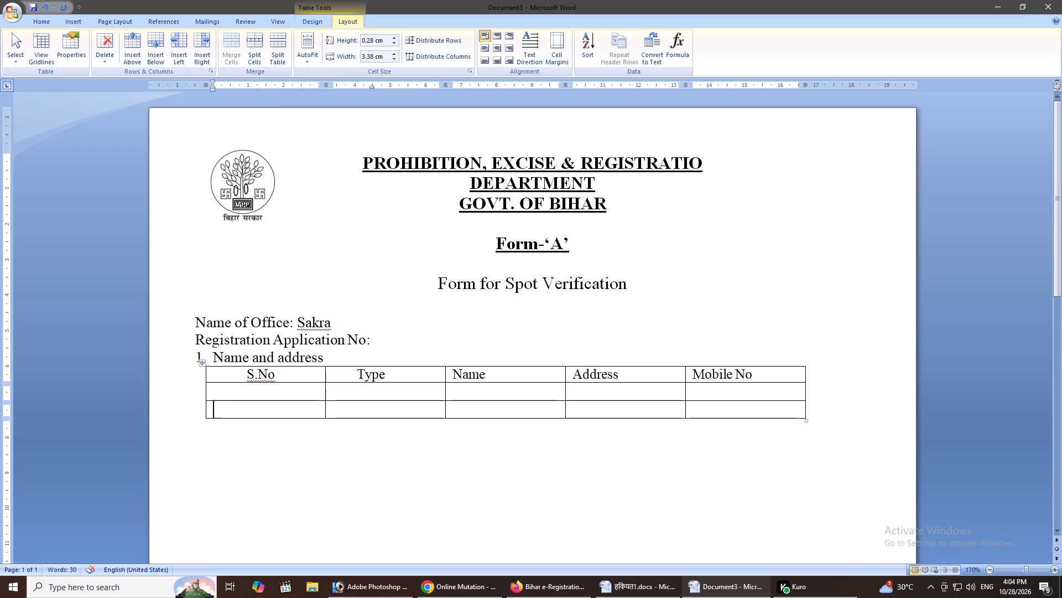
pyautogui.moveTo(325, 393); pyautogui.dragTo(284, 383)
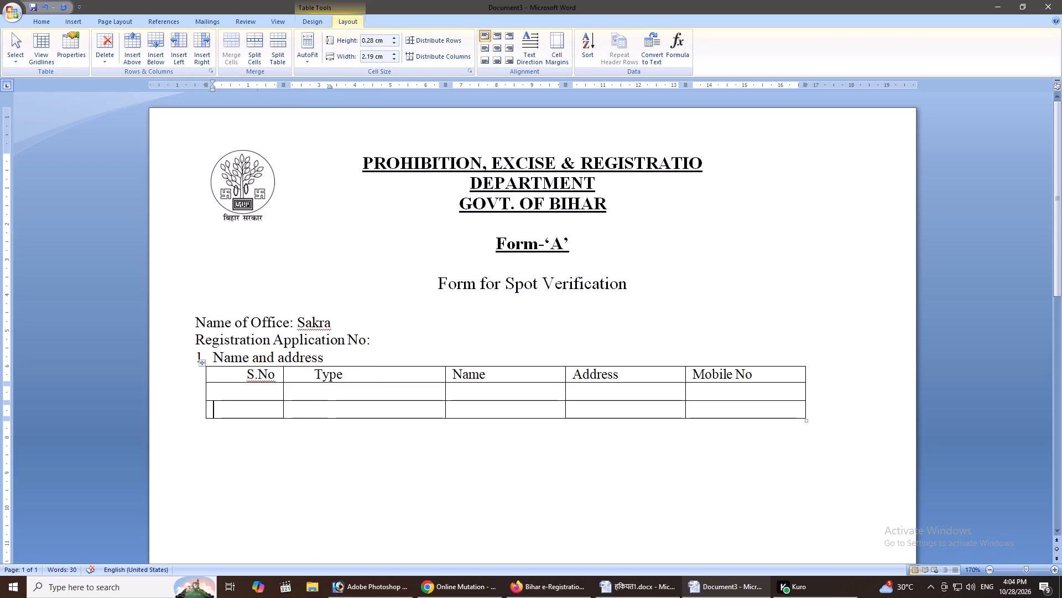
pyautogui.moveTo(283, 391); pyautogui.dragTo(279, 391)
pyautogui.moveTo(279, 391); pyautogui.dragTo(275, 390)
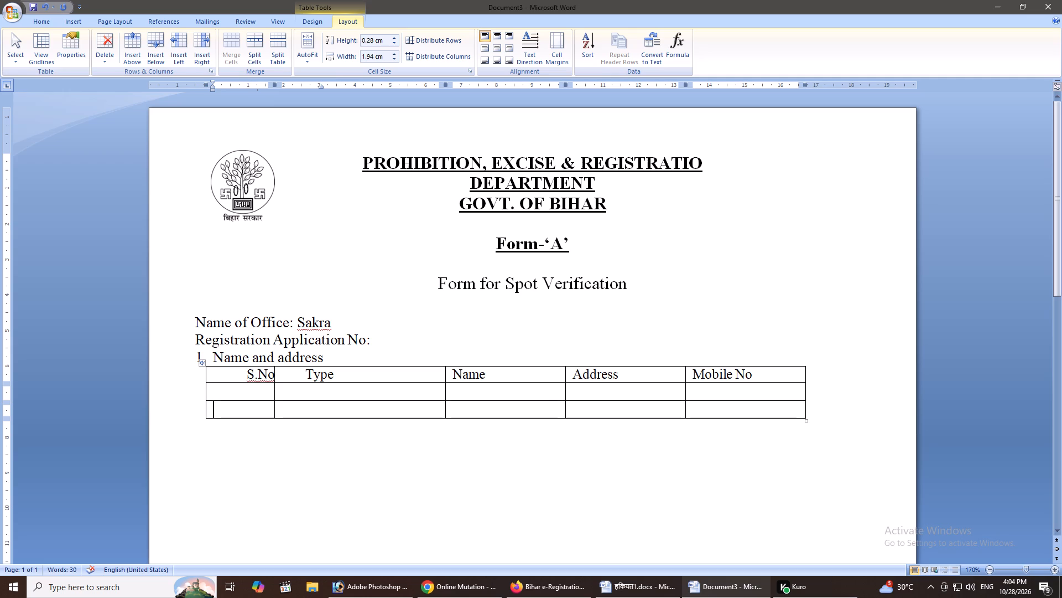
# Shift the Type–Name and Name–Address column borders toward the S.No column, leaving more width for Address.
pyautogui.moveTo(445, 389); pyautogui.dragTo(408, 390)
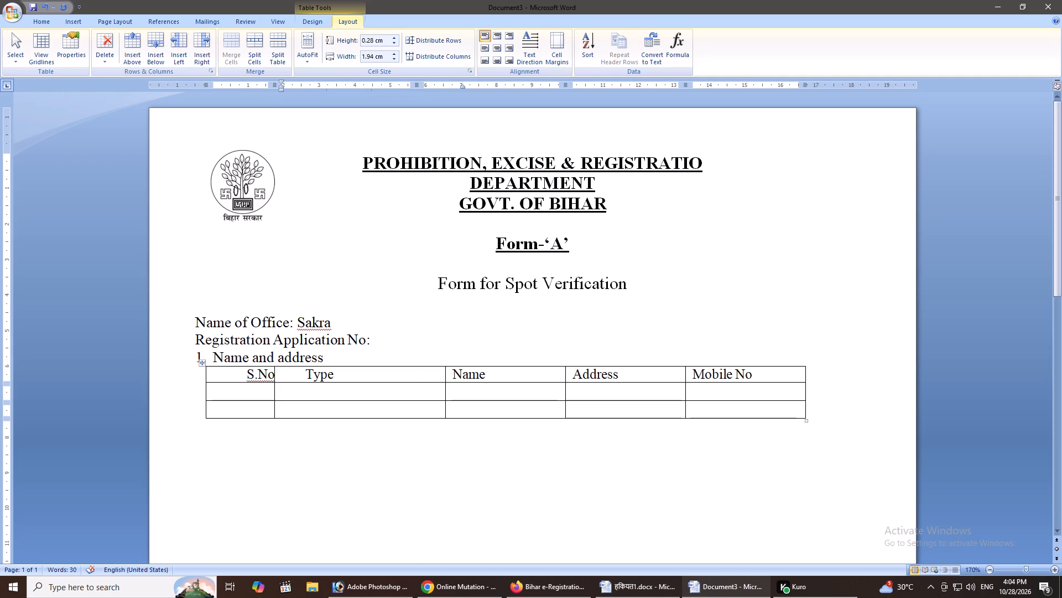
pyautogui.moveTo(408, 390); pyautogui.dragTo(405, 389)
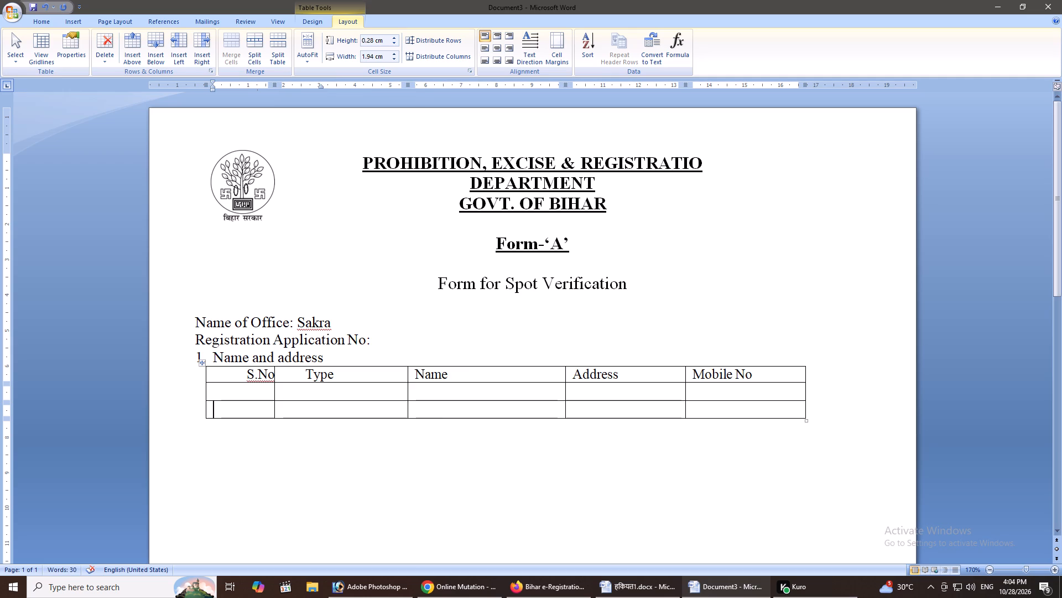
pyautogui.moveTo(565, 395); pyautogui.dragTo(521, 392)
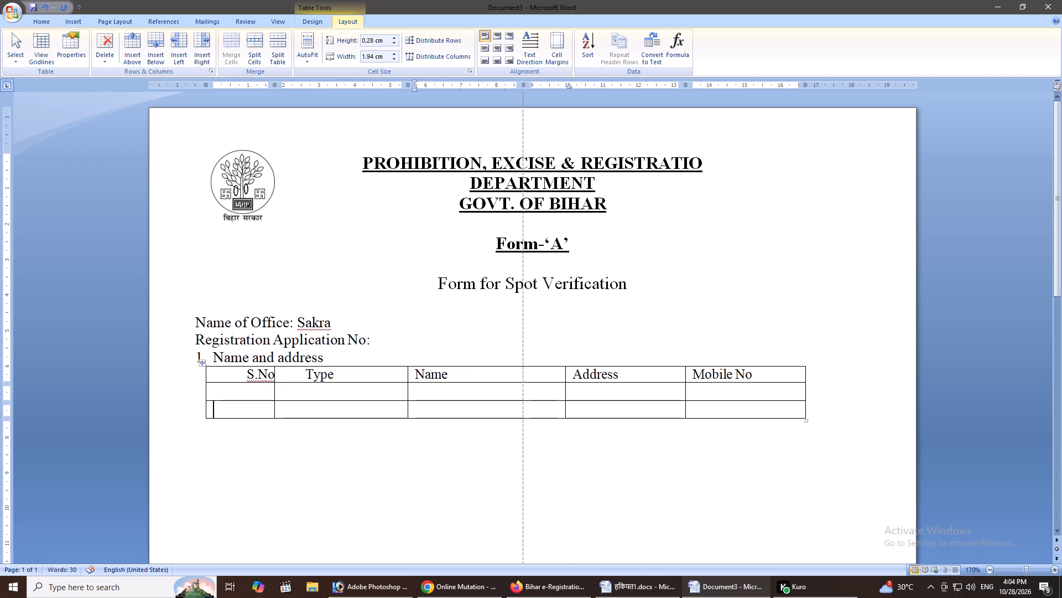
pyautogui.moveTo(521, 392); pyautogui.dragTo(533, 385)
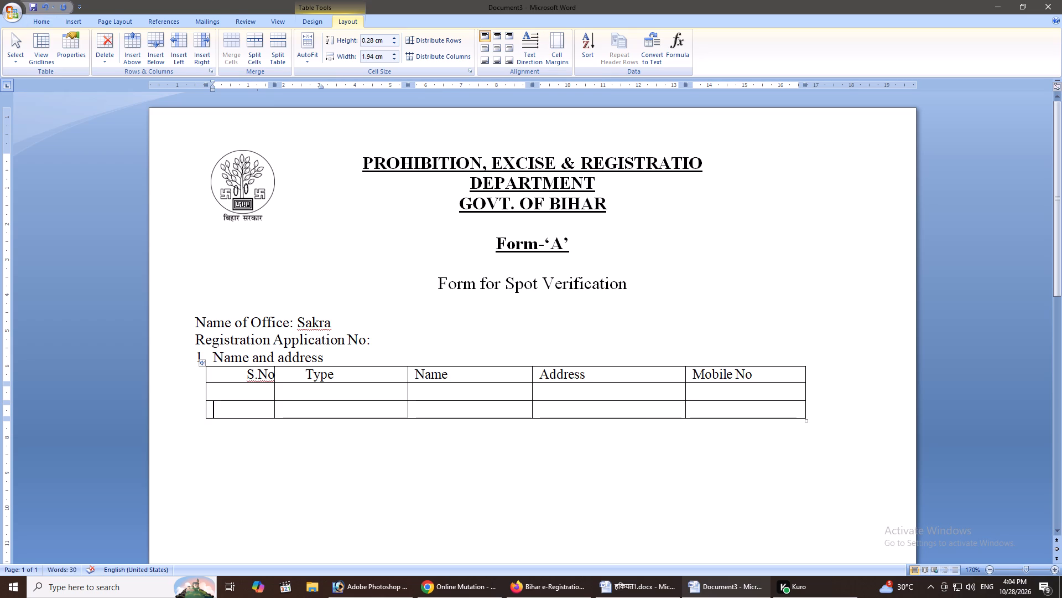
# Widen the table to about 18.7 cm, enlarge the Address column and slightly narrow the Type column.
pyautogui.moveTo(805, 394); pyautogui.dragTo(867, 390)
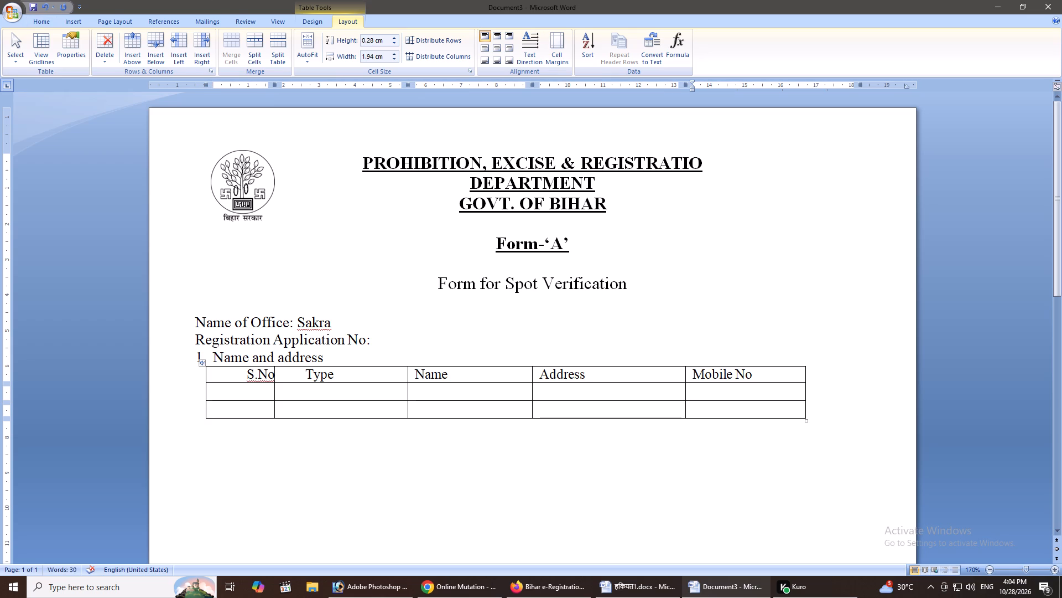
pyautogui.moveTo(867, 390); pyautogui.dragTo(869, 389)
pyautogui.moveTo(869, 389); pyautogui.dragTo(868, 389)
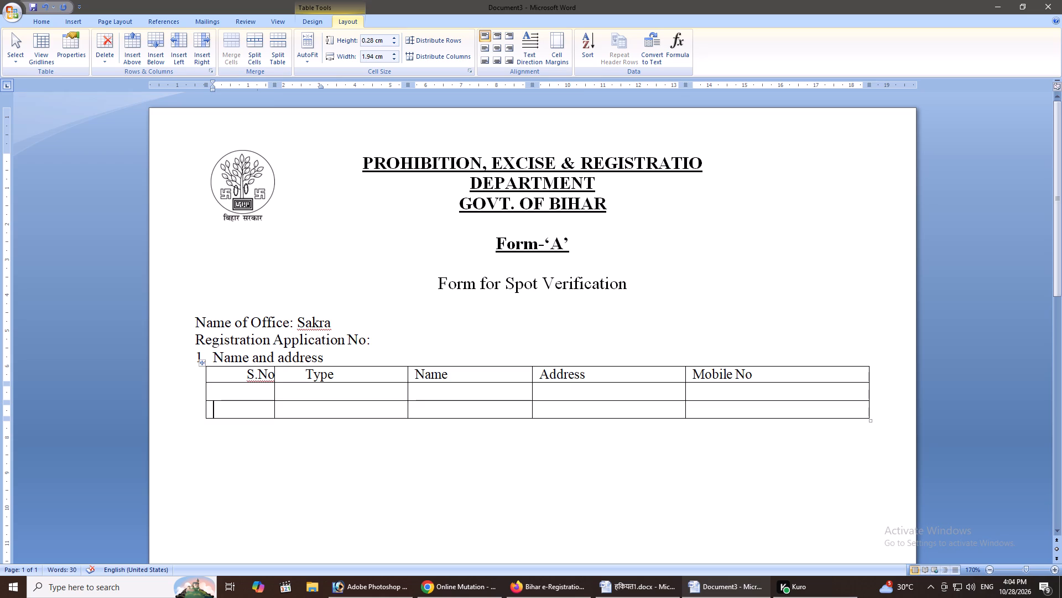
pyautogui.moveTo(684, 390); pyautogui.dragTo(727, 391)
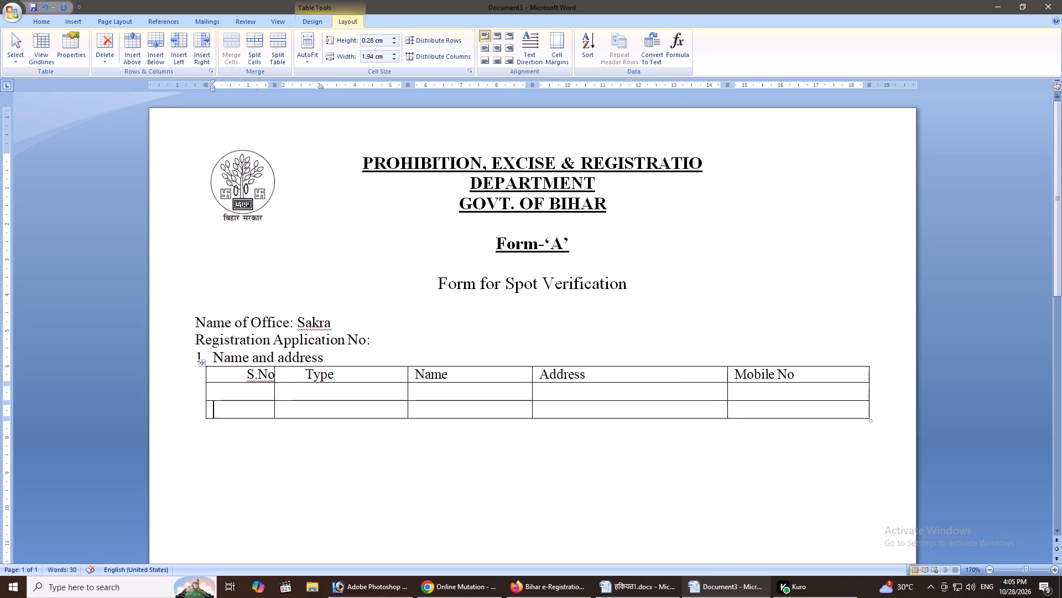
pyautogui.moveTo(408, 393); pyautogui.dragTo(389, 387)
pyautogui.moveTo(389, 387); pyautogui.dragTo(396, 390)
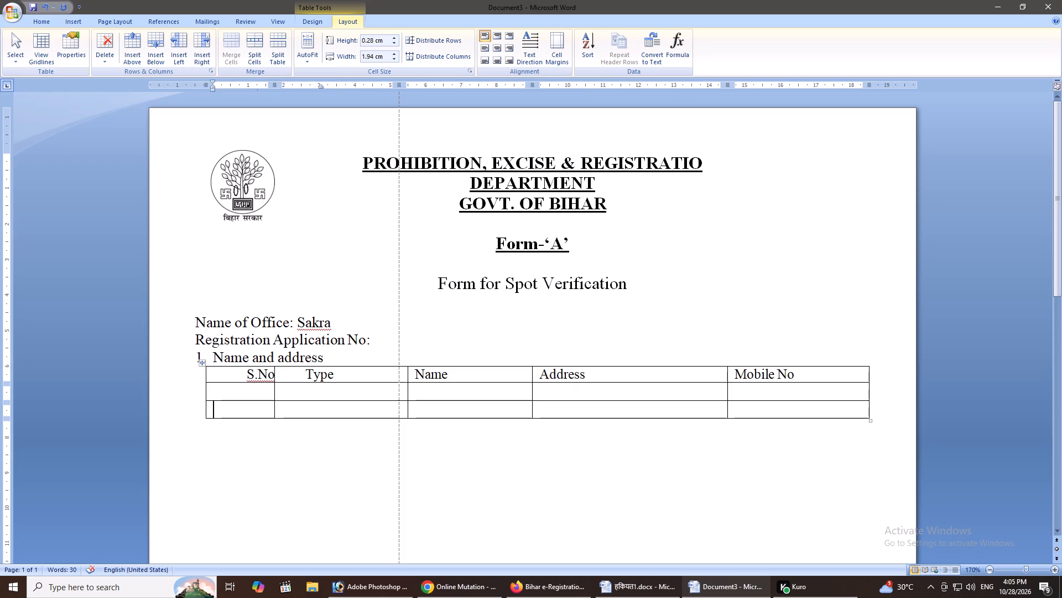
# Merge all five cells of the table's header row into a single cell.
pyautogui.moveTo(248, 375); pyautogui.dragTo(813, 380)
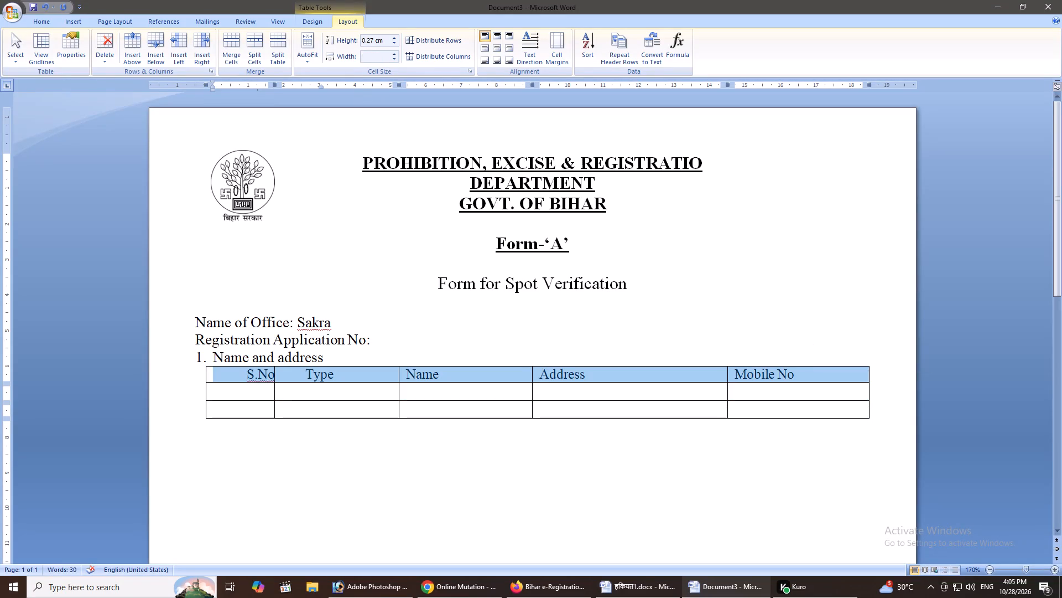
pyautogui.click(233, 39)
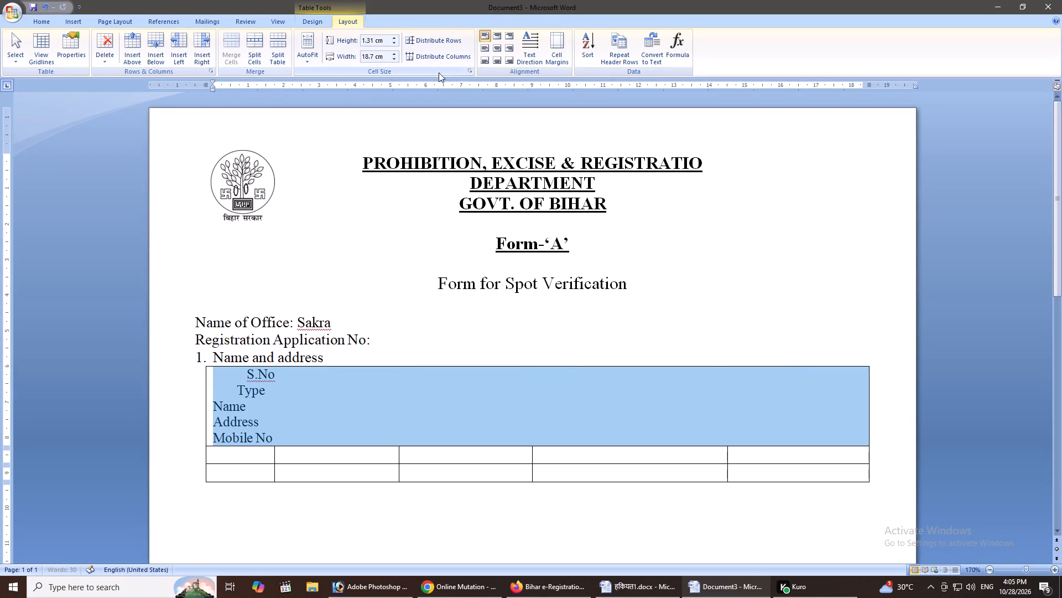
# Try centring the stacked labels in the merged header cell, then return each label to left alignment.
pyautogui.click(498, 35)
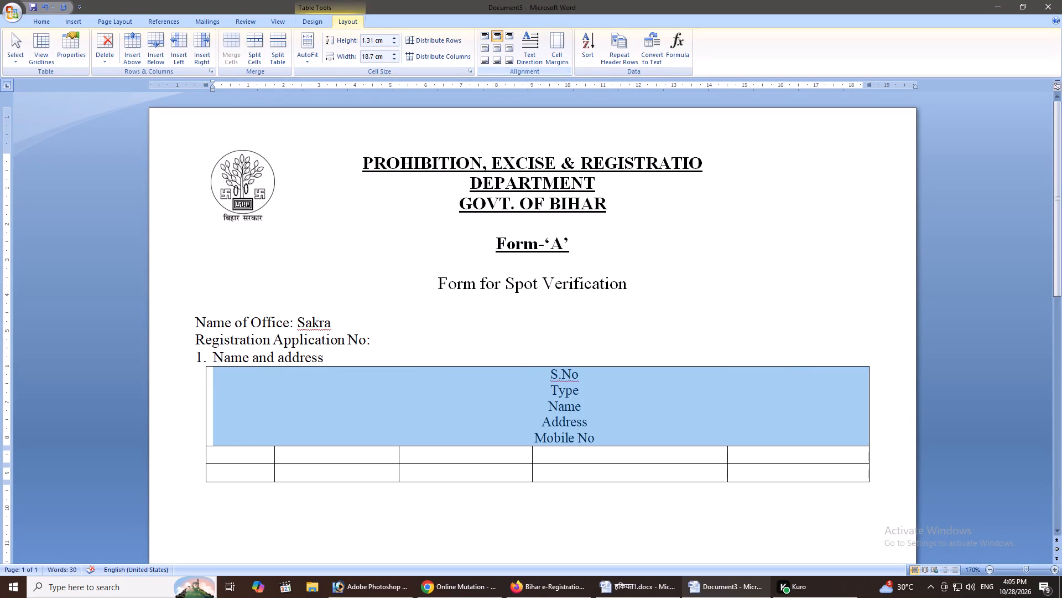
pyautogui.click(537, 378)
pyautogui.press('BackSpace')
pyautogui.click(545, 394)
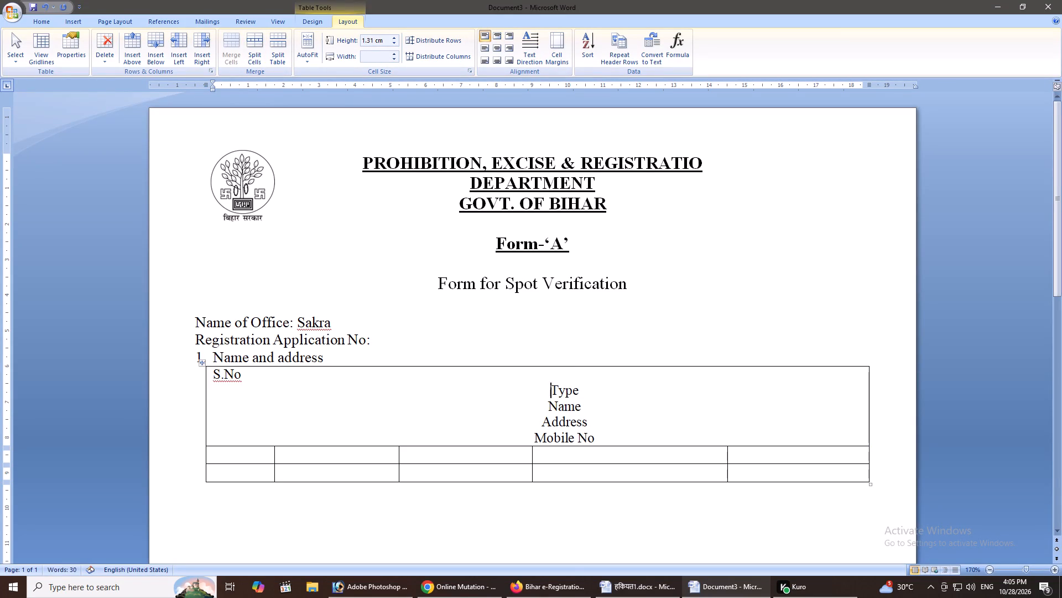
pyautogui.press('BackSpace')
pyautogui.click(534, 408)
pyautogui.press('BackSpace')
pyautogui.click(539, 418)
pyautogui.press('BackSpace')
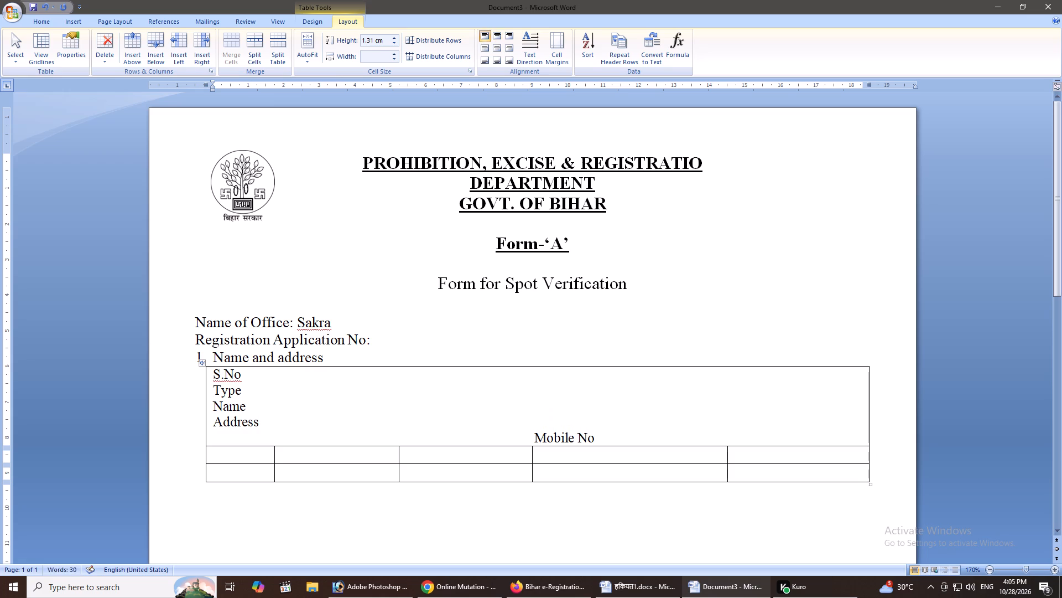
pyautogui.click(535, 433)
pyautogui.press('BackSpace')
# Join the stacked header labels into one line reading "S.No Type Name Address Mobile No", separated by spaces.
pyautogui.press('BackSpace')
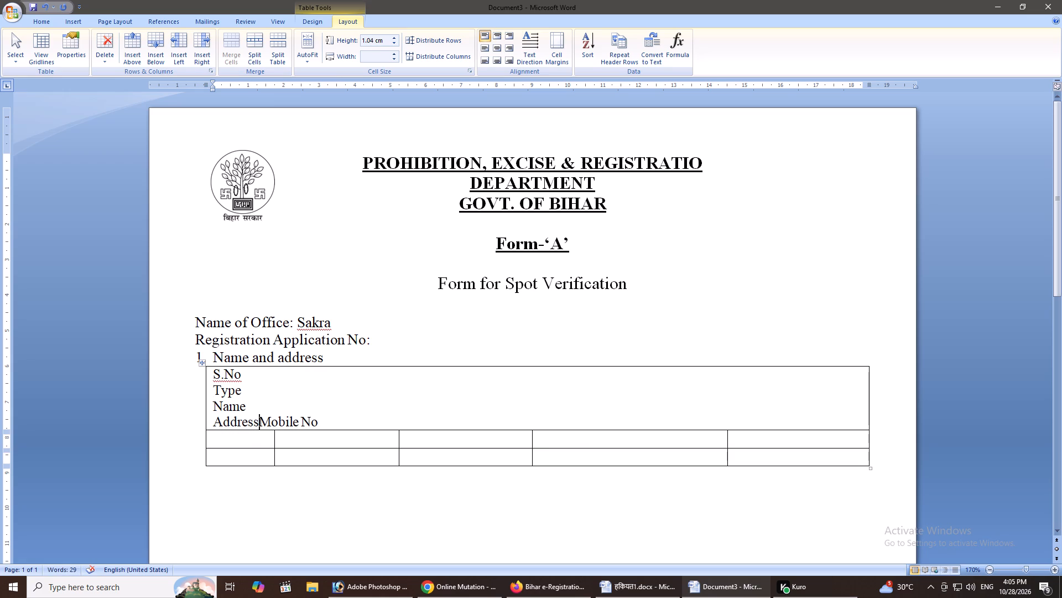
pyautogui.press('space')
pyautogui.click(214, 424)
pyautogui.press('BackSpace')
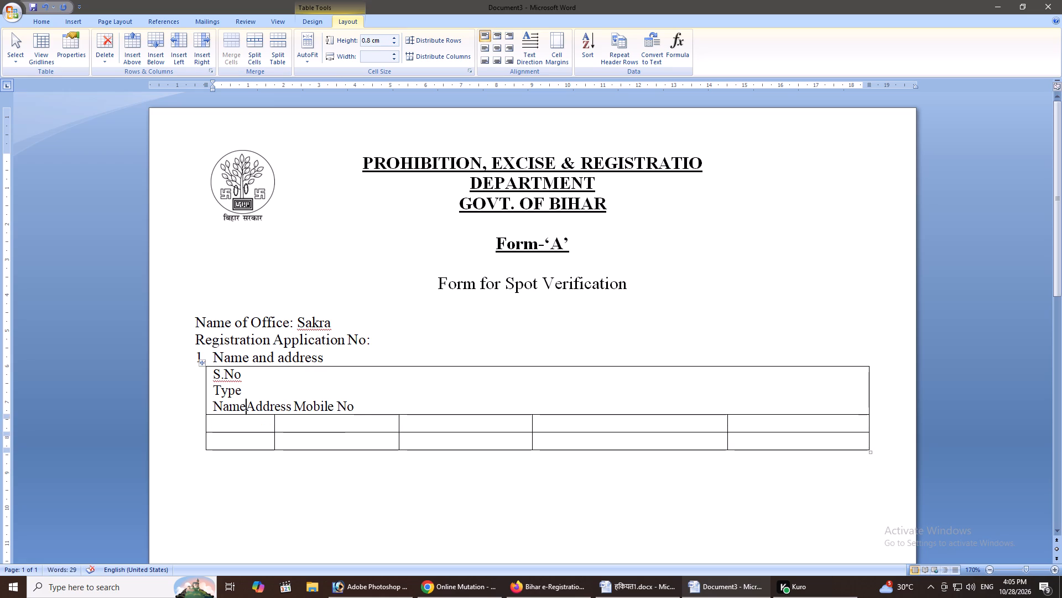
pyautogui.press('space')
pyautogui.click(215, 410)
pyautogui.press('BackSpace')
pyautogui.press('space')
pyautogui.click(212, 392)
pyautogui.click(215, 393)
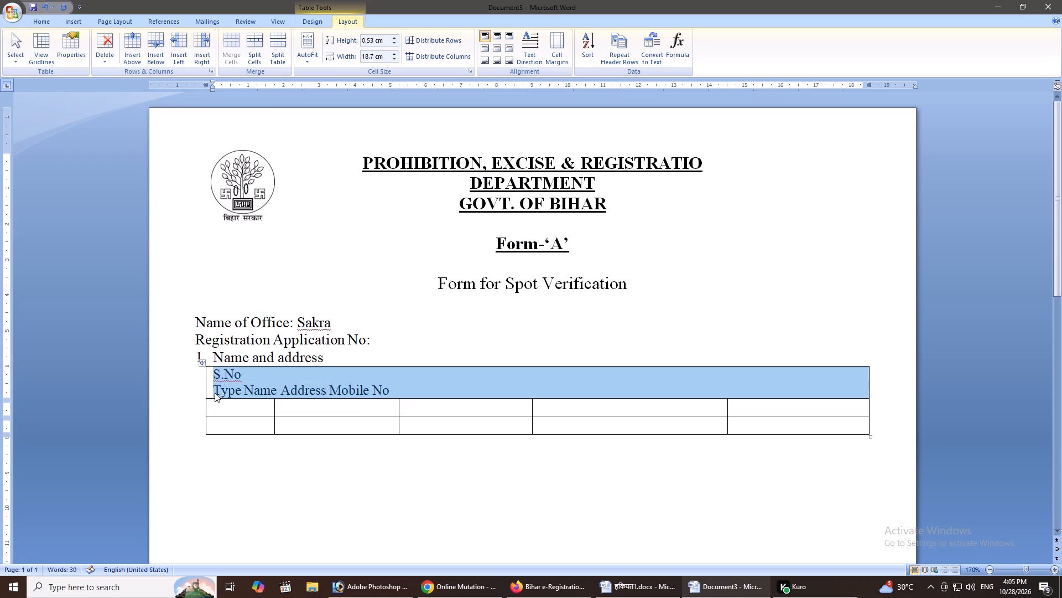
pyautogui.press('BackSpace')
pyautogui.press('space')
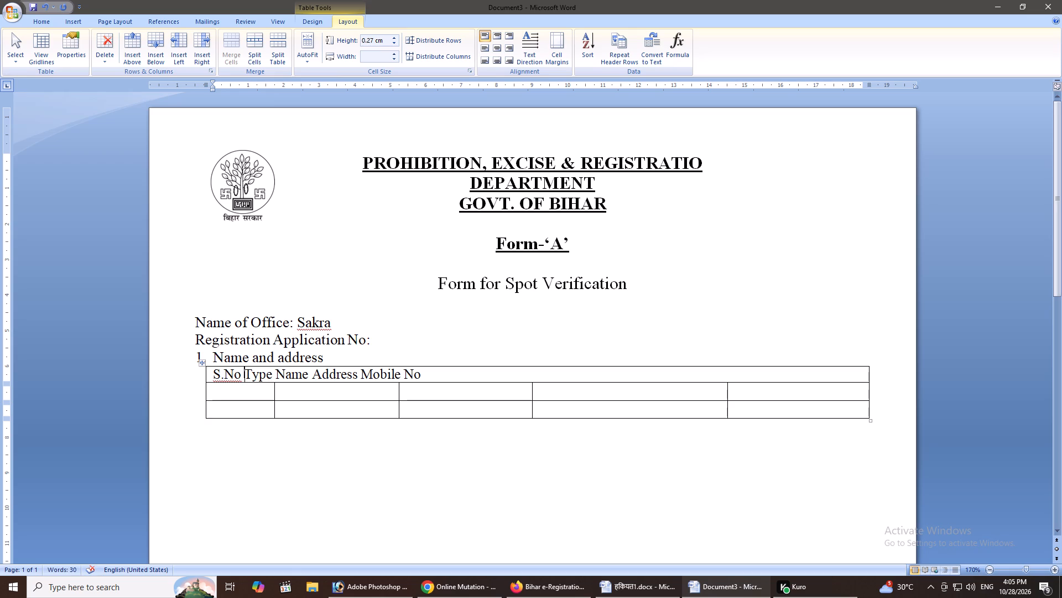
# Insert spaces before "S.No" and "Type" in the merged header to place them over the first and second columns.
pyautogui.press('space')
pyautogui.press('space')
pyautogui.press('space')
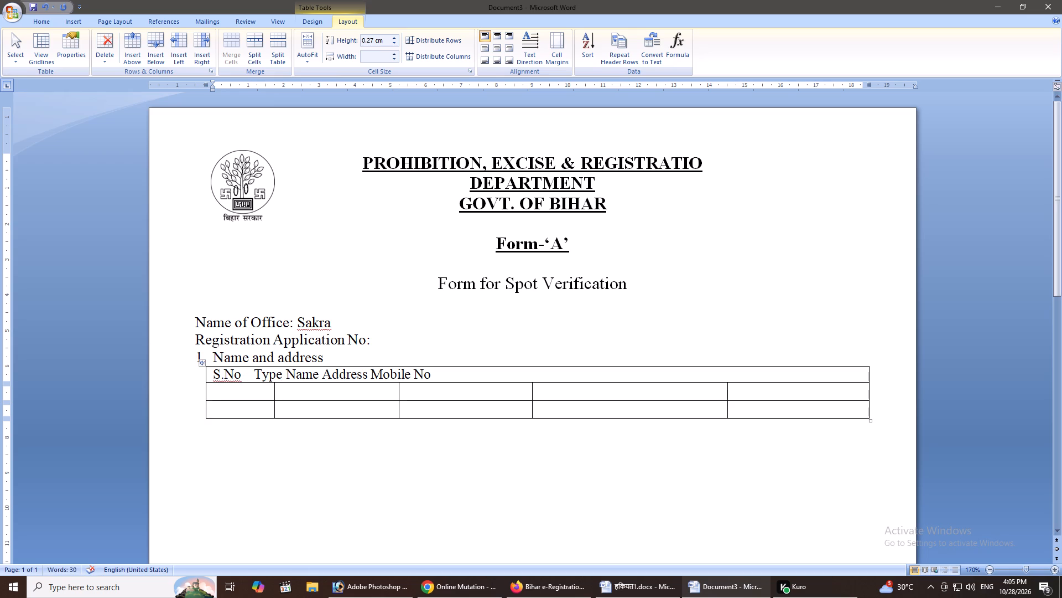
pyautogui.click(215, 375)
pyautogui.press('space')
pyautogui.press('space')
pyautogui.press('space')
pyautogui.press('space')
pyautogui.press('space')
pyautogui.click(270, 377)
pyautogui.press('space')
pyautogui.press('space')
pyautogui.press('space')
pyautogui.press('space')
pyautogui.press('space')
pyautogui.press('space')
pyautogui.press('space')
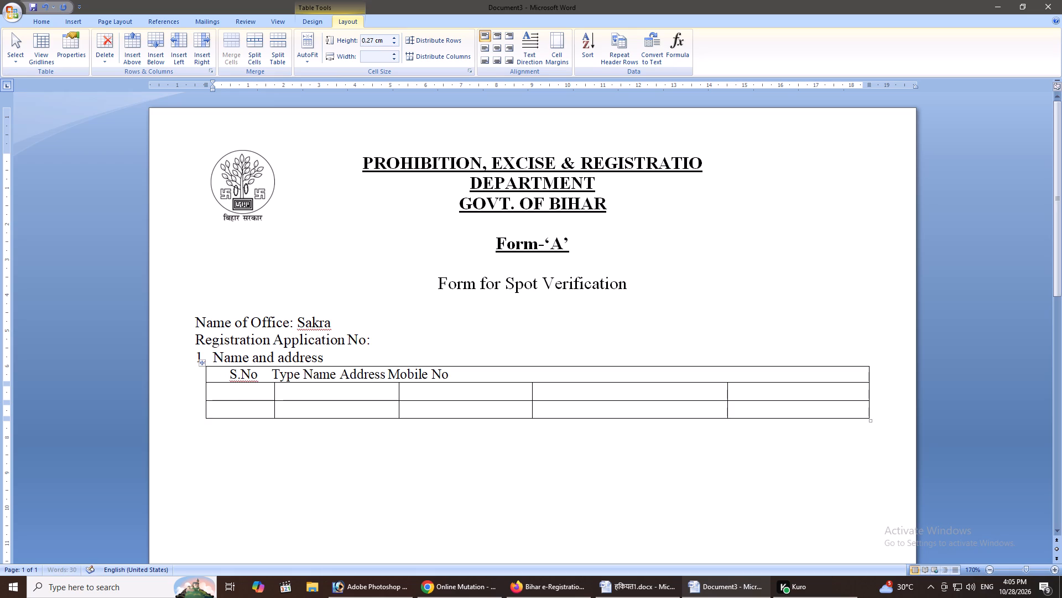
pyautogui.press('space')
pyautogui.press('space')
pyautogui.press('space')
# Insert spaces between "Name" and "Address" in the merged header to widen the gap between them.
pyautogui.click(372, 375)
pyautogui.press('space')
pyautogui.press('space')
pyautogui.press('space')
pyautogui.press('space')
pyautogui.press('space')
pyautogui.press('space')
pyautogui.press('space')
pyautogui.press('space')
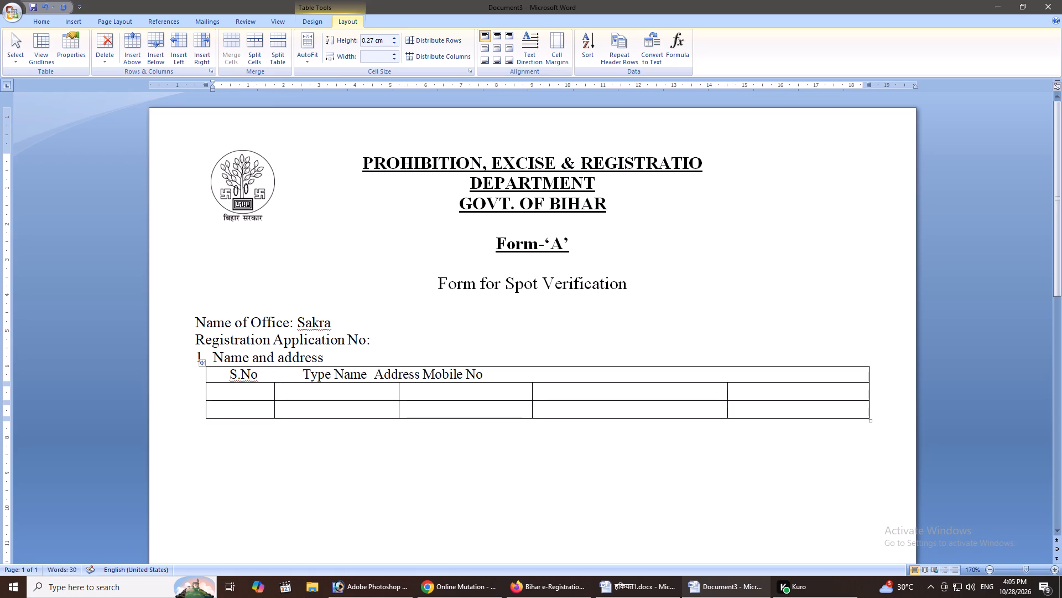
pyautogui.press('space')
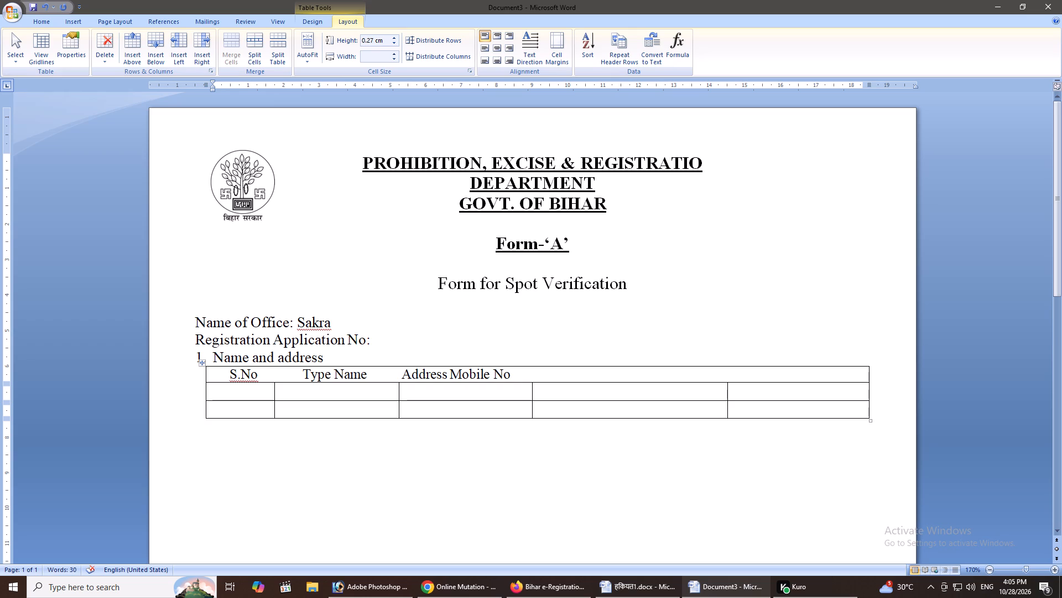
# Add more spaces before "Type" and "Name" so they sit near the middle of the second and third columns.
pyautogui.click(297, 372)
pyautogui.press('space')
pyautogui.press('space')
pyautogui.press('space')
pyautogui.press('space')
pyautogui.click(342, 375)
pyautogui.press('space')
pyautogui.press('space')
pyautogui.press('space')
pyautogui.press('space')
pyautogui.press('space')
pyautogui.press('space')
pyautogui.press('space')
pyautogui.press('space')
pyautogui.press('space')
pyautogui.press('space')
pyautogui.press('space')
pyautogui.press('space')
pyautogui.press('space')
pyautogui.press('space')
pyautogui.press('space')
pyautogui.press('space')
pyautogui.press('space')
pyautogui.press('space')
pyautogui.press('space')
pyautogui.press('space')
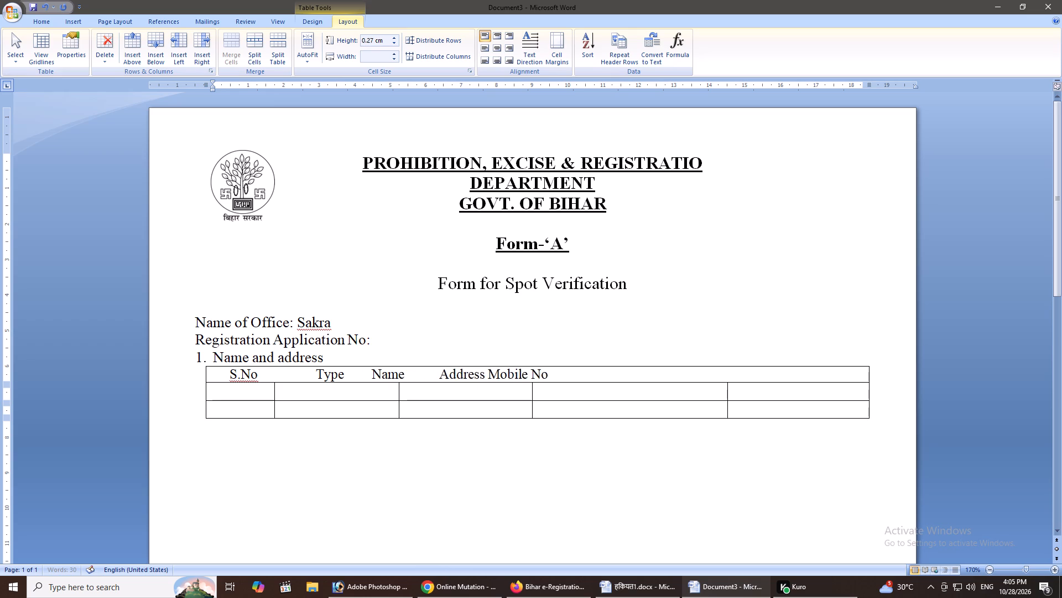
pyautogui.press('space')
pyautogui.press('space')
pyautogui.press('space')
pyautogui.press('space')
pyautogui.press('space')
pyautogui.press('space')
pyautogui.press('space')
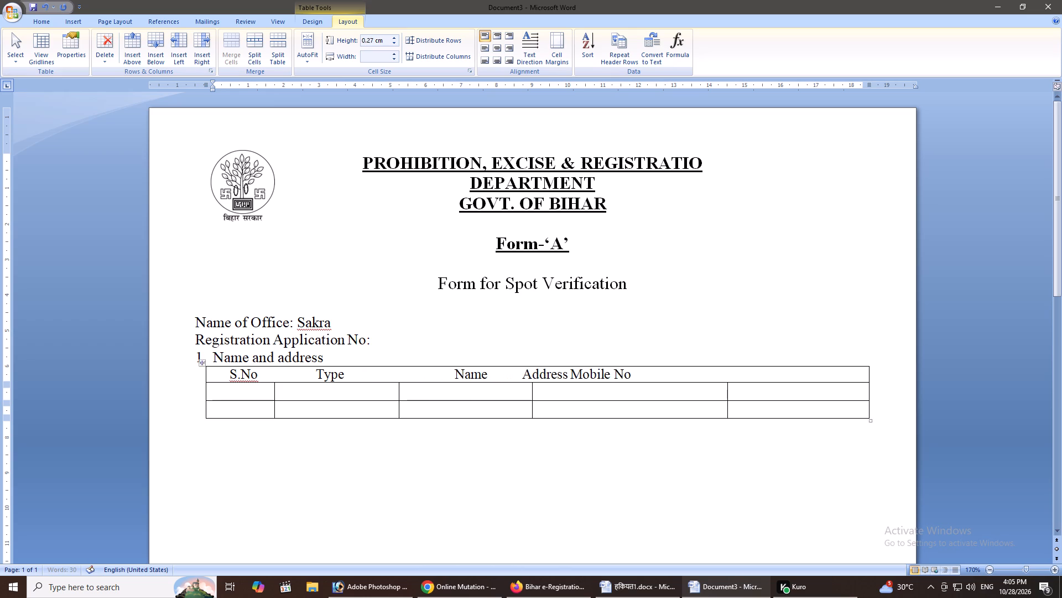
# Add a final space before "Name" and enough spaces before "Address" to place it near the middle of the fourth column.
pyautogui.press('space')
pyautogui.click(523, 378)
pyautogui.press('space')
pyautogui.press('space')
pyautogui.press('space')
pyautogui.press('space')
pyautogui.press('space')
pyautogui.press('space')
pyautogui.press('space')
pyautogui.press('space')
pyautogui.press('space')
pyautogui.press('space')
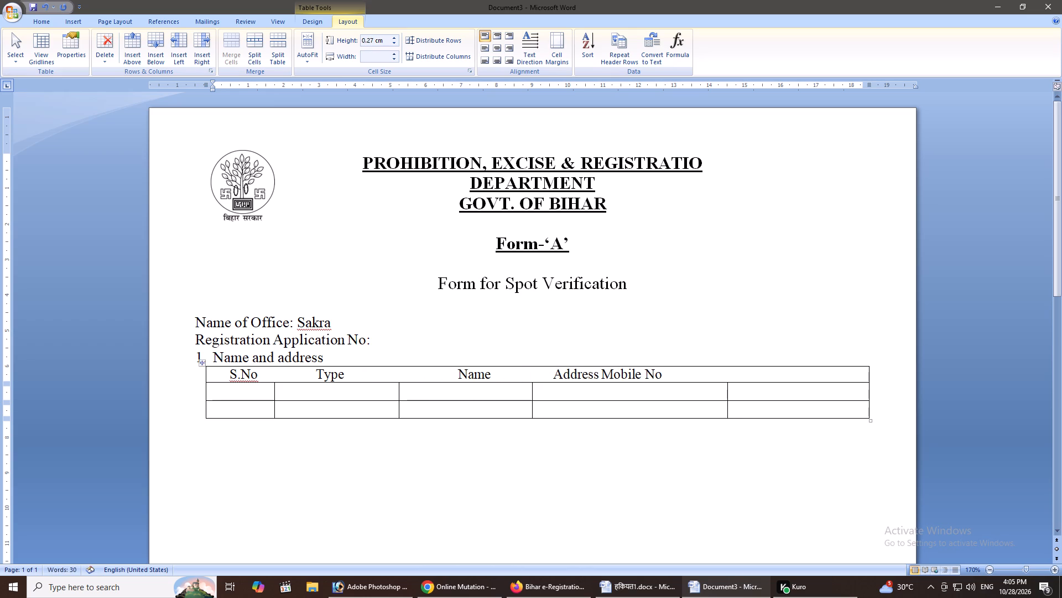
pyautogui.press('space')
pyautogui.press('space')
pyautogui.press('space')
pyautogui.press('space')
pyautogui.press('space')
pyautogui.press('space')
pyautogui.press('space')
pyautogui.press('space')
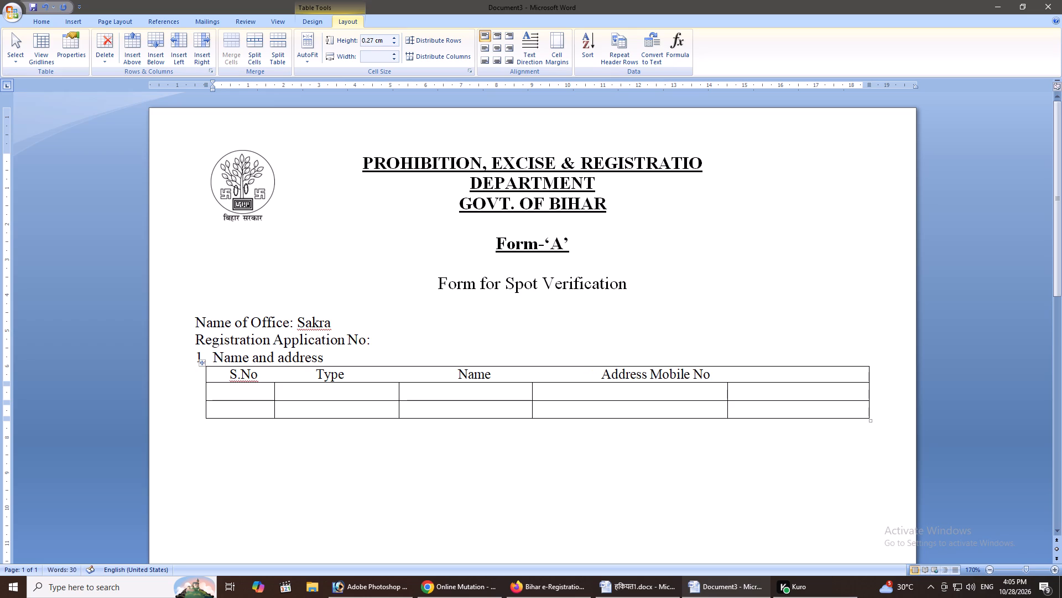
# Insert spaces before "Mobile No" in the merged header to center it over the fifth column.
pyautogui.click(649, 374)
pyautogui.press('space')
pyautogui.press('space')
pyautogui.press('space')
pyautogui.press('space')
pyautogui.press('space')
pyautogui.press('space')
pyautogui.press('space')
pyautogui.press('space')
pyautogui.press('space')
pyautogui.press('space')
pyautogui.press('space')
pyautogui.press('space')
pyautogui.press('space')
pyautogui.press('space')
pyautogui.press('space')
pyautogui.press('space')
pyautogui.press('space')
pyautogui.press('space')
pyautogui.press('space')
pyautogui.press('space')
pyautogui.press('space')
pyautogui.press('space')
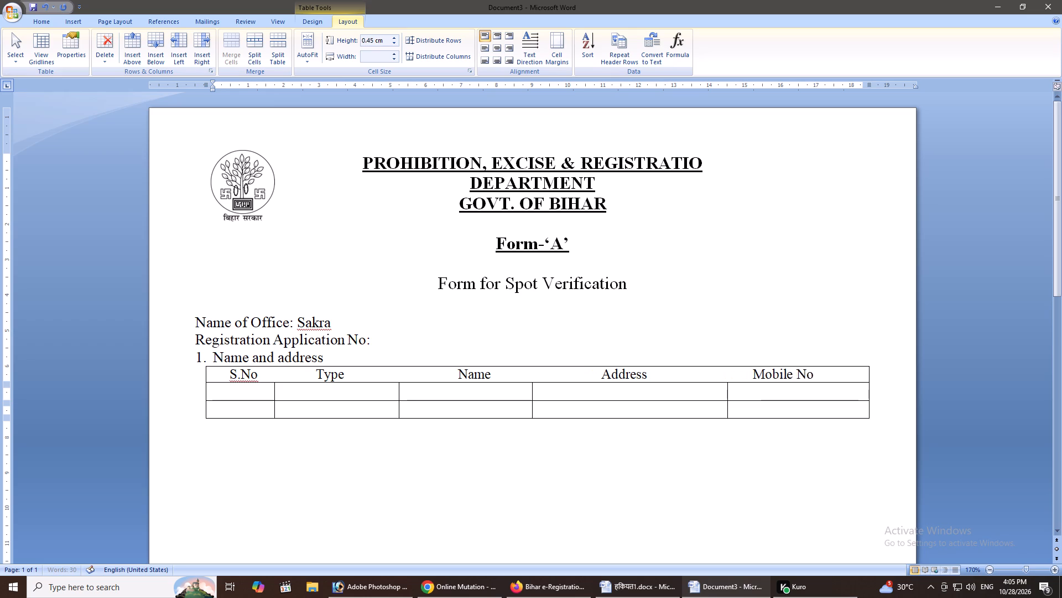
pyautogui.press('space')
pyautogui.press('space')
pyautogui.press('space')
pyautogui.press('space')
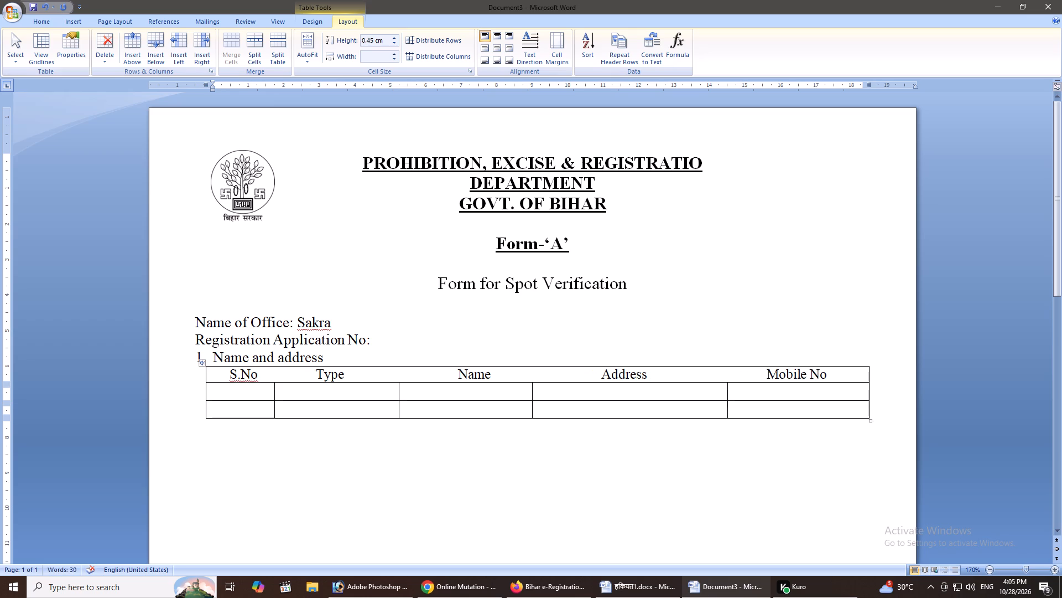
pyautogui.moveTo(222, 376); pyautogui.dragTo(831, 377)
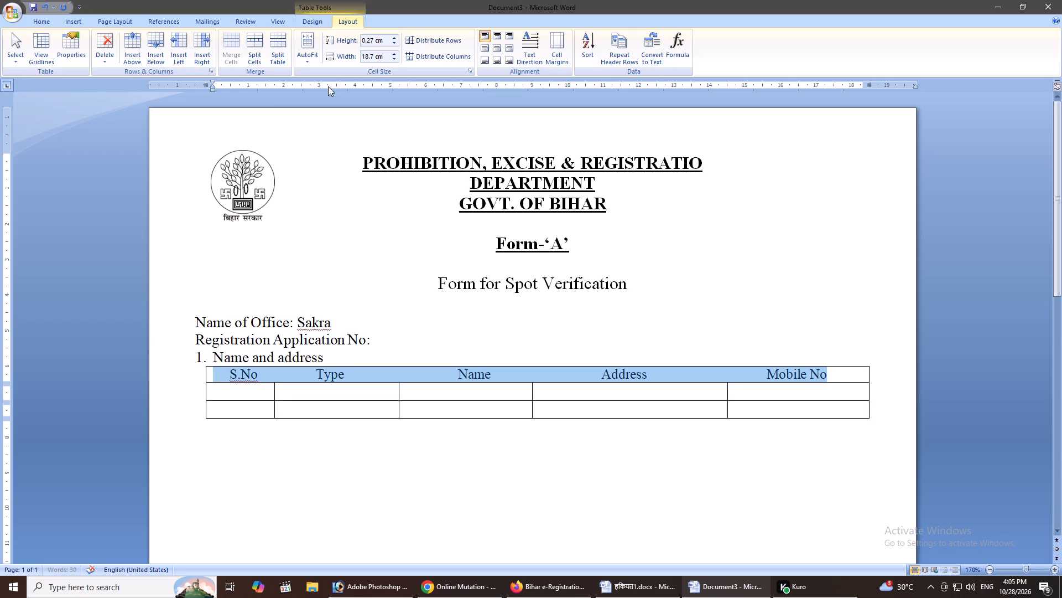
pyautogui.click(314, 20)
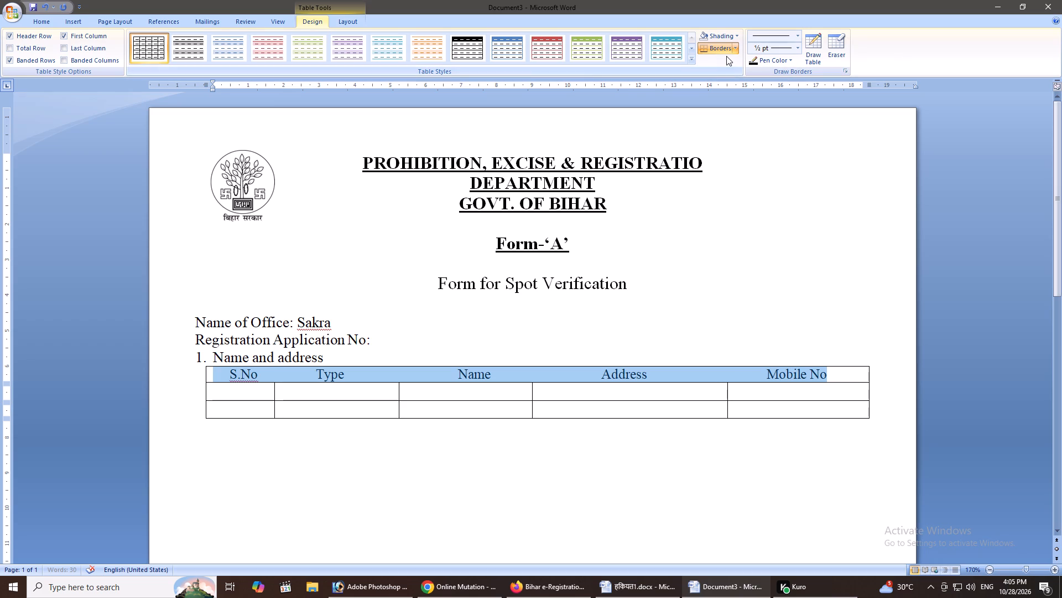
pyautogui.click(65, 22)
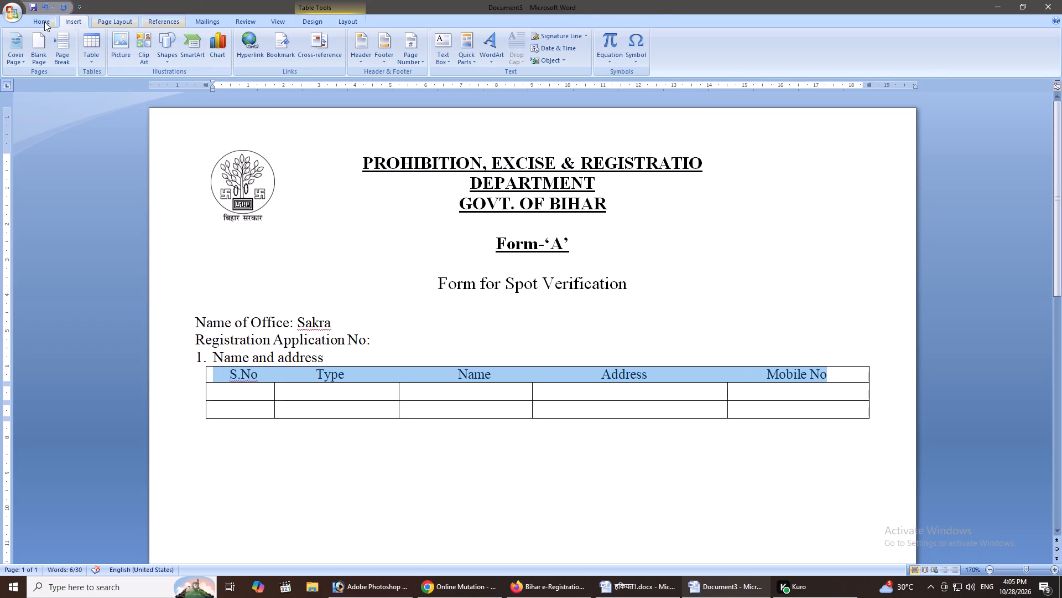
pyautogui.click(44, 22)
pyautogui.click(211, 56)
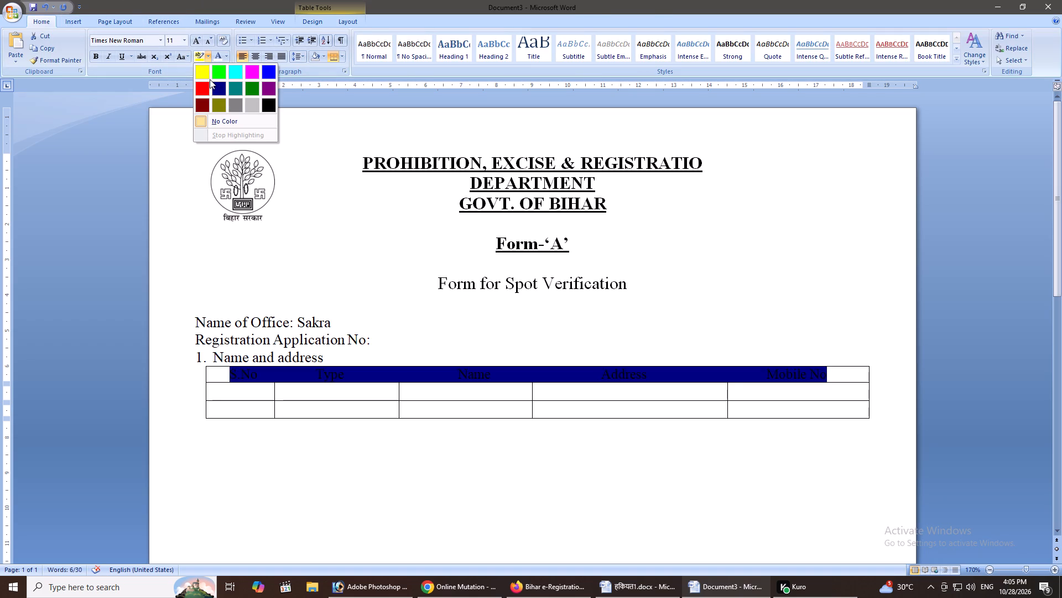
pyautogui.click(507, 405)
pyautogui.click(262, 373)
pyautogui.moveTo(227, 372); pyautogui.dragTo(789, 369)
# Switch to Chrome, reopen the closed Spot Verification Form-A PDF to check its table header styling, and return to the Word document.
pyautogui.click(449, 597)
pyautogui.click(506, 597)
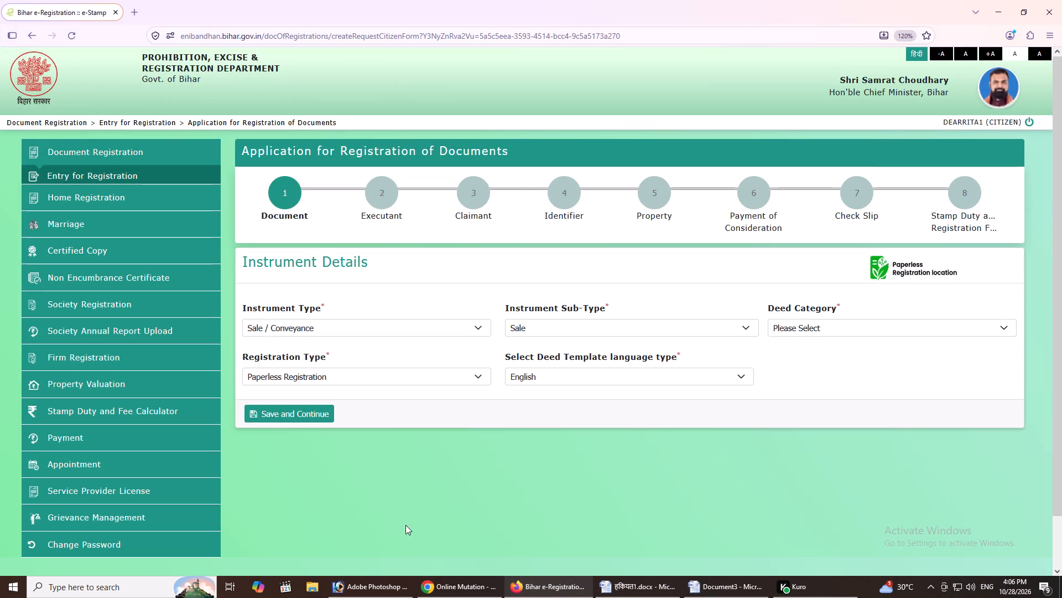
pyautogui.click(445, 597)
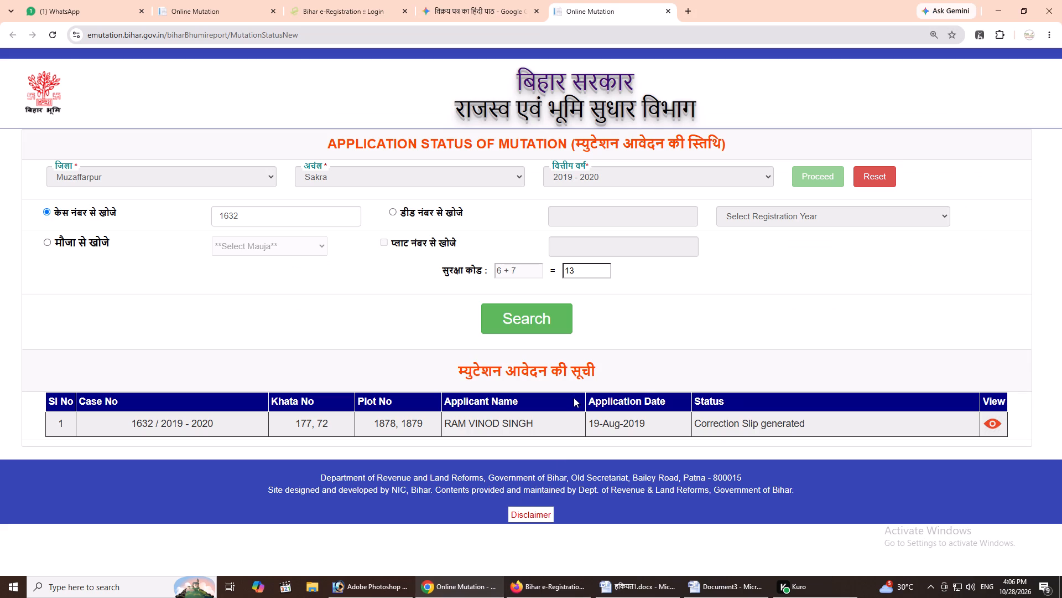
pyautogui.hotkey('ctrl', 'shift', 't')
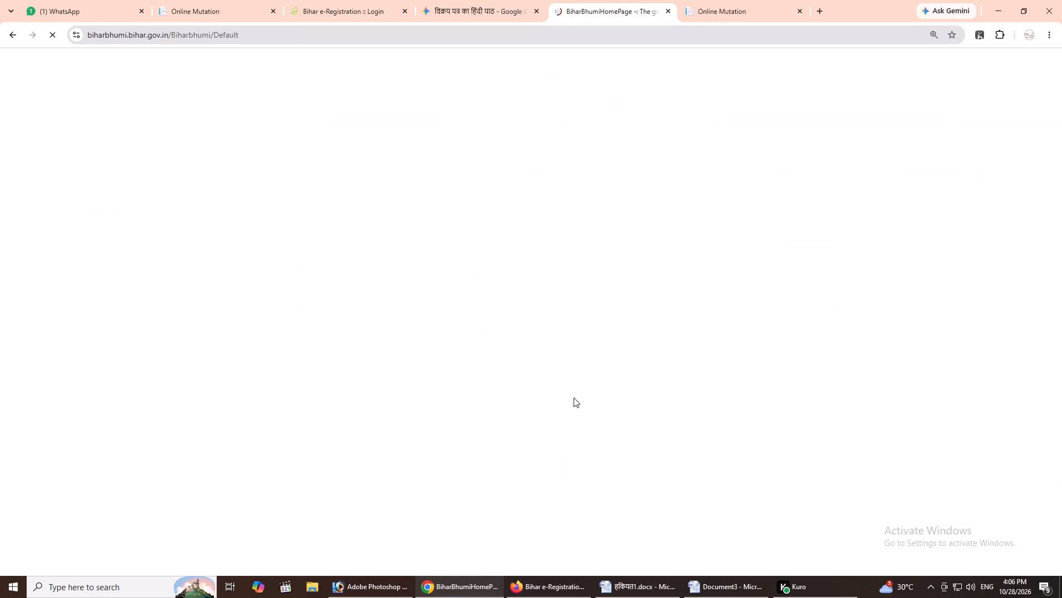
pyautogui.hotkey('ctrl', 'shift', 't')
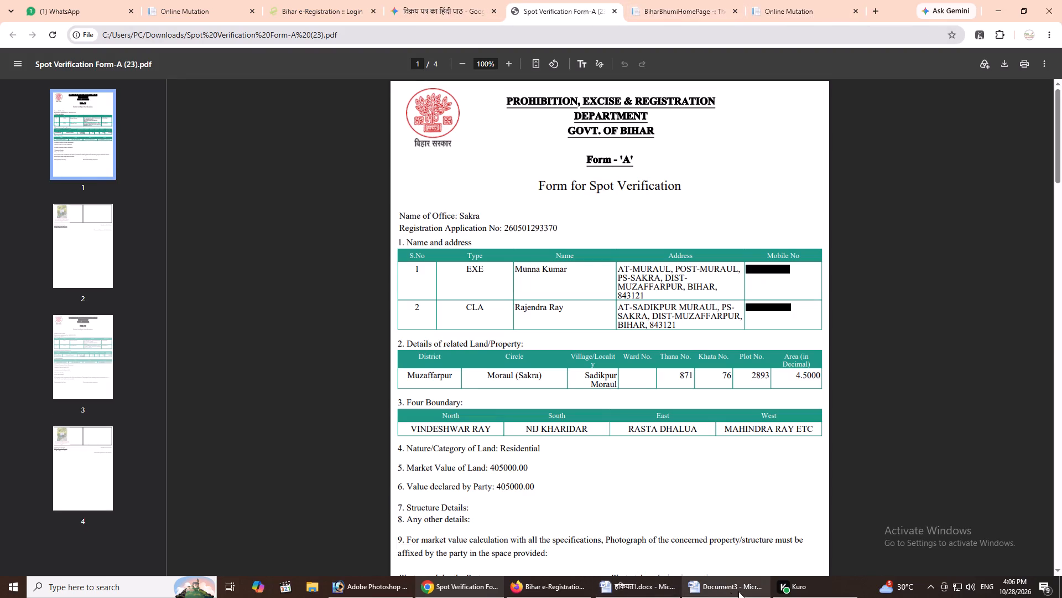
pyautogui.click(740, 591)
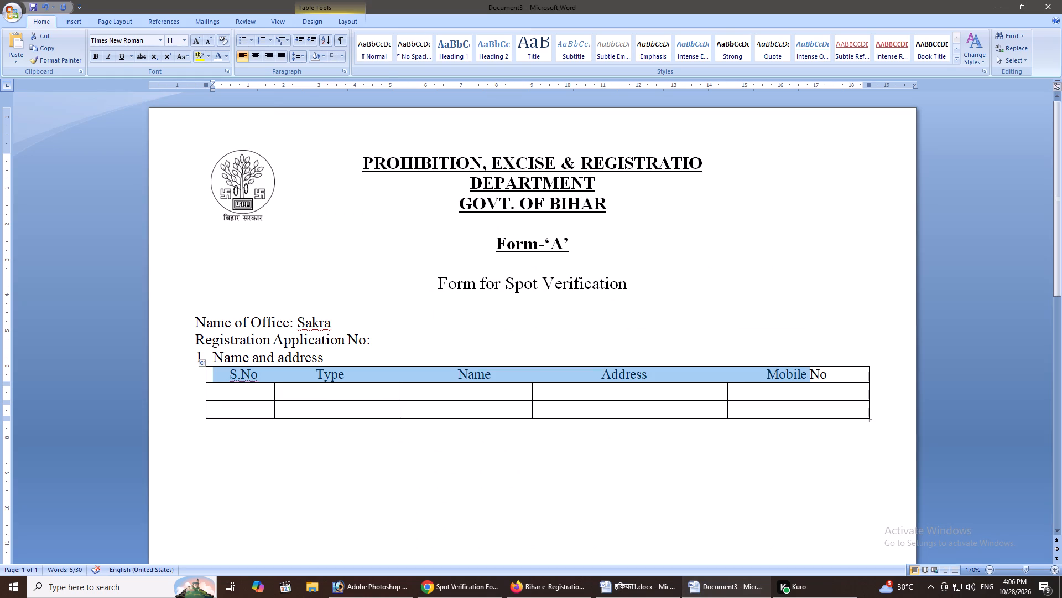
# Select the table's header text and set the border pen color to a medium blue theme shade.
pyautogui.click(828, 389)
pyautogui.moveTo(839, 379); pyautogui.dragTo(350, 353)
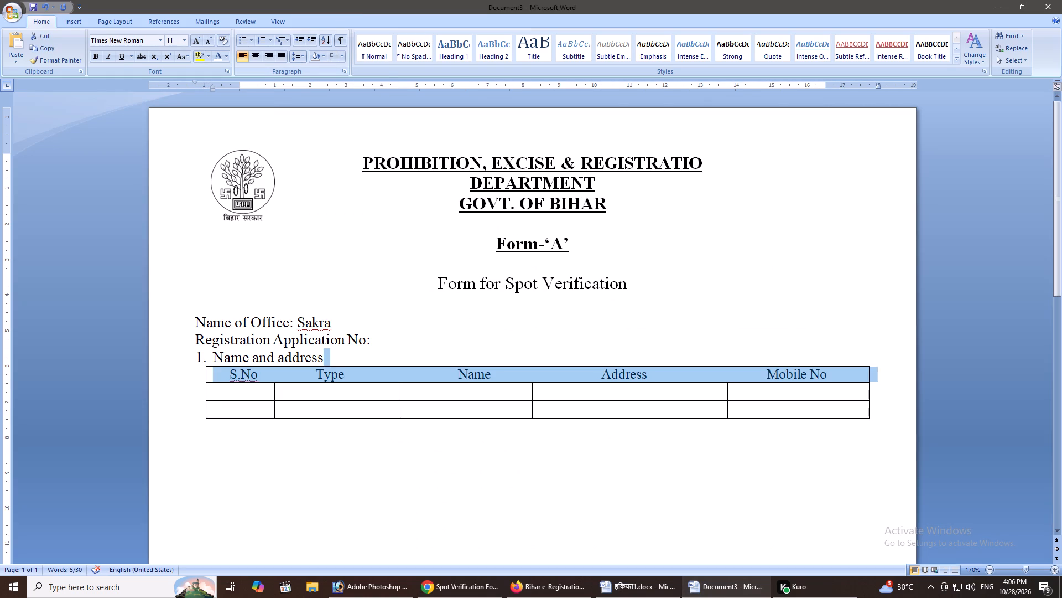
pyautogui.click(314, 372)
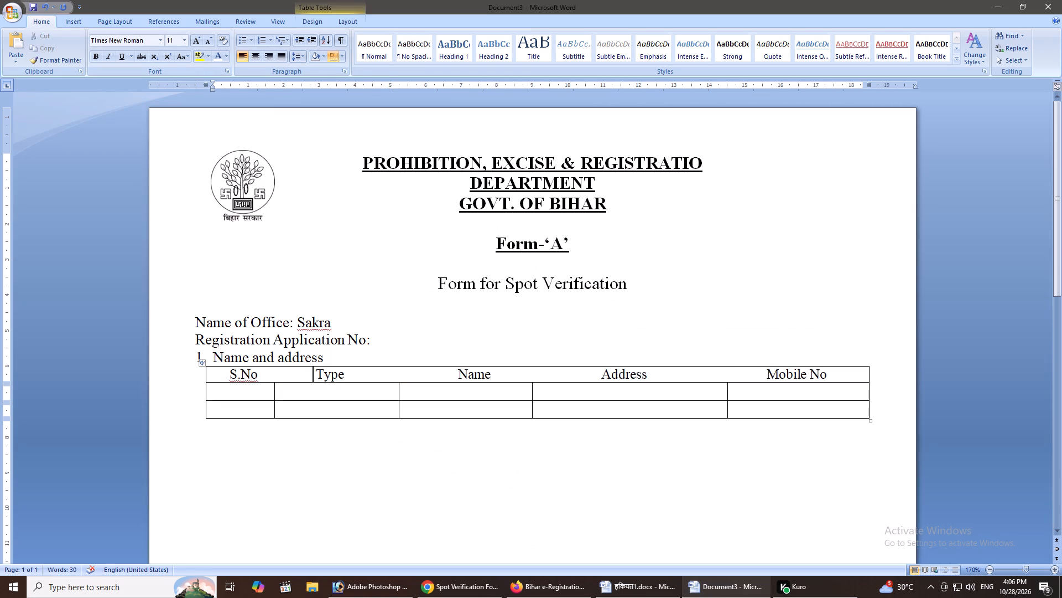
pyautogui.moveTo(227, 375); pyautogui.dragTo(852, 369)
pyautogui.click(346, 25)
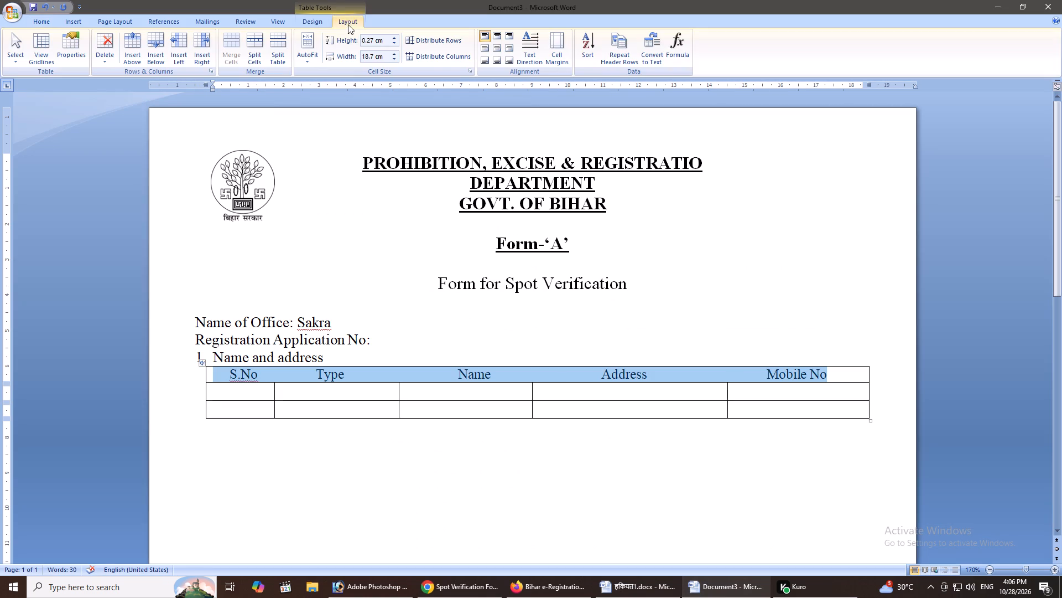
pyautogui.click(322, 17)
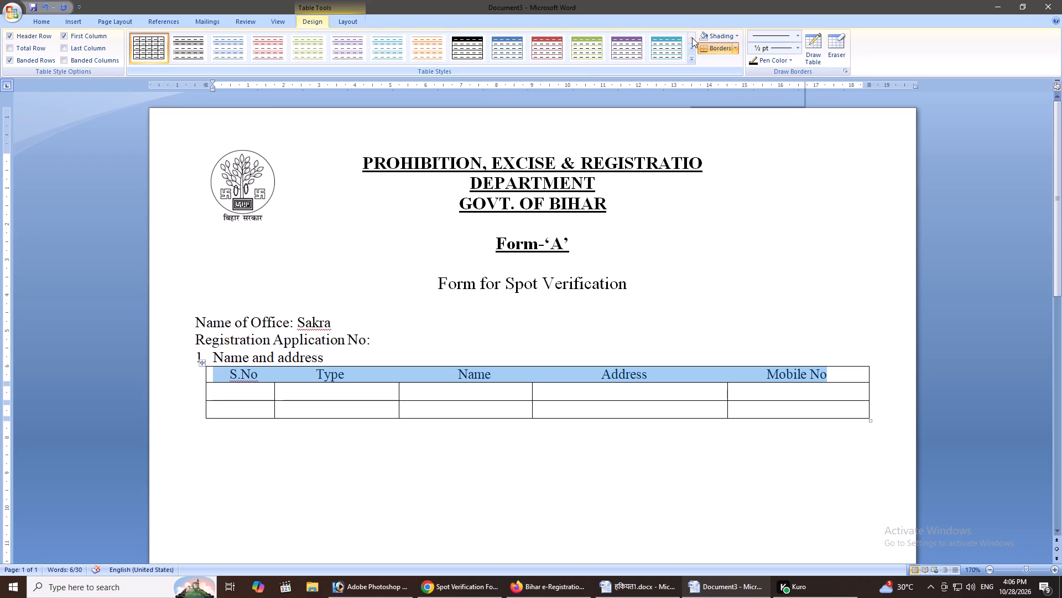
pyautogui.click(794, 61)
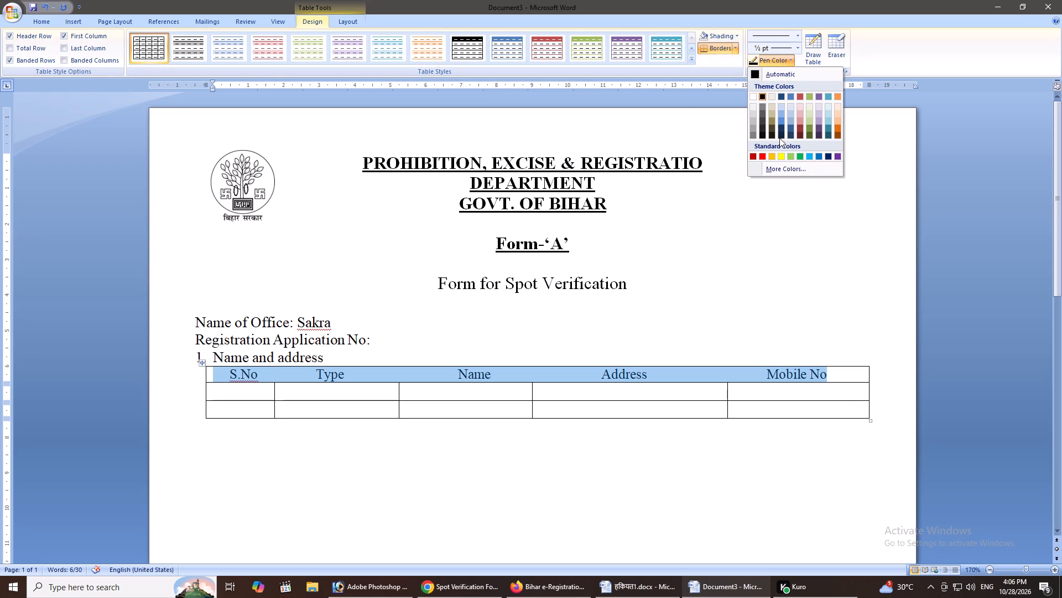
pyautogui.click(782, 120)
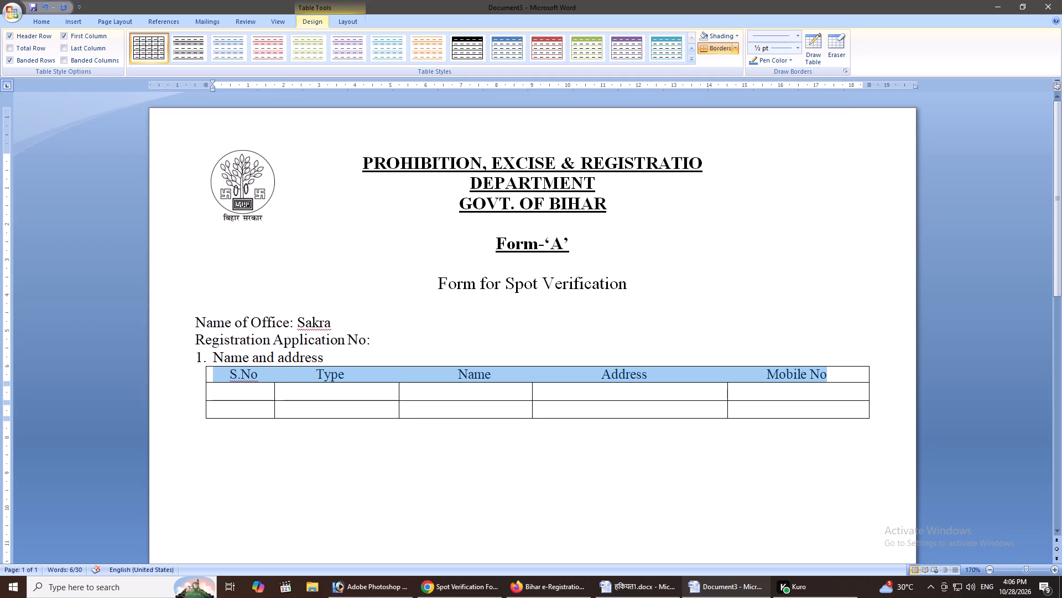
# Shade the name-and-address table's header row with a medium blue theme color.
pyautogui.click(577, 313)
pyautogui.moveTo(225, 373); pyautogui.dragTo(872, 383)
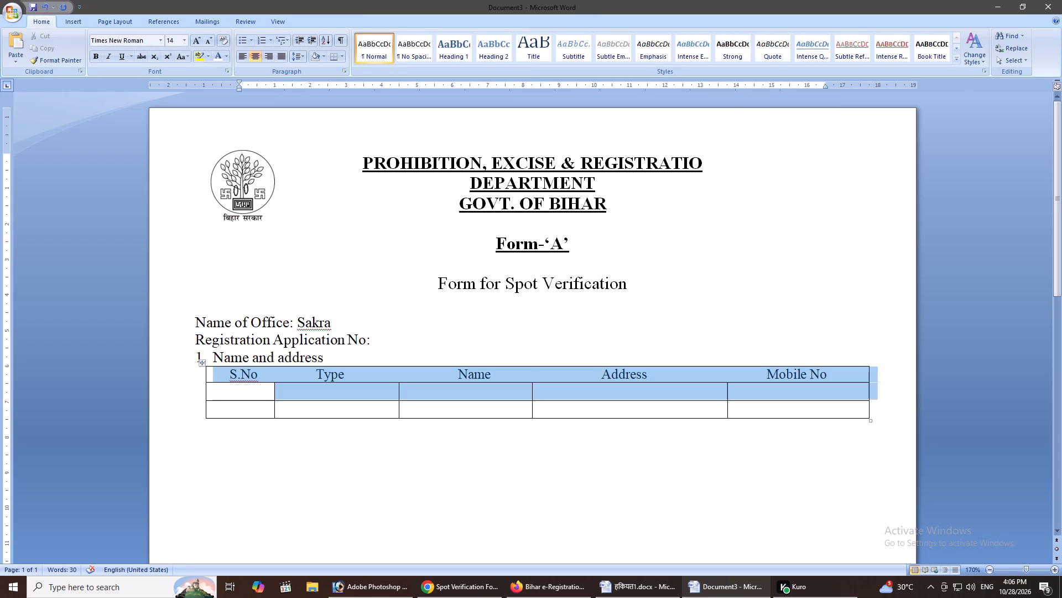
pyautogui.moveTo(872, 383); pyautogui.dragTo(858, 375)
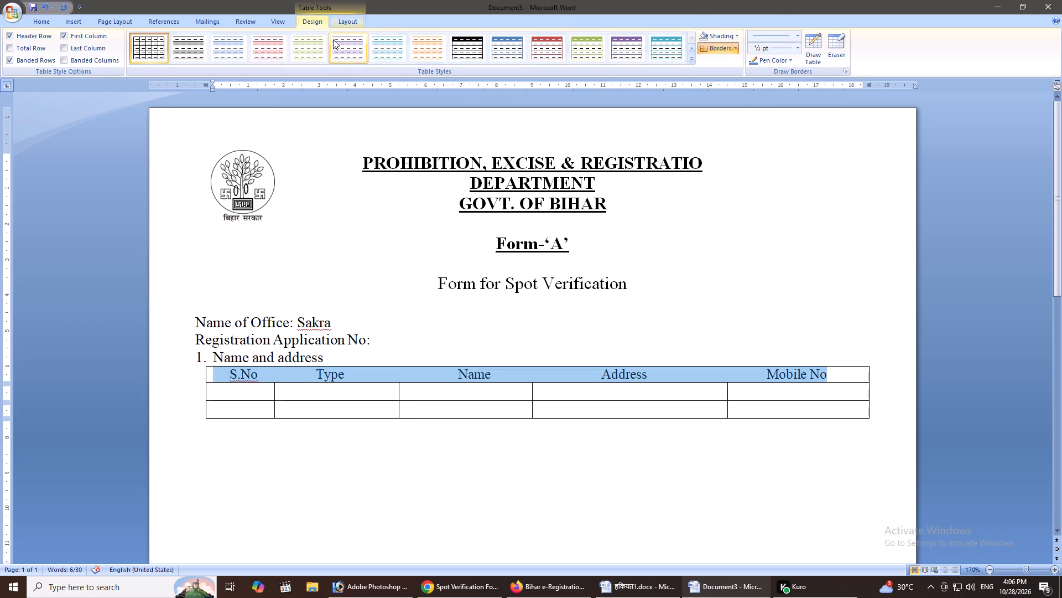
pyautogui.click(691, 60)
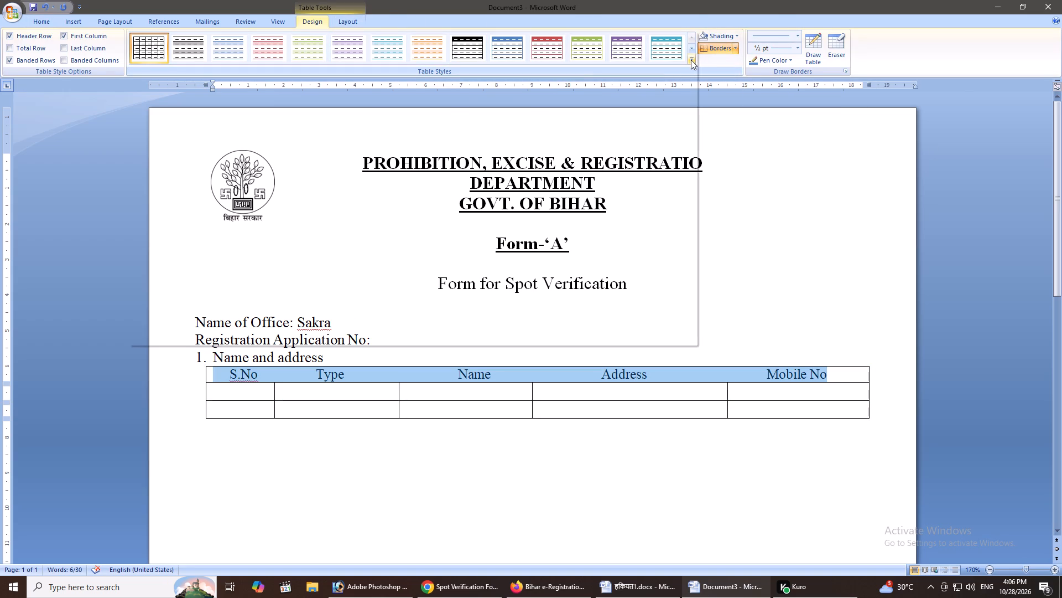
pyautogui.click(693, 39)
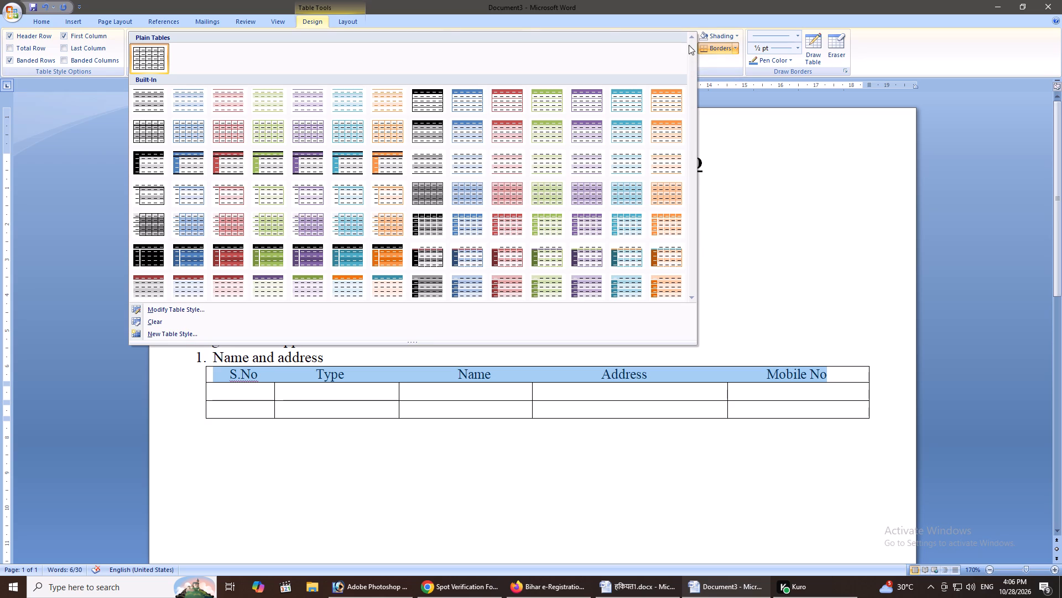
pyautogui.click(743, 35)
pyautogui.click(734, 36)
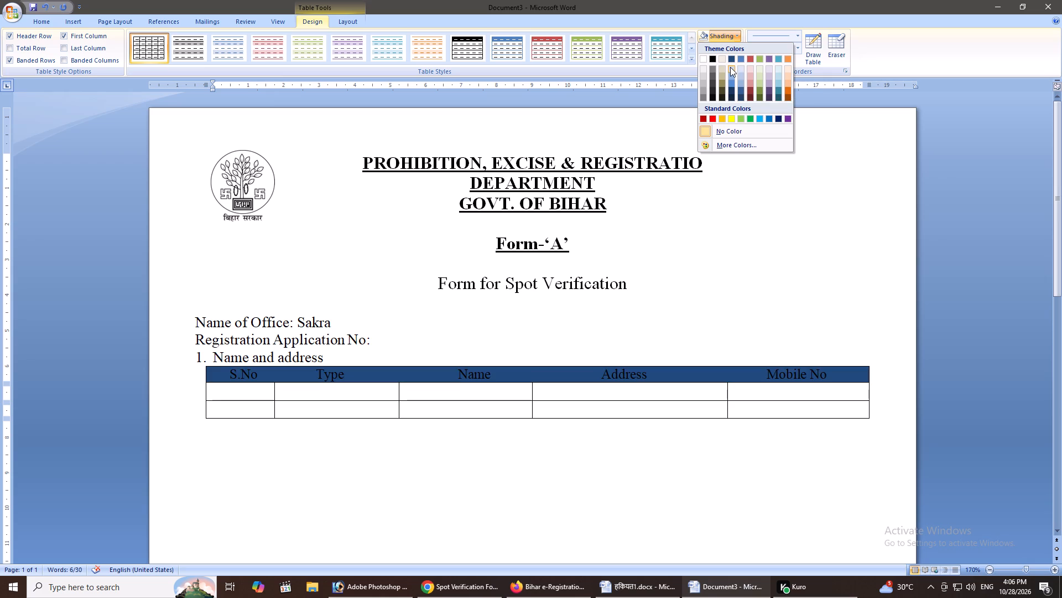
pyautogui.click(732, 84)
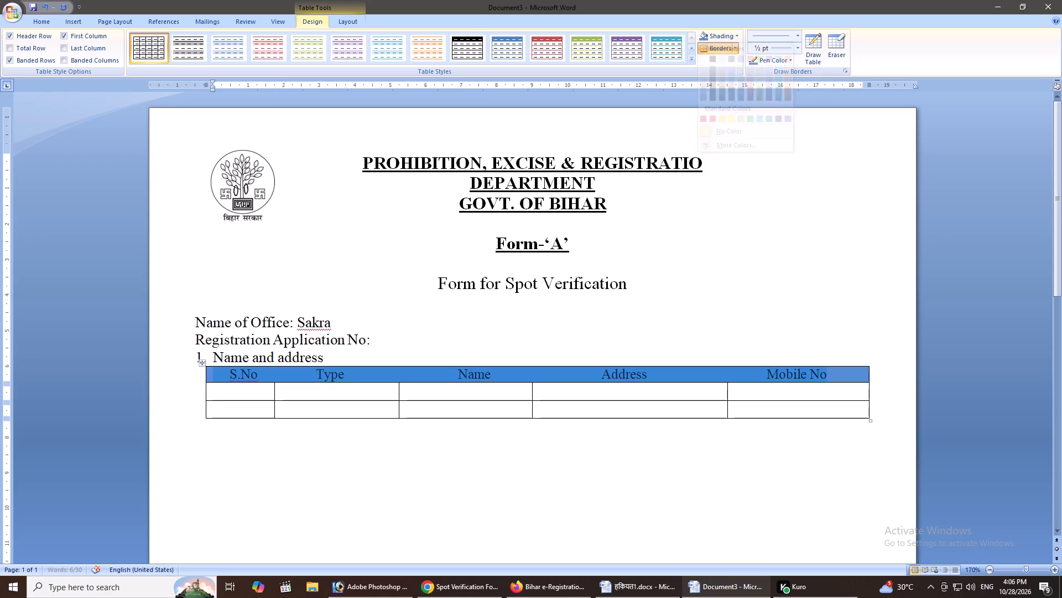
# Increase the blue header row's height to about 0.73 cm by moving its lower border.
pyautogui.moveTo(556, 383); pyautogui.dragTo(546, 390)
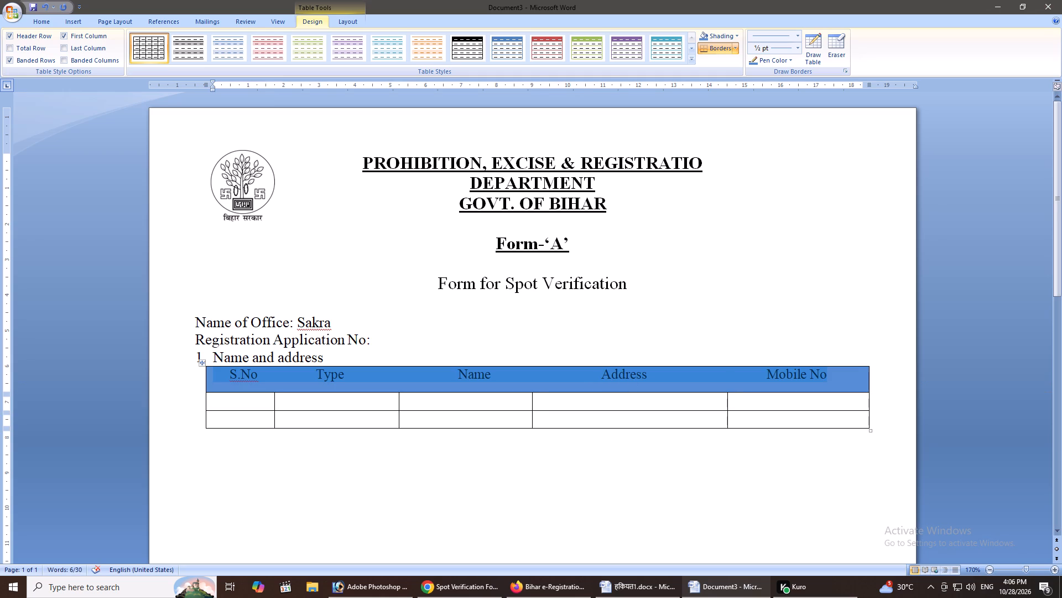
pyautogui.click(568, 396)
pyautogui.click(584, 422)
# Align the header row's text vertically centered and to the left of its cell.
pyautogui.moveTo(228, 375); pyautogui.dragTo(793, 368)
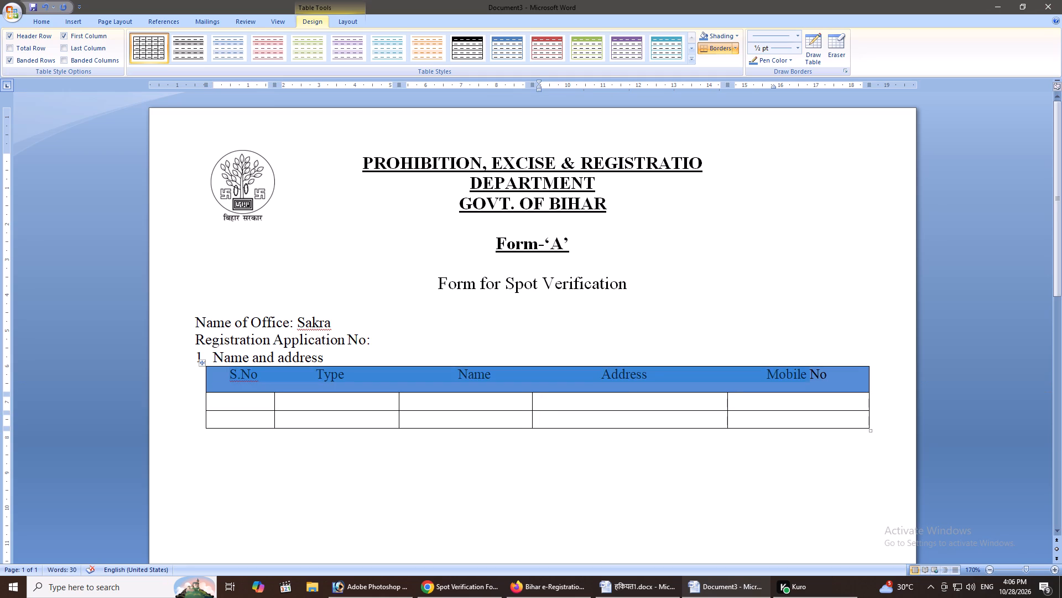
pyautogui.moveTo(793, 368); pyautogui.dragTo(817, 373)
pyautogui.click(345, 21)
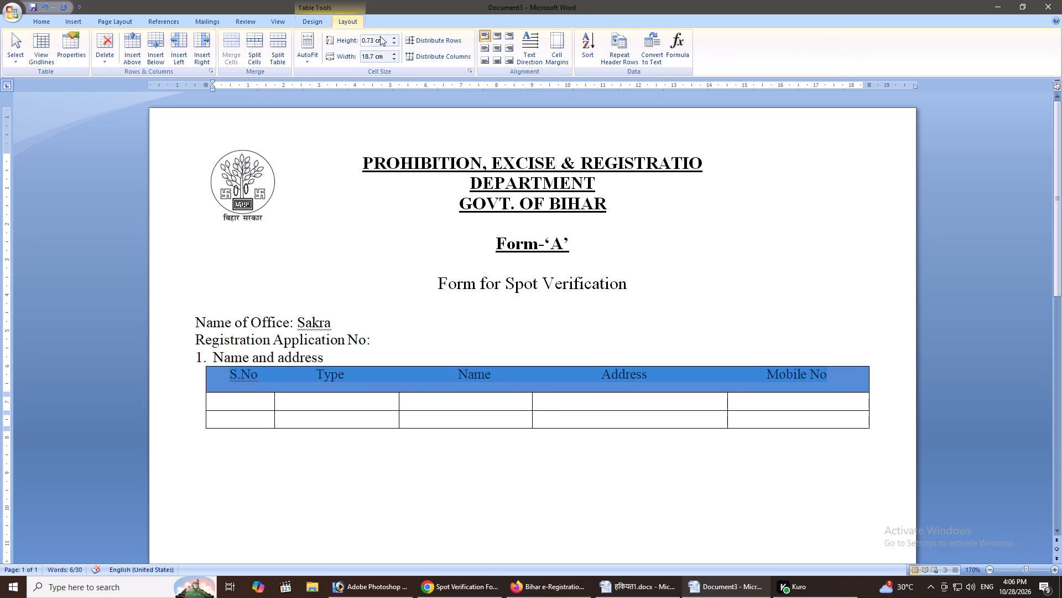
pyautogui.click(498, 44)
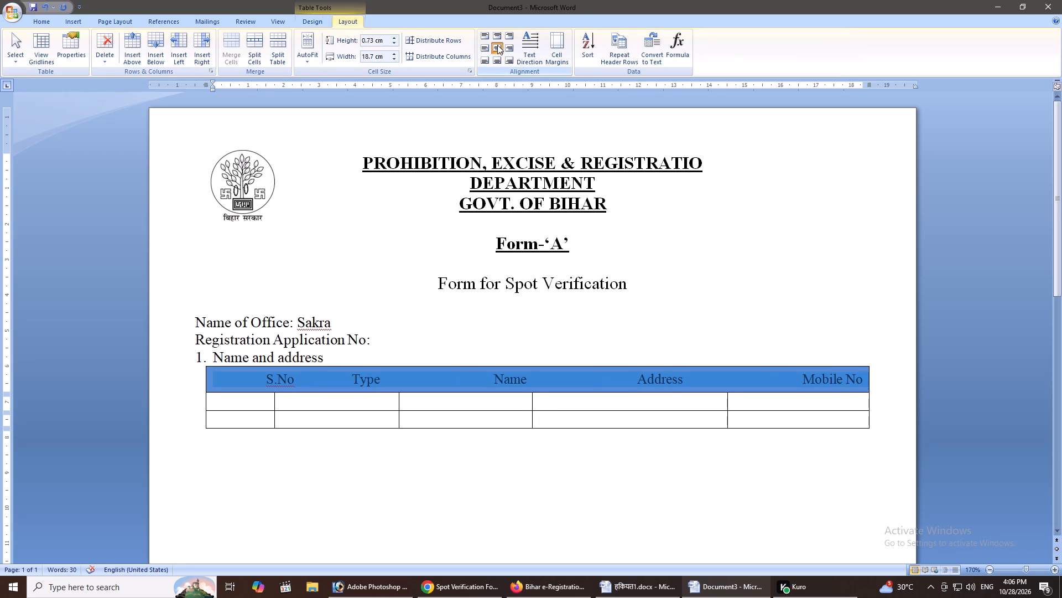
pyautogui.click(481, 46)
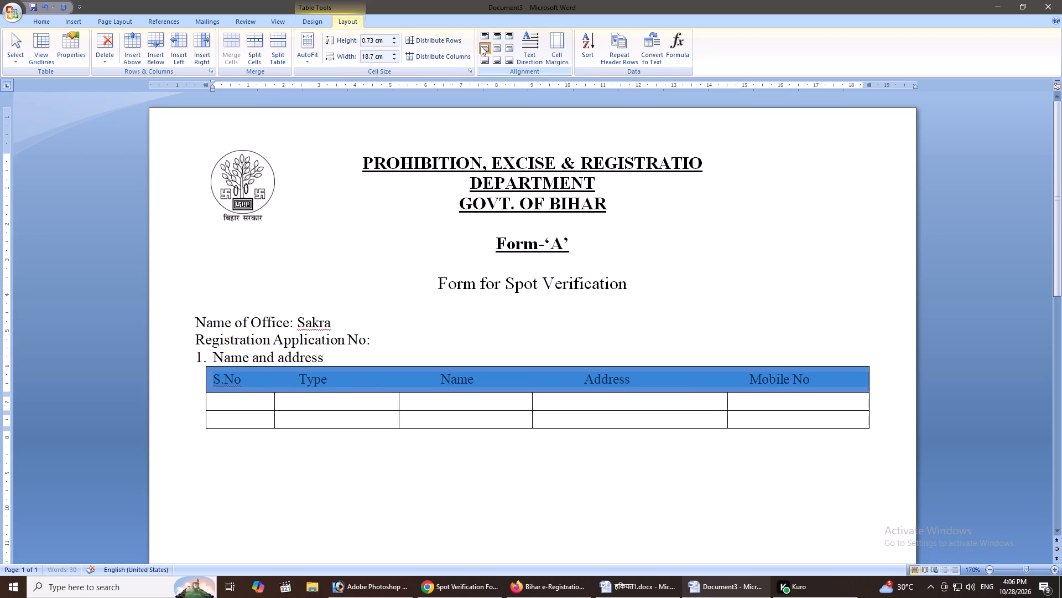
# Compare with the PDF form and shift the header row's labels rightward by adding six spaces before S.No.
pyautogui.click(314, 370)
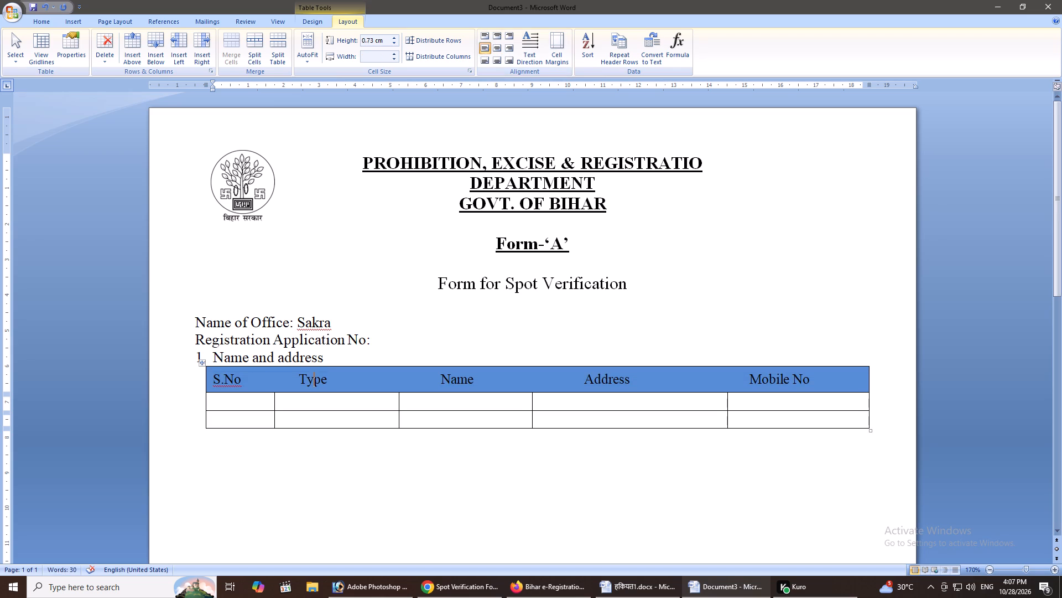
pyautogui.click(217, 383)
pyautogui.click(215, 381)
pyautogui.click(565, 597)
pyautogui.click(563, 596)
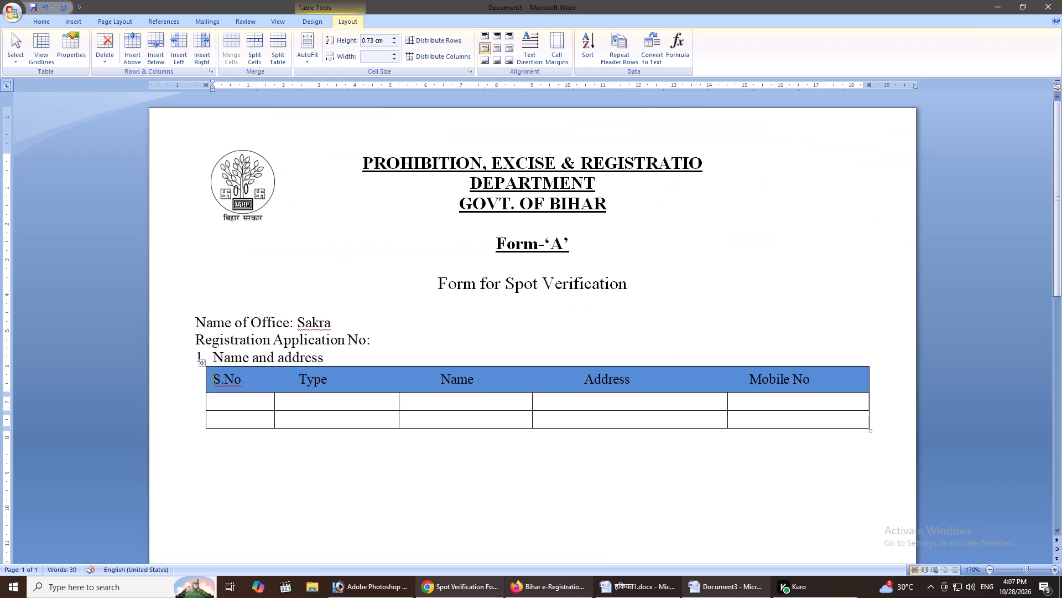
pyautogui.click(491, 595)
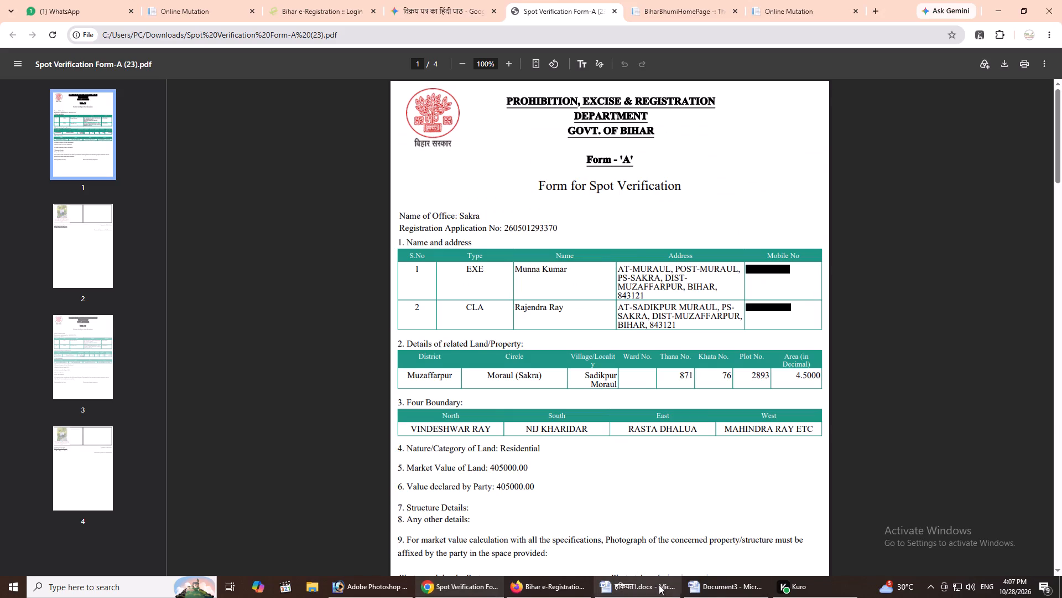
pyautogui.click(741, 591)
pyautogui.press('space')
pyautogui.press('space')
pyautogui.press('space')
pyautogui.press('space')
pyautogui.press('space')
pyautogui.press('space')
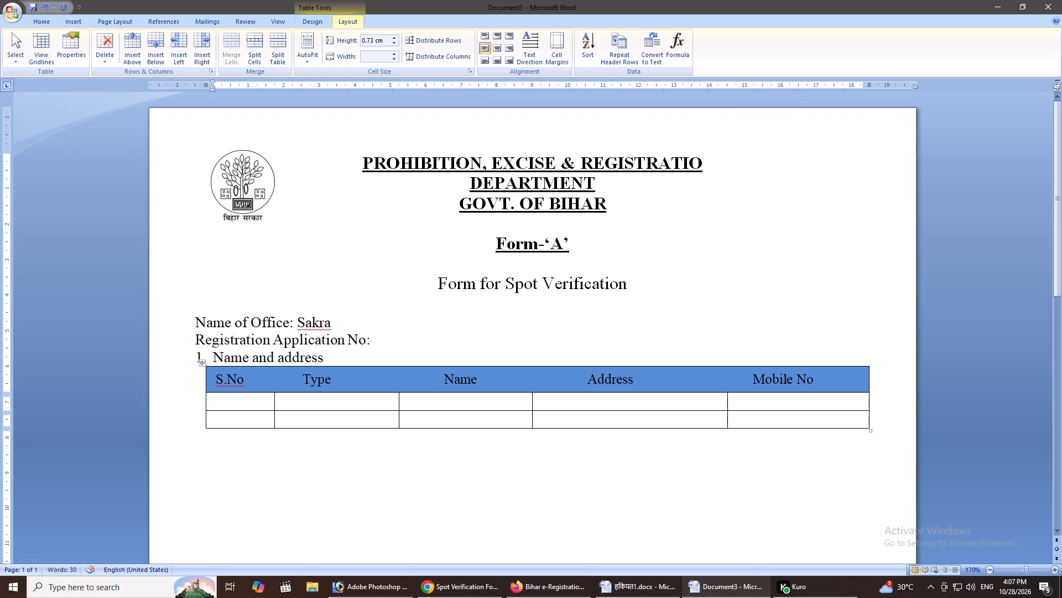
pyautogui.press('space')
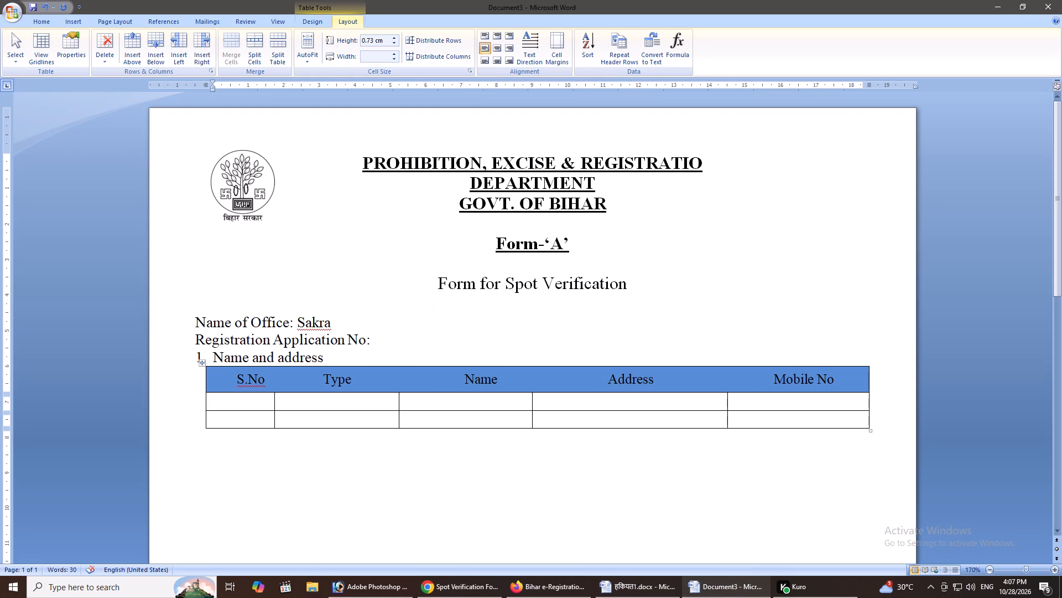
pyautogui.press('BackSpace')
# Set the font color of the table's header row text to white.
pyautogui.moveTo(235, 382); pyautogui.dragTo(831, 389)
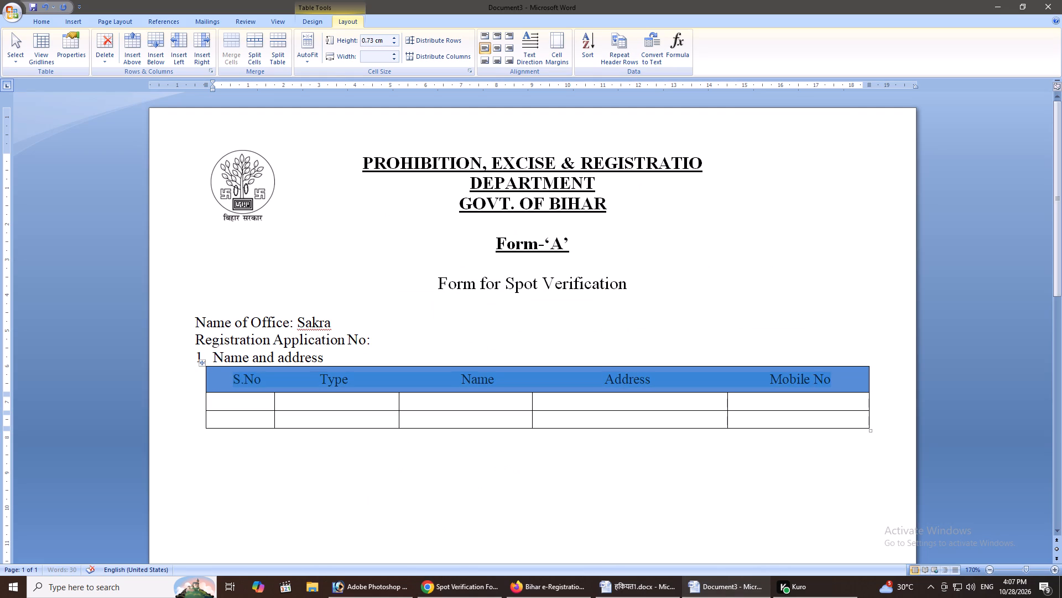
pyautogui.click(73, 18)
pyautogui.click(45, 22)
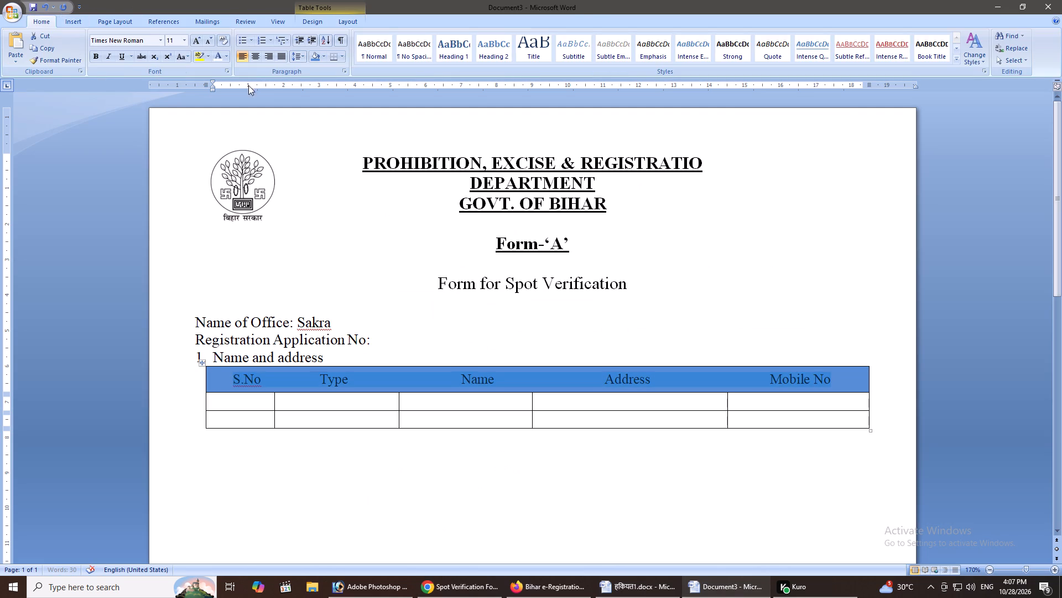
pyautogui.click(217, 57)
pyautogui.click(311, 452)
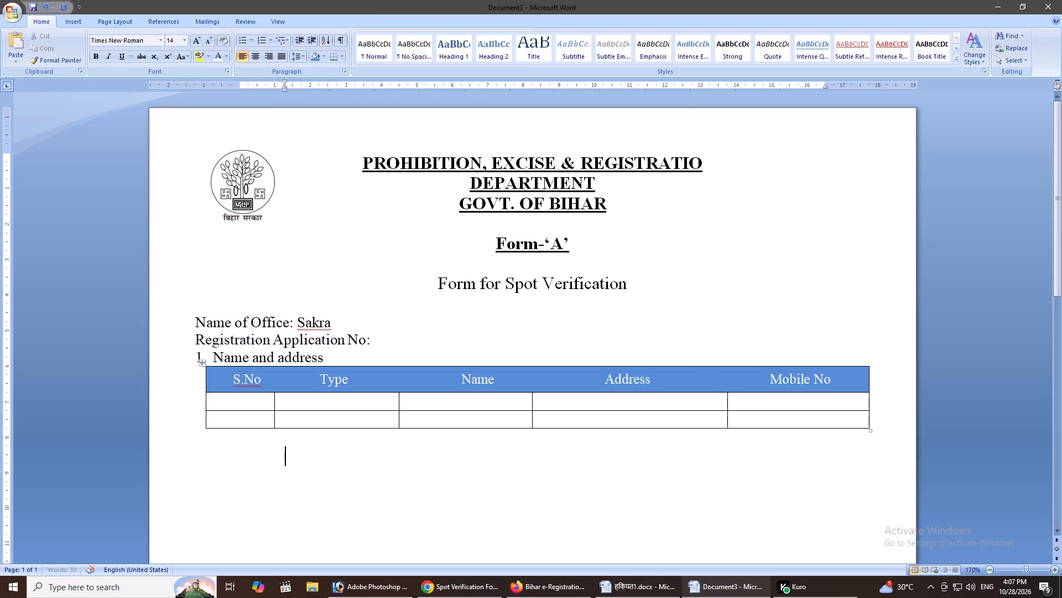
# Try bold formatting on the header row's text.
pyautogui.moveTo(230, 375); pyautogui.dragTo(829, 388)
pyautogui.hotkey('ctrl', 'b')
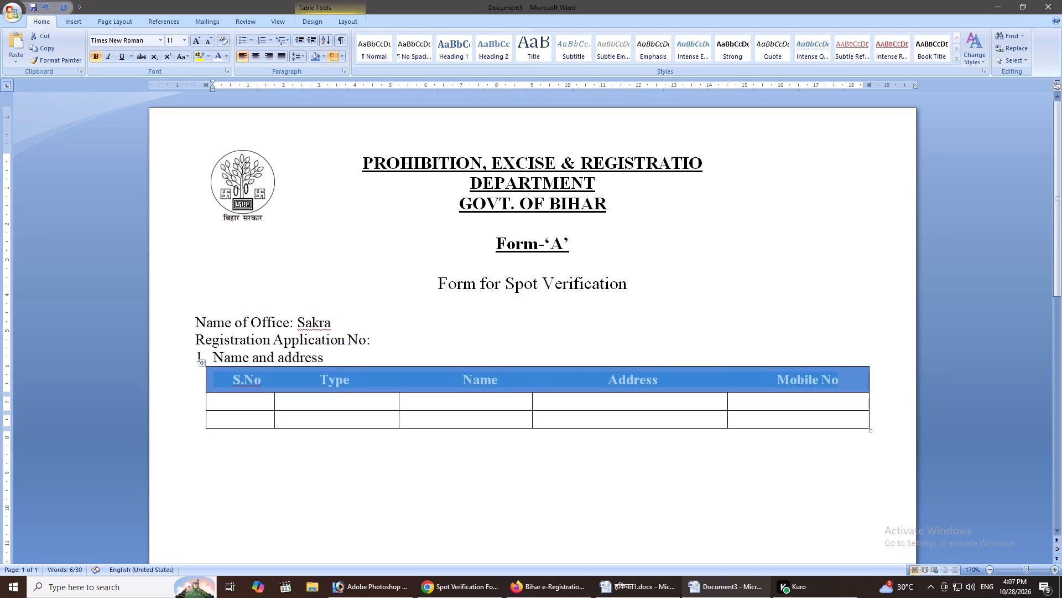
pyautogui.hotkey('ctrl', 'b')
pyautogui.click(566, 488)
# Increase the height of the first row below the table header by lowering its bottom border.
pyautogui.click(241, 404)
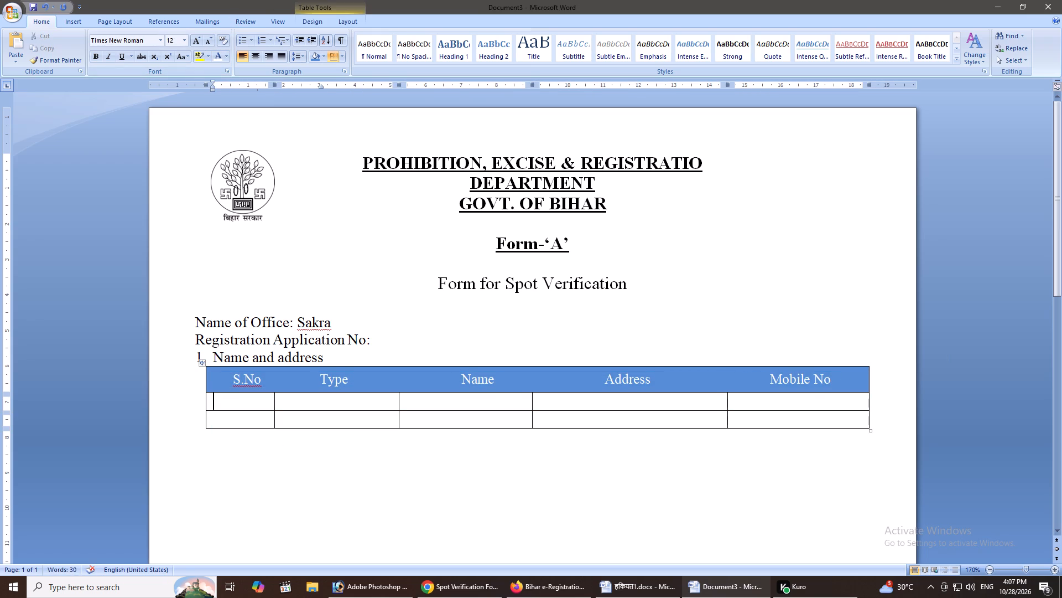
pyautogui.moveTo(294, 411); pyautogui.dragTo(289, 435)
# Fill the first data row with S.No 1, Type EXE and the executant's name from the PDF.
pyautogui.click(266, 409)
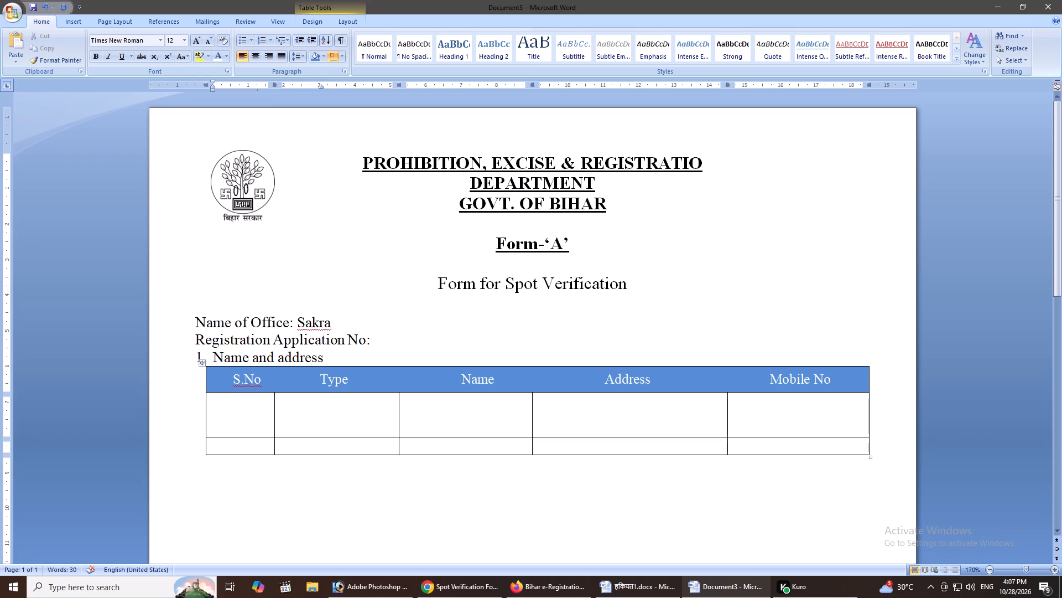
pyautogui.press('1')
pyautogui.press('Tab')
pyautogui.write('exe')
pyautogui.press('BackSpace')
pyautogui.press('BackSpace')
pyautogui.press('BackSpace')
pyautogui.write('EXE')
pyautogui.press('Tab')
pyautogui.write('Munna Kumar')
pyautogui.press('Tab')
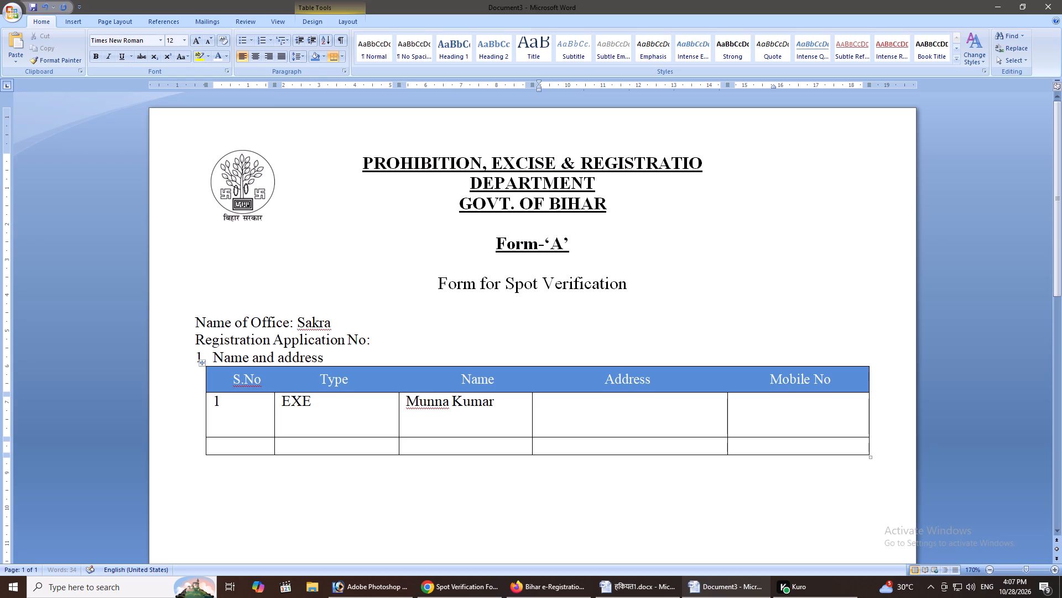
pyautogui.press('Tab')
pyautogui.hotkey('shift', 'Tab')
# Enter the executant's full address, including post, police station, district, state and postal code, in the first row's Address cell.
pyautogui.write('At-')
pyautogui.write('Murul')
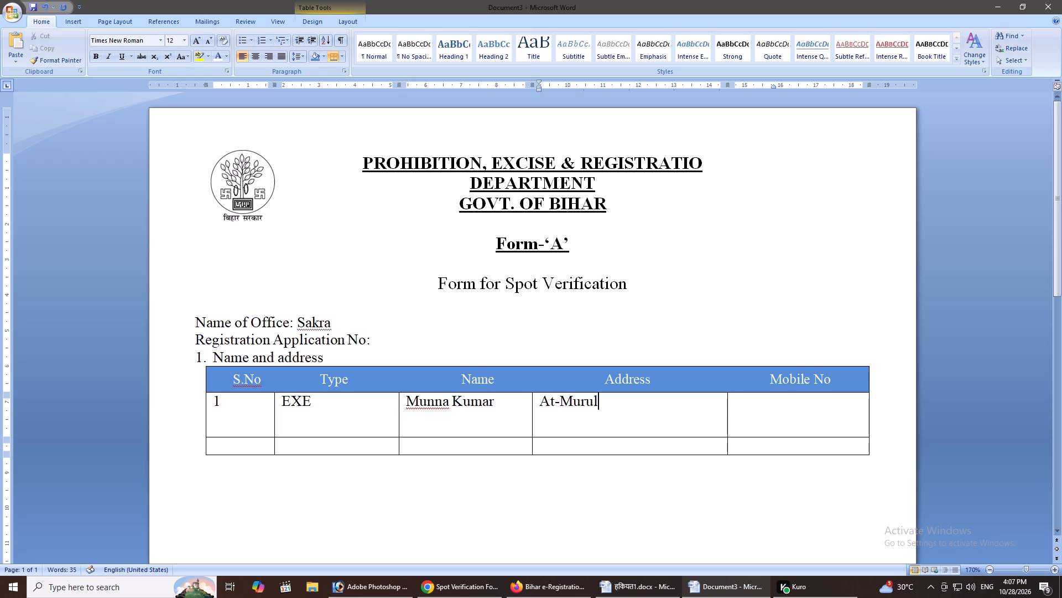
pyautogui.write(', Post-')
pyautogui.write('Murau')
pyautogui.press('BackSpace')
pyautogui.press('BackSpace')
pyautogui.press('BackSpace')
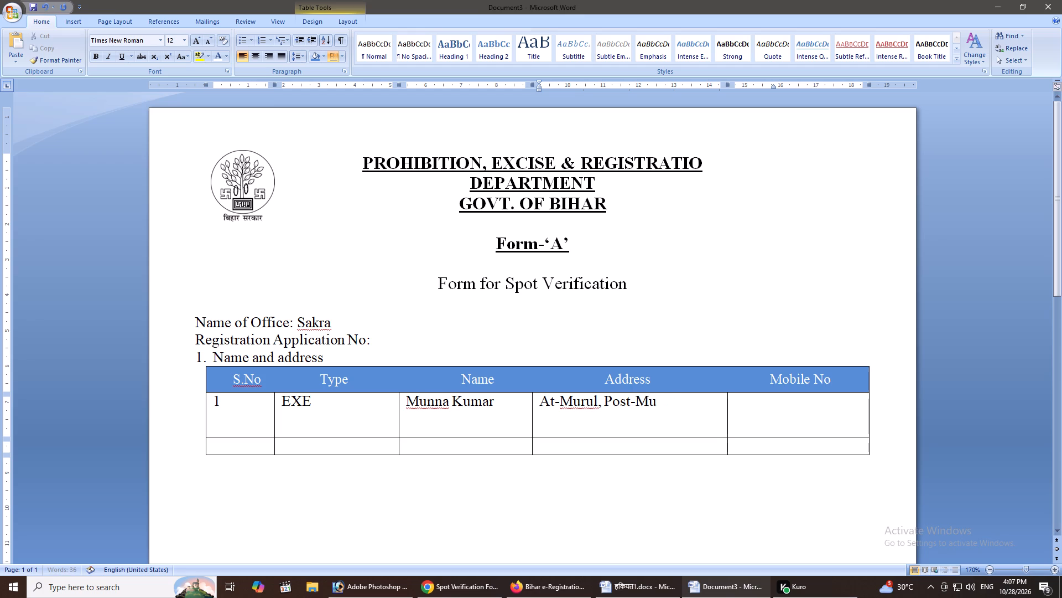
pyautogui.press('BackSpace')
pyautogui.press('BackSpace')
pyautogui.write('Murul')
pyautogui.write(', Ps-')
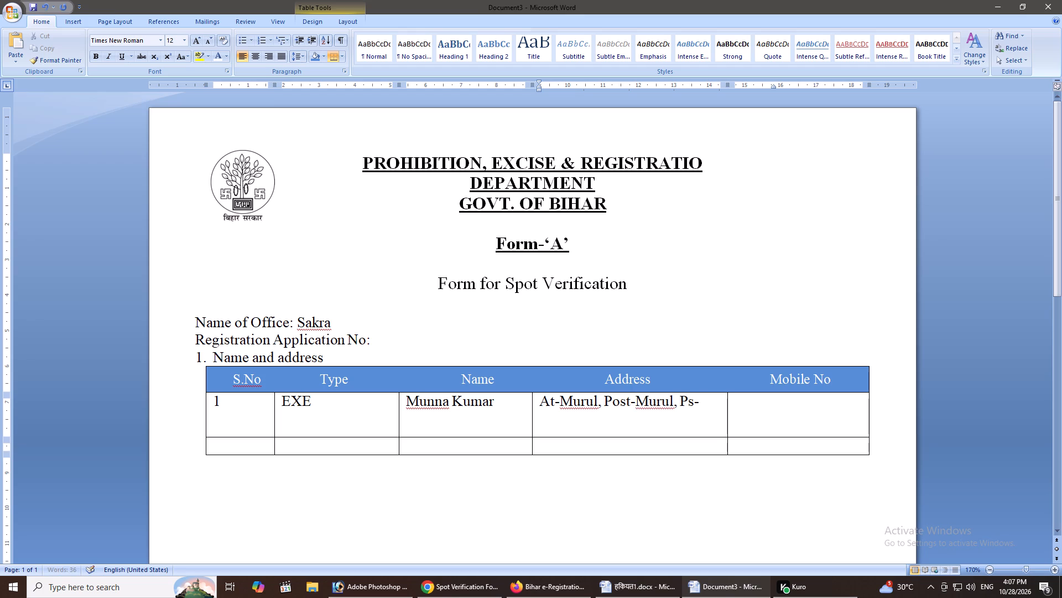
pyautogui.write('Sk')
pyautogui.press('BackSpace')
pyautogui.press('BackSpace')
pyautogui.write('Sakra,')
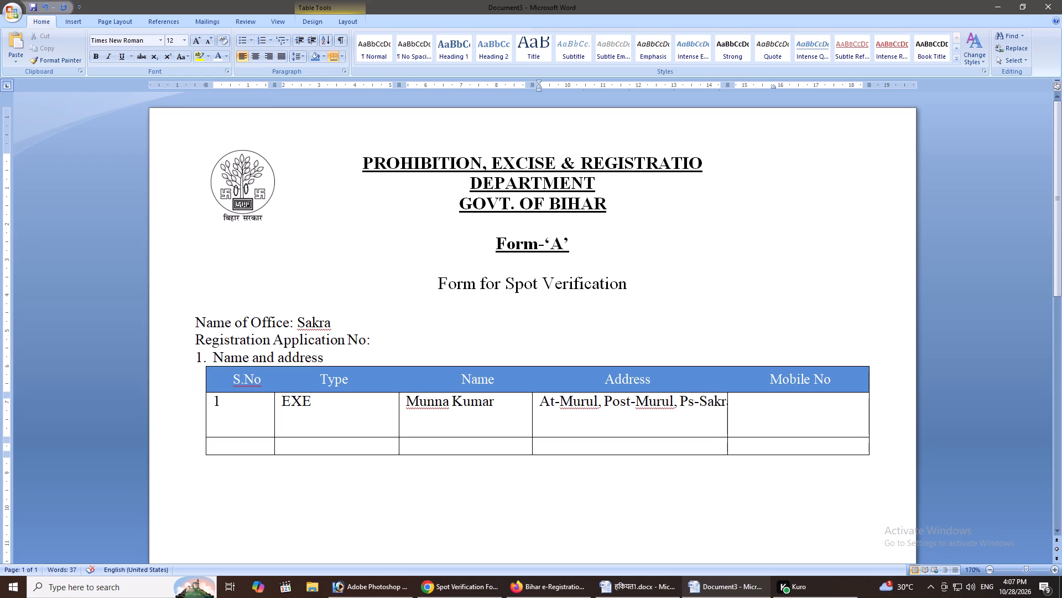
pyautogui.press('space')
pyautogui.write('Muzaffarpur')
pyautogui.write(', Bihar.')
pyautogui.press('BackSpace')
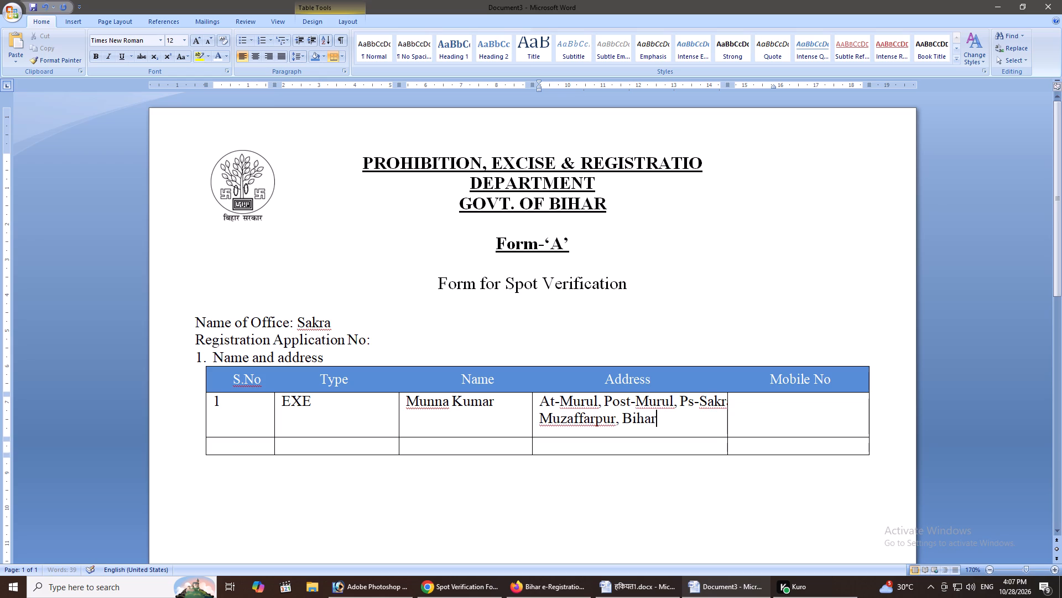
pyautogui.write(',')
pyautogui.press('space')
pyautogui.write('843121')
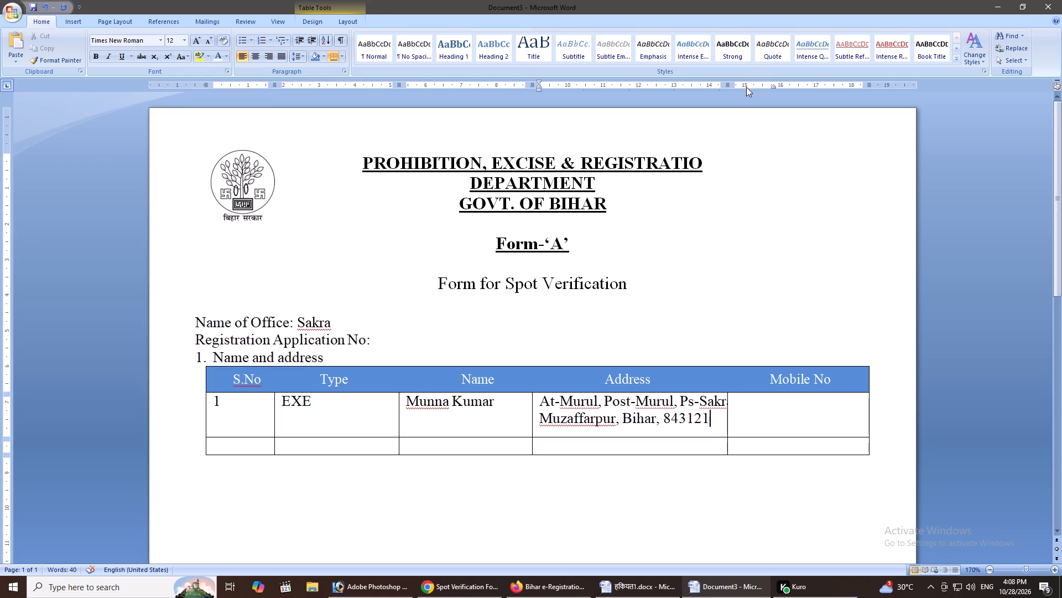
# Pull the right indents of the first row's Address, Name and Type cells inside their columns, and nudge their left indents slightly inward.
pyautogui.moveTo(774, 87); pyautogui.dragTo(721, 85)
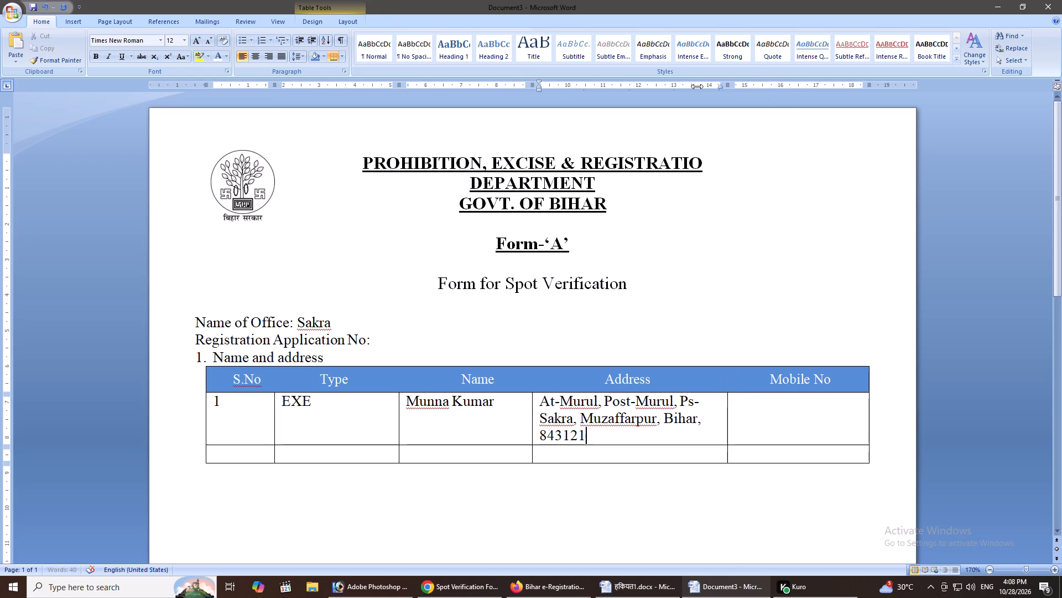
pyautogui.click(540, 89)
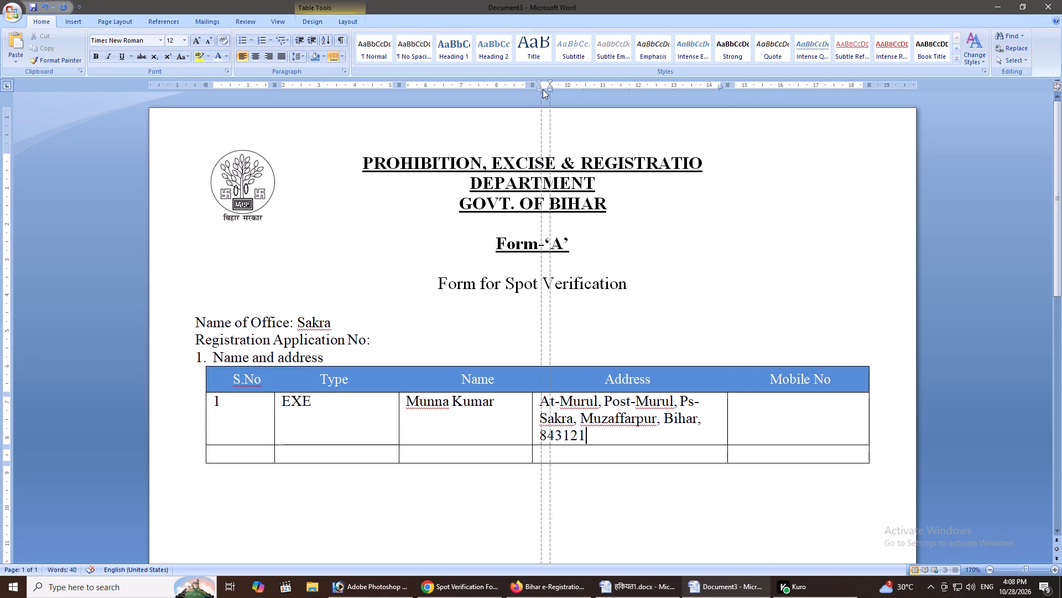
pyautogui.click(445, 427)
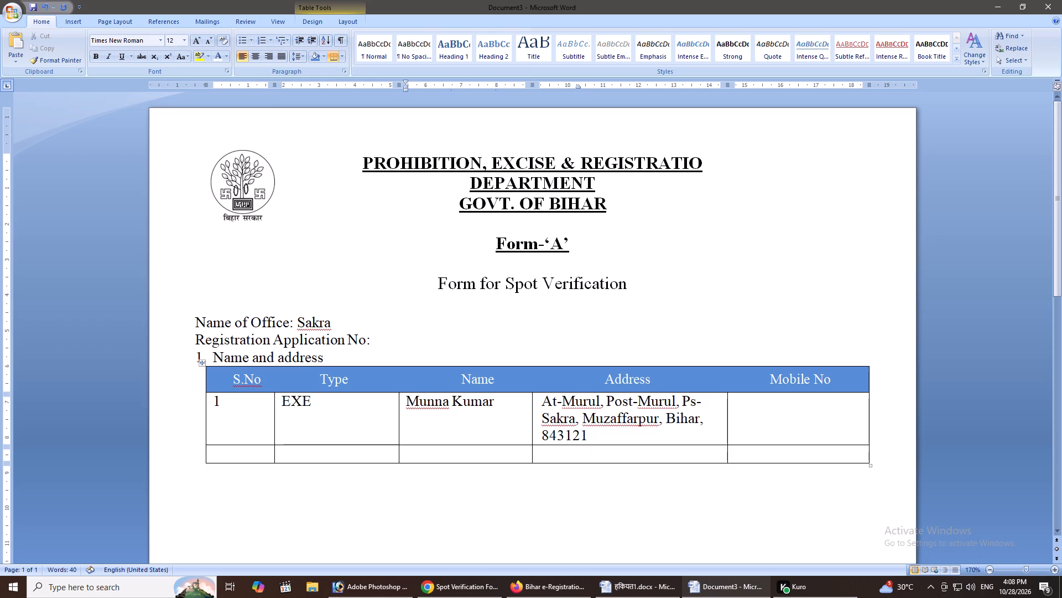
pyautogui.click(404, 90)
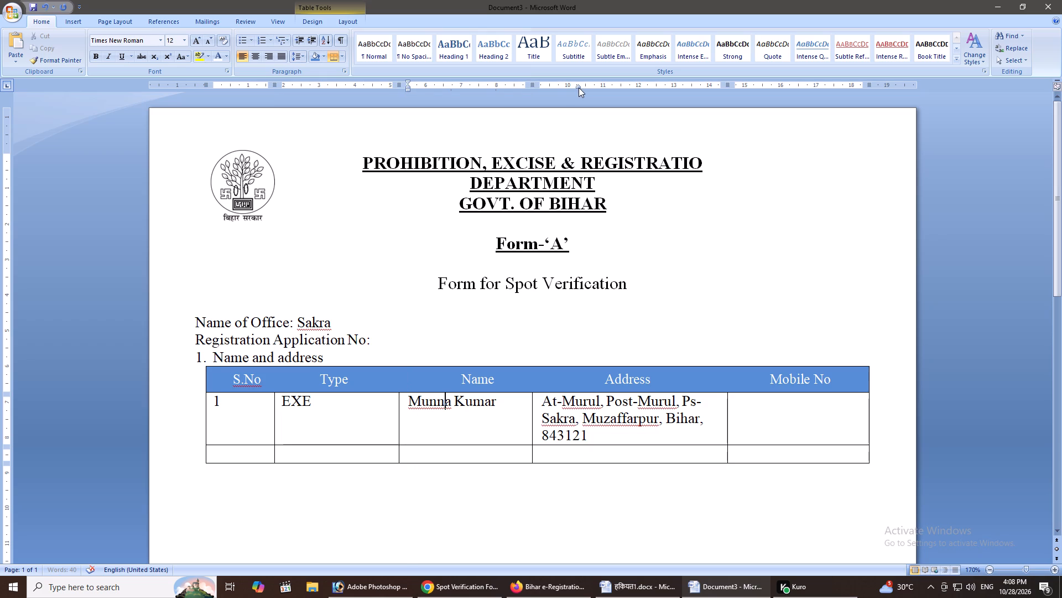
pyautogui.moveTo(578, 87); pyautogui.dragTo(526, 87)
pyautogui.click(317, 411)
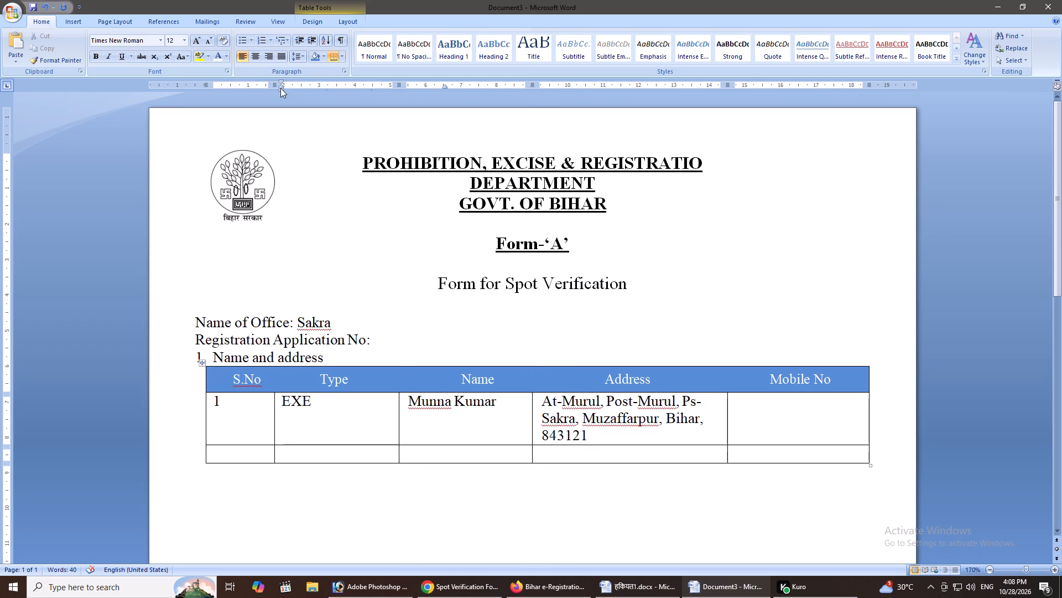
pyautogui.click(281, 89)
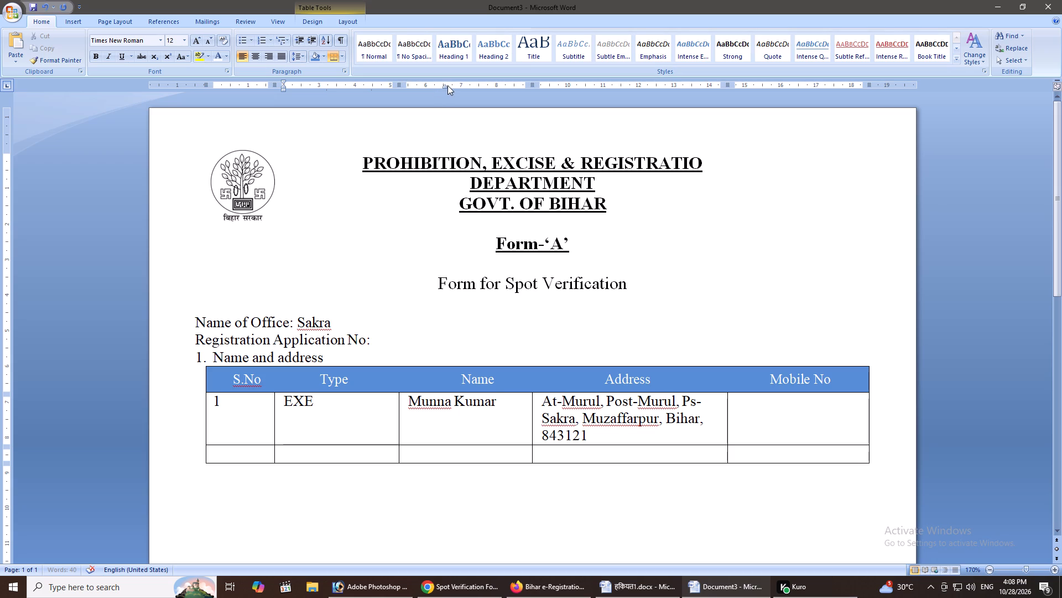
pyautogui.moveTo(444, 86); pyautogui.dragTo(393, 80)
# Indent the first row's S.No entry about 0.5 cm from the left and move its right indent in toward the column edge.
pyautogui.click(217, 86)
pyautogui.click(249, 417)
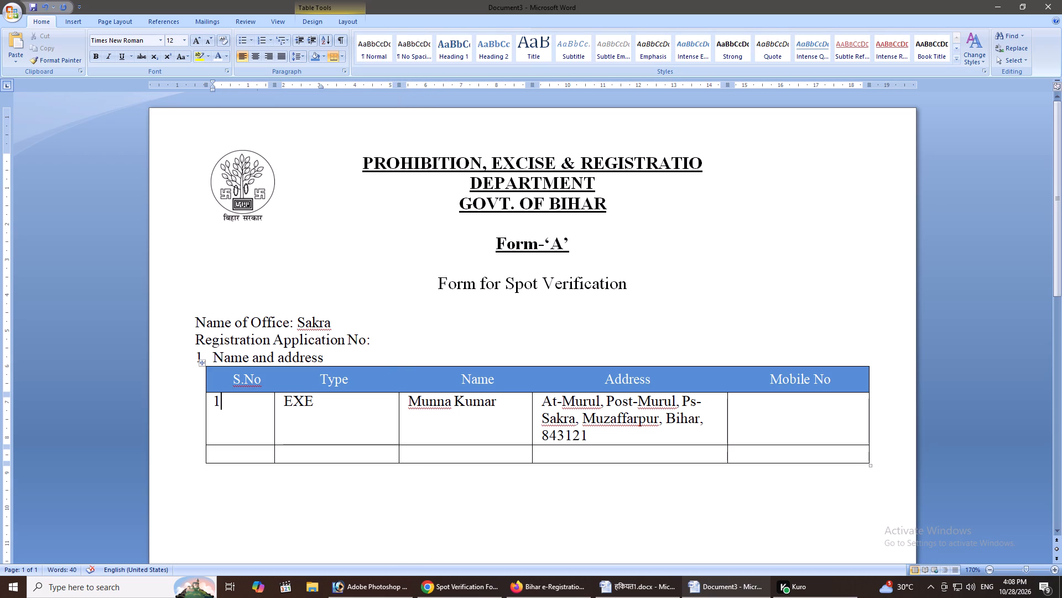
pyautogui.moveTo(212, 91); pyautogui.dragTo(228, 92)
pyautogui.moveTo(228, 92); pyautogui.dragTo(226, 92)
pyautogui.moveTo(320, 86); pyautogui.dragTo(248, 84)
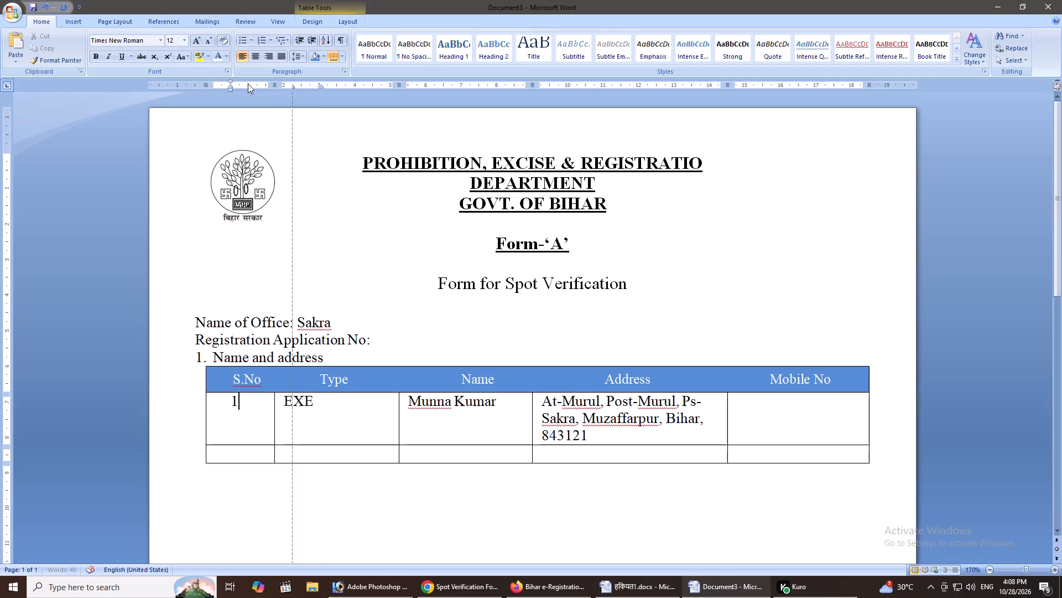
pyautogui.moveTo(248, 84); pyautogui.dragTo(237, 115)
pyautogui.moveTo(283, 87); pyautogui.dragTo(273, 88)
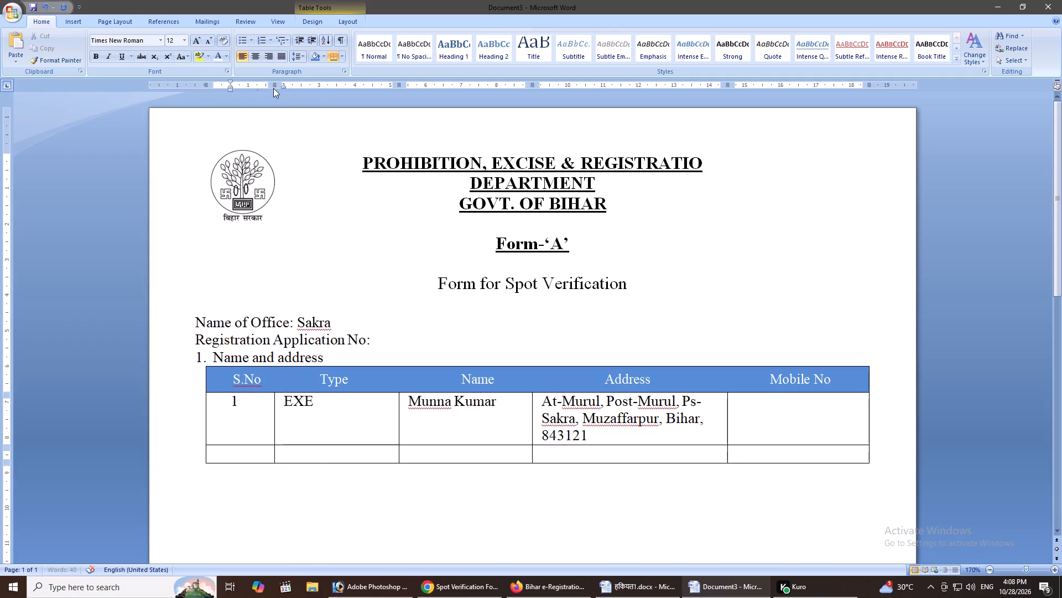
pyautogui.moveTo(273, 88); pyautogui.dragTo(260, 86)
pyautogui.moveTo(229, 89); pyautogui.dragTo(245, 93)
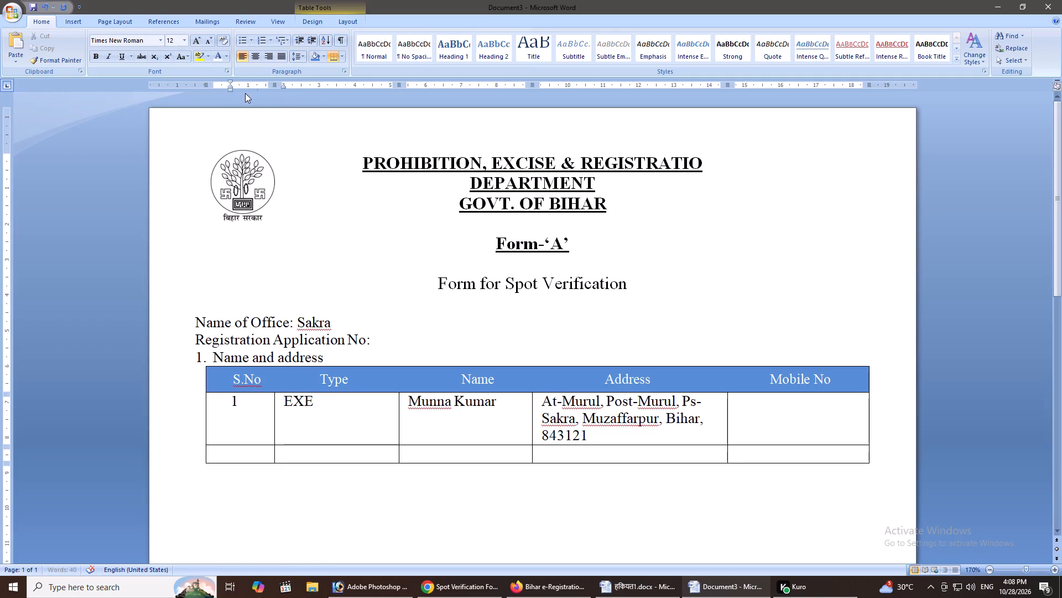
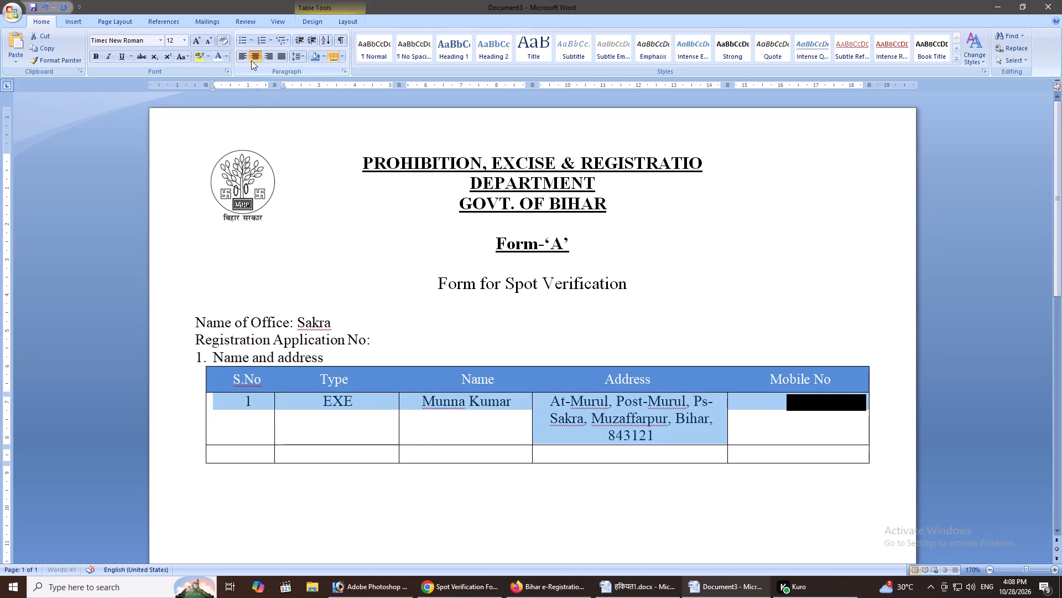
# Left-align the Address, Name and Mobile No entries in the first data row.
pyautogui.click(597, 440)
pyautogui.moveTo(670, 441); pyautogui.dragTo(535, 404)
pyautogui.click(241, 55)
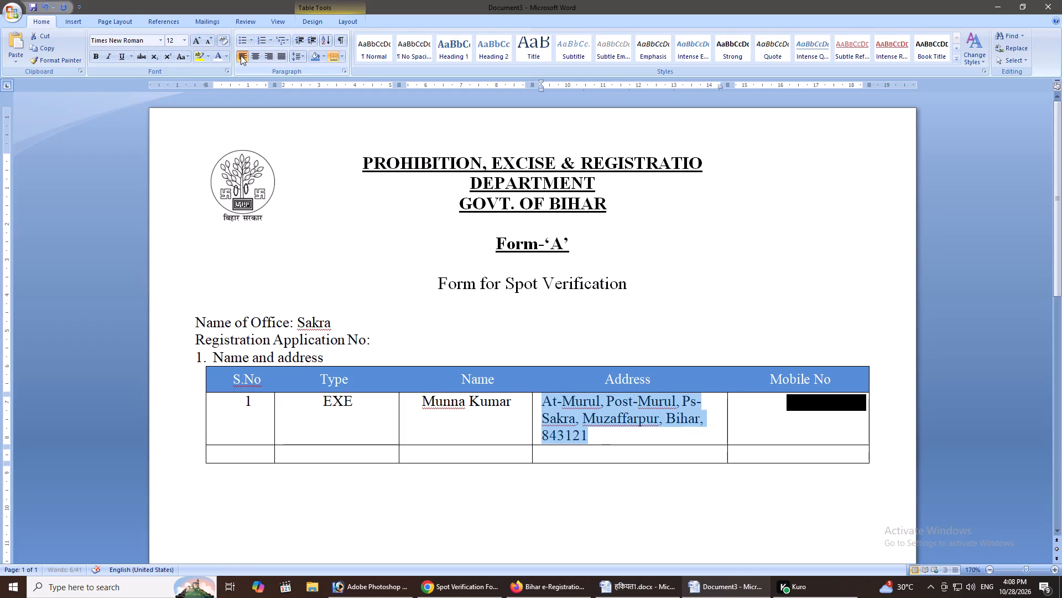
pyautogui.click(768, 420)
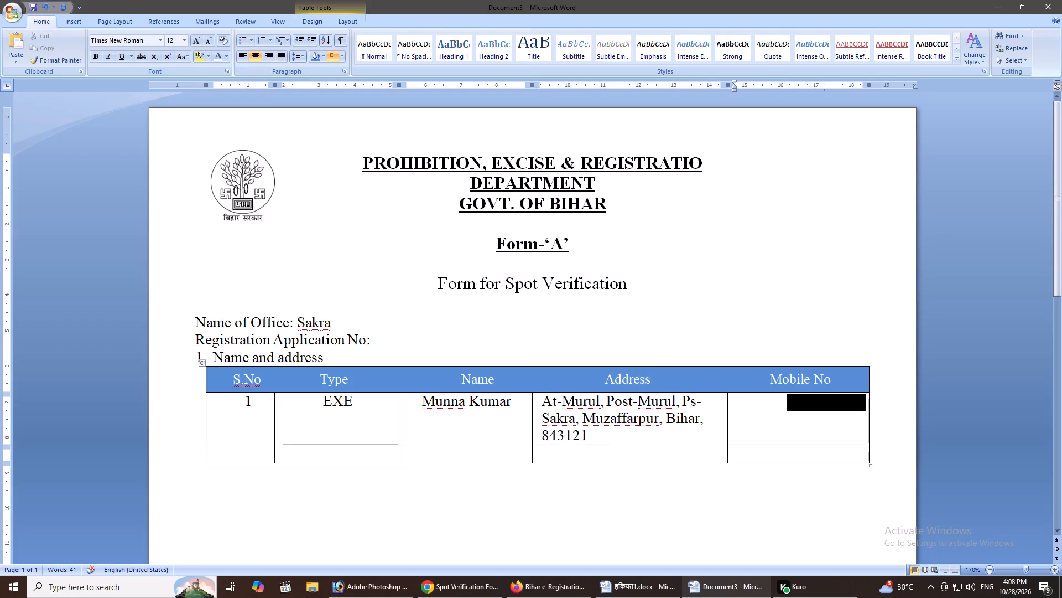
pyautogui.moveTo(422, 399); pyautogui.dragTo(806, 415)
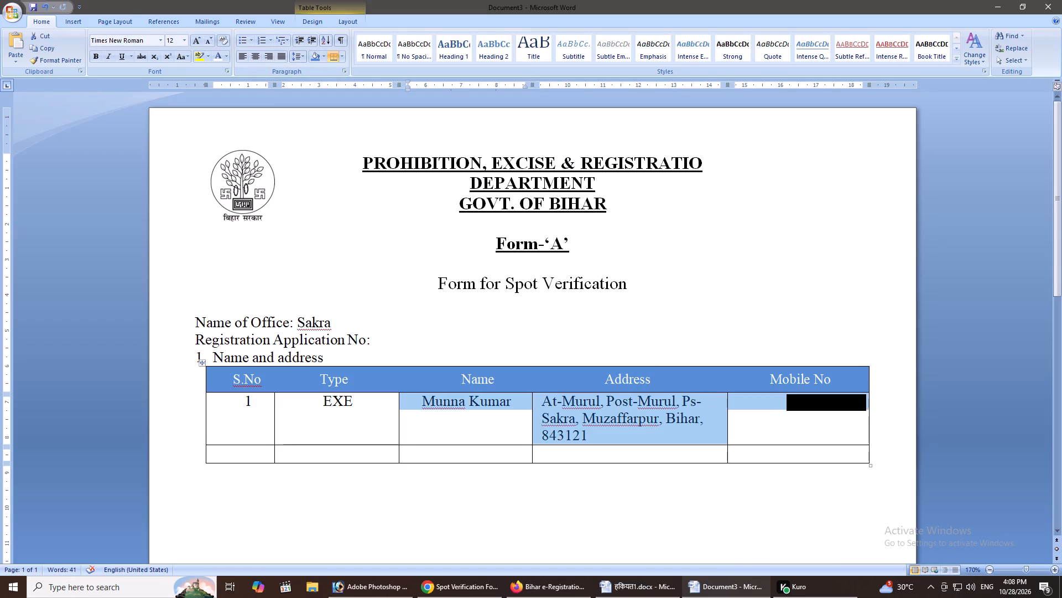
pyautogui.click(241, 59)
pyautogui.click(588, 457)
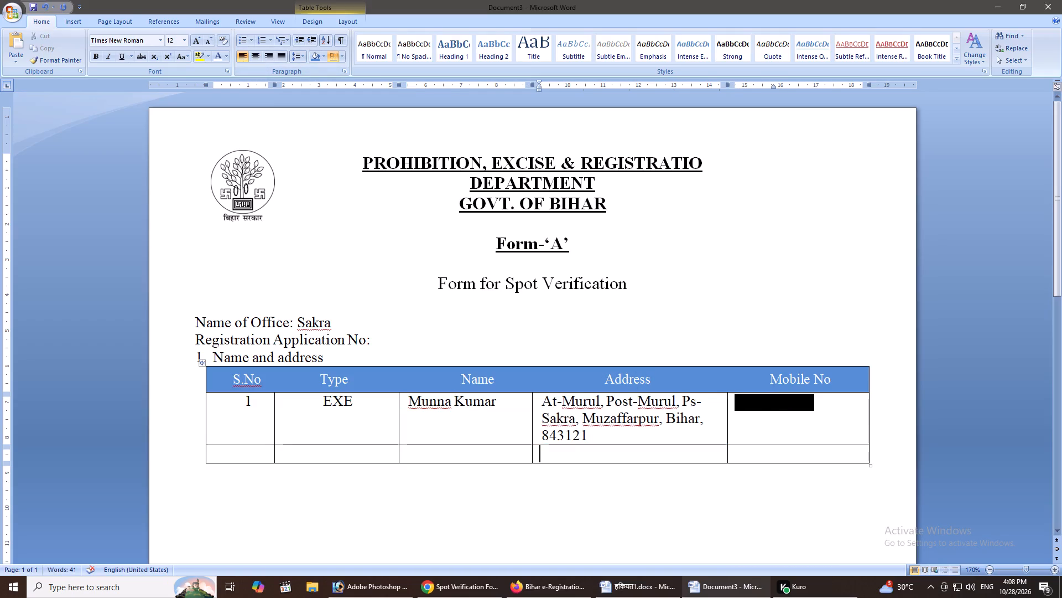
# Lower the border between the first and second data rows very slightly.
pyautogui.moveTo(586, 445); pyautogui.dragTo(585, 450)
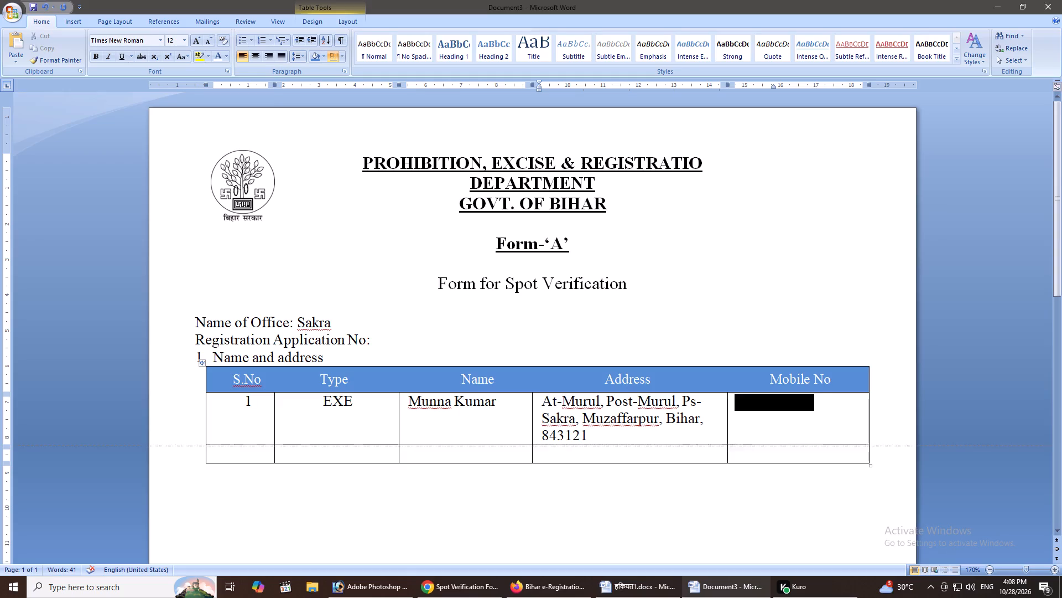
pyautogui.moveTo(585, 450); pyautogui.dragTo(582, 450)
pyautogui.click(600, 454)
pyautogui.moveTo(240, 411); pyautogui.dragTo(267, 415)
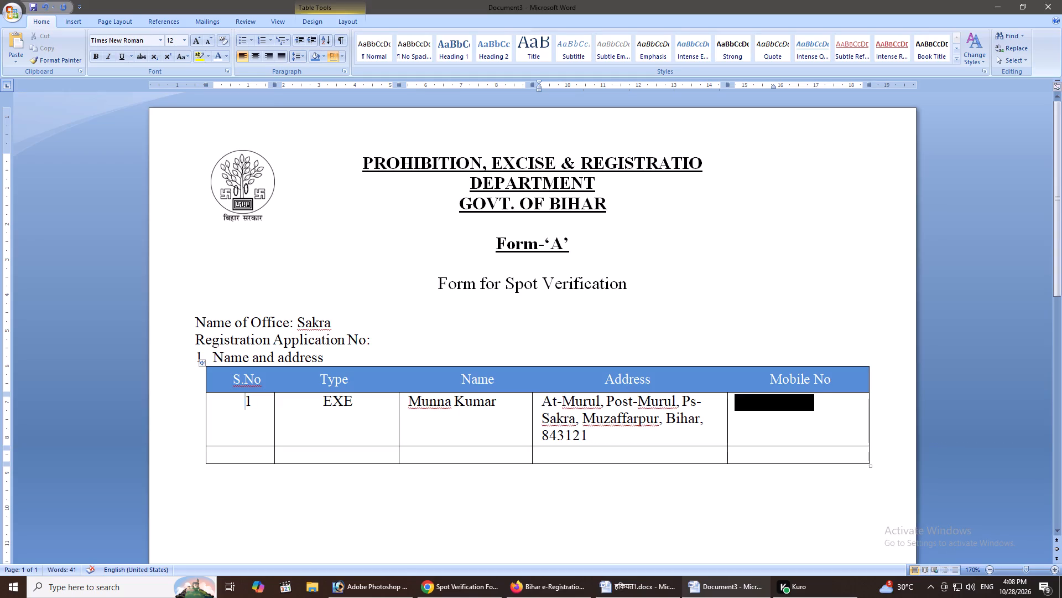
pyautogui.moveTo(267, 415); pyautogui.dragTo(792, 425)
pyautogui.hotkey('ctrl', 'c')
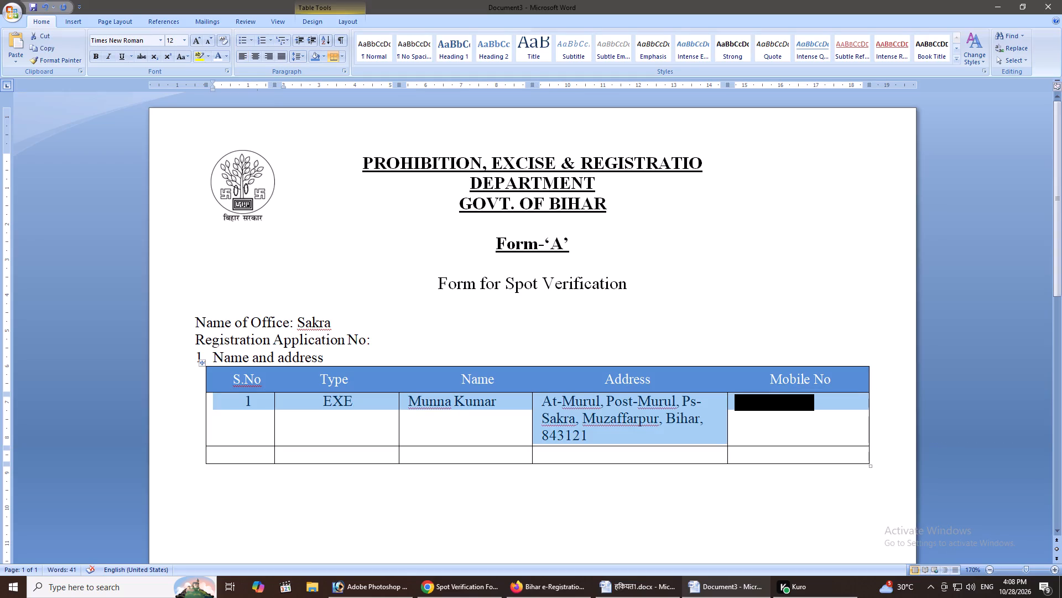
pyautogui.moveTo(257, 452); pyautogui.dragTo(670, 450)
# Remove the left indent from the first row's S.No entry and place six spaces before the 1 instead.
pyautogui.click(218, 396)
pyautogui.press('BackSpace')
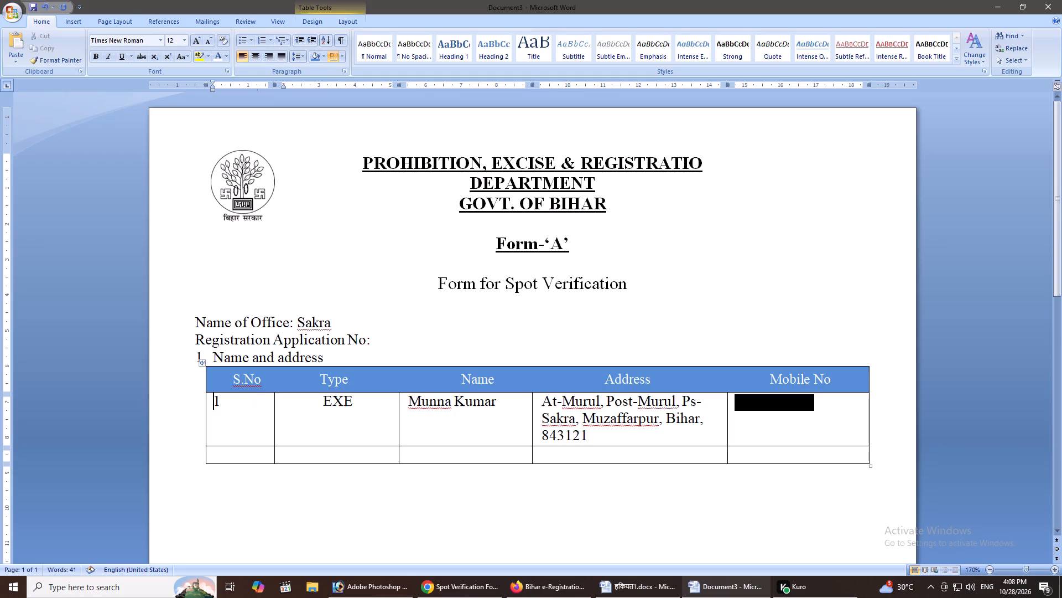
pyautogui.press('Tab')
pyautogui.click(215, 401)
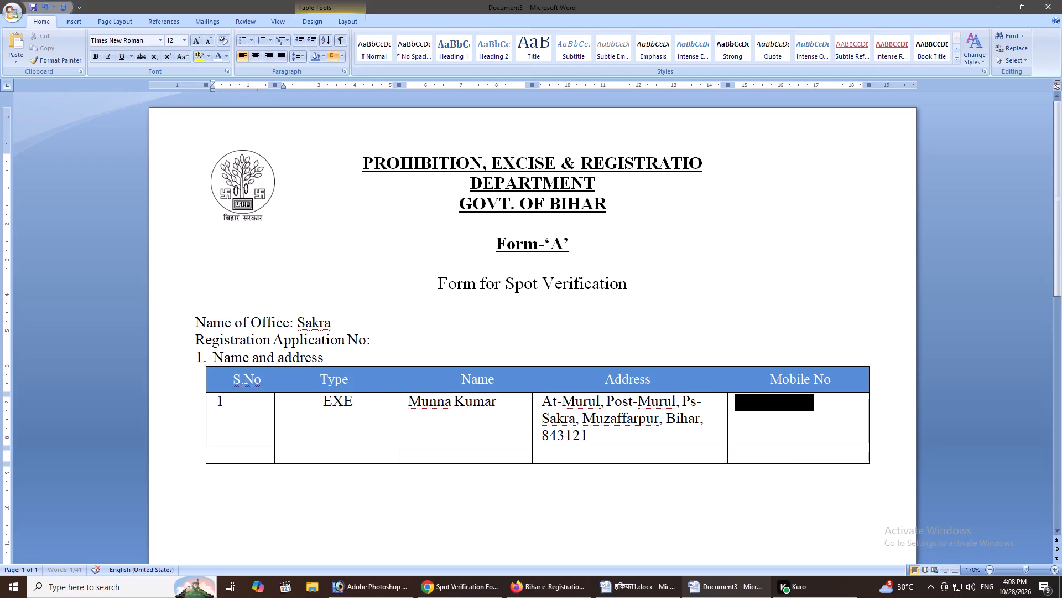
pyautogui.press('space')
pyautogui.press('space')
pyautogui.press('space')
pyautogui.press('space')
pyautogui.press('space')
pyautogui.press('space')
# Enter 2 as the second data row's S.No, with six leading spaces to line it up under the 1.
pyautogui.click(257, 459)
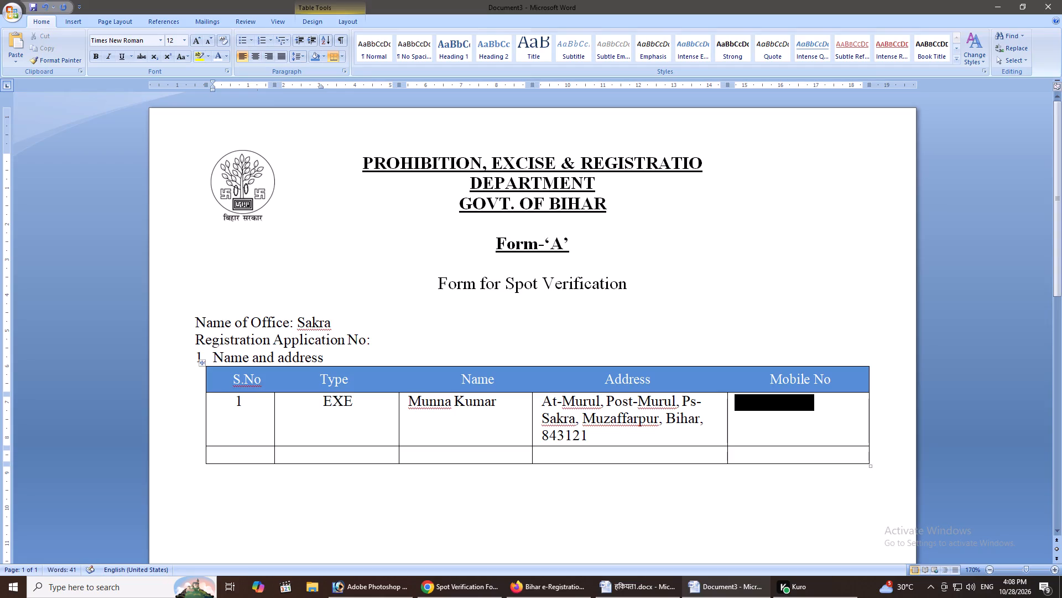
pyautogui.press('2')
pyautogui.press('Left')
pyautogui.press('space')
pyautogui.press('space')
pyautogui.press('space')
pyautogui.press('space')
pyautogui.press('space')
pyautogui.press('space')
# Make the second data row taller, to about twice its single-line height.
pyautogui.moveTo(332, 463); pyautogui.dragTo(327, 484)
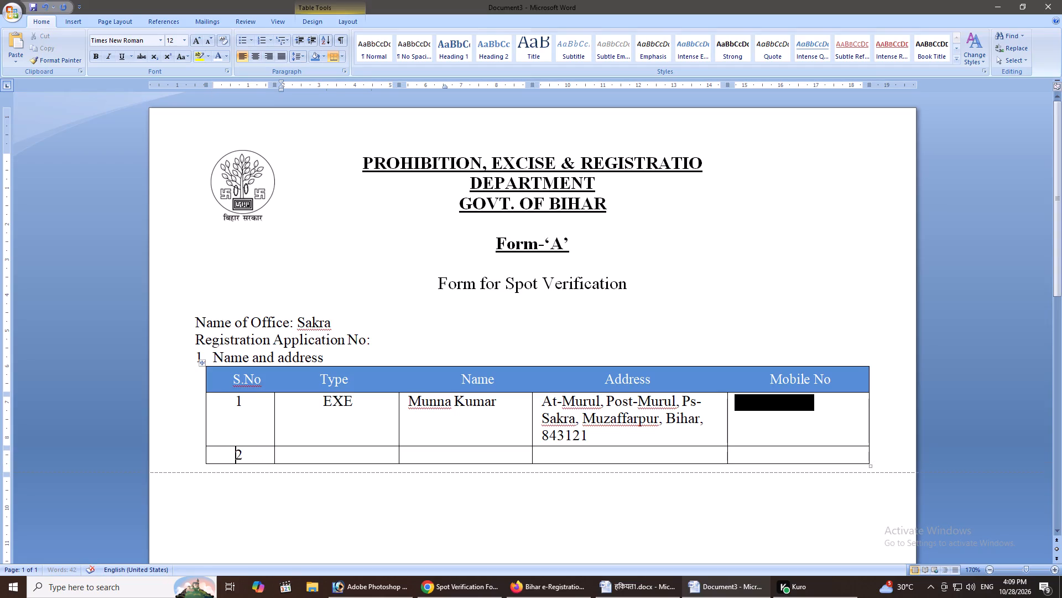
pyautogui.moveTo(327, 484); pyautogui.dragTo(327, 484)
pyautogui.moveTo(319, 481); pyautogui.dragTo(319, 486)
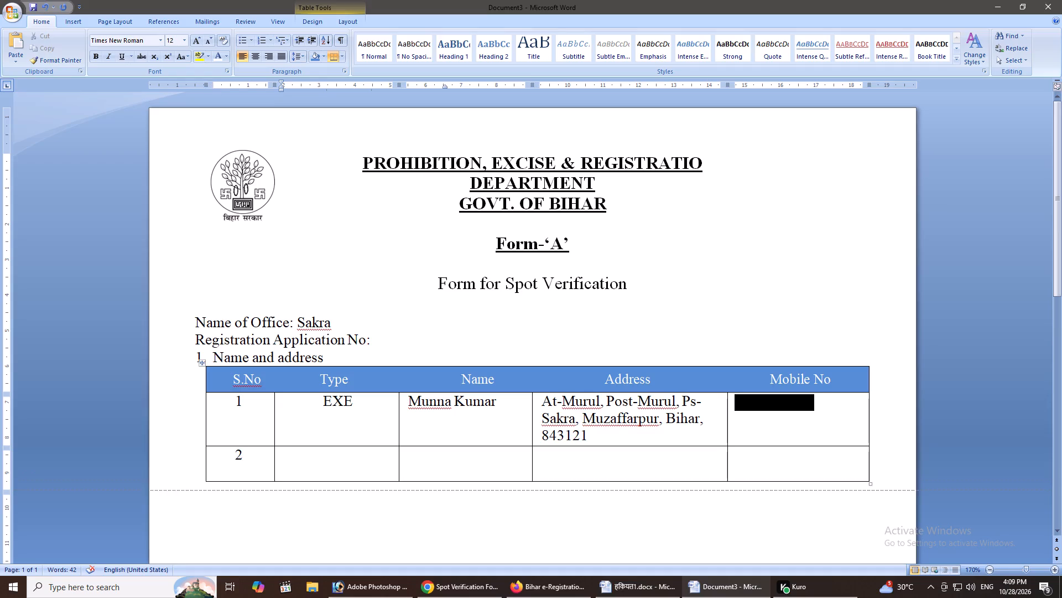
pyautogui.moveTo(319, 486); pyautogui.dragTo(315, 488)
# Fill the second data row with Type CLA and the claimant's name.
pyautogui.click(320, 457)
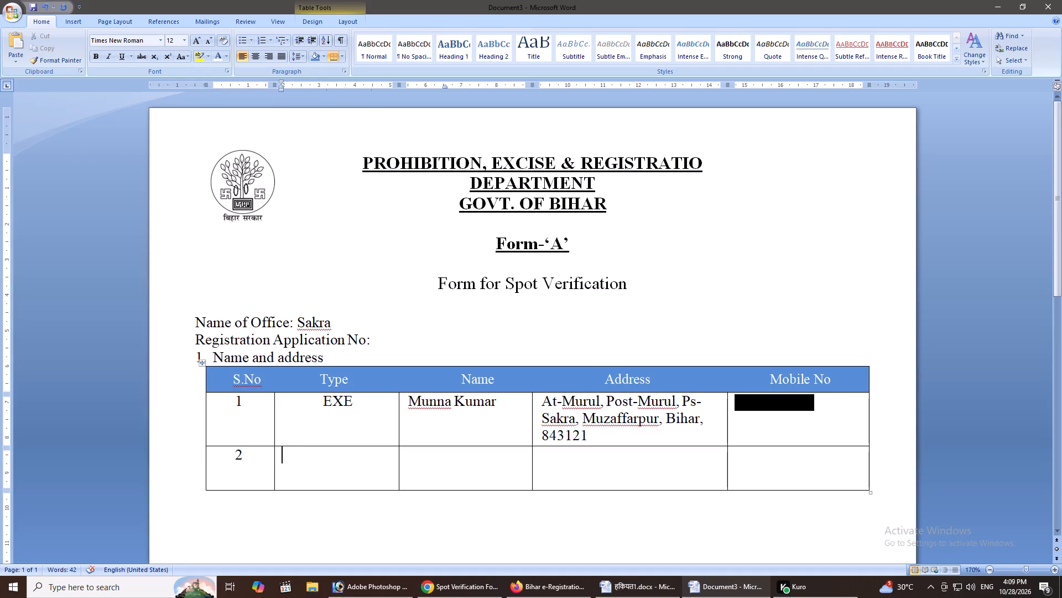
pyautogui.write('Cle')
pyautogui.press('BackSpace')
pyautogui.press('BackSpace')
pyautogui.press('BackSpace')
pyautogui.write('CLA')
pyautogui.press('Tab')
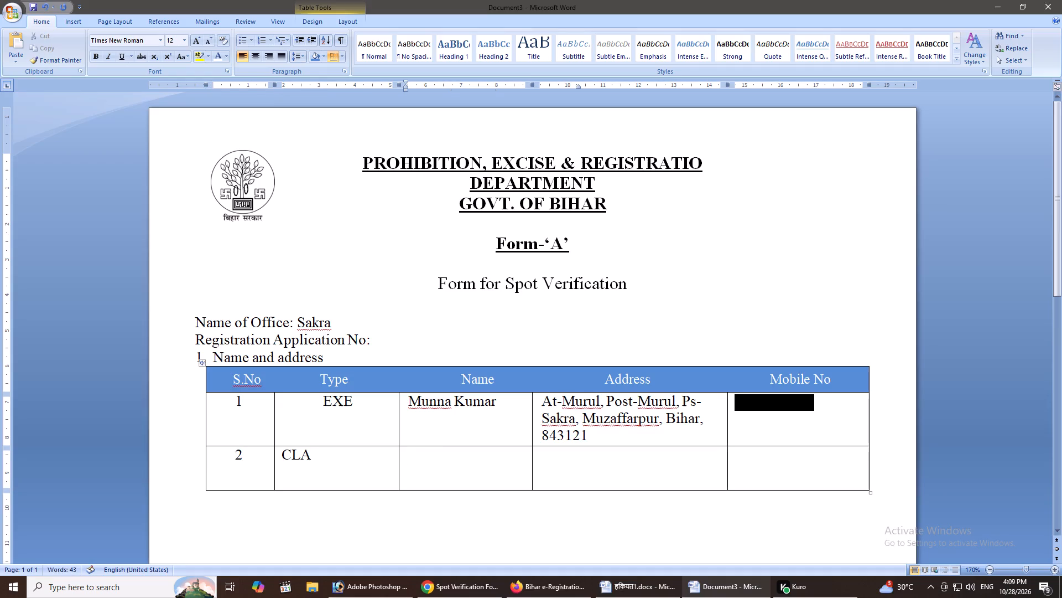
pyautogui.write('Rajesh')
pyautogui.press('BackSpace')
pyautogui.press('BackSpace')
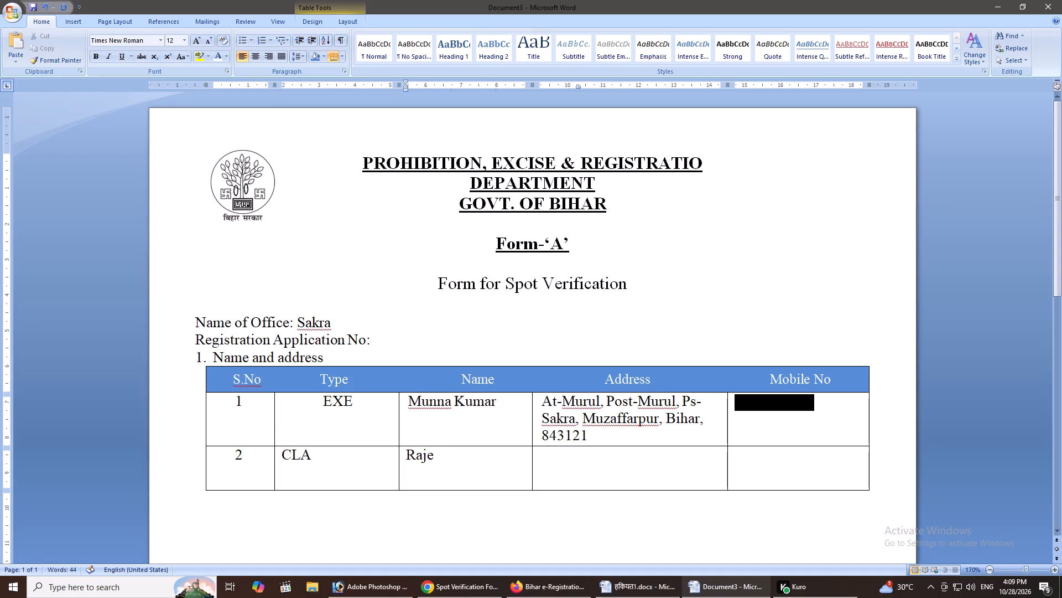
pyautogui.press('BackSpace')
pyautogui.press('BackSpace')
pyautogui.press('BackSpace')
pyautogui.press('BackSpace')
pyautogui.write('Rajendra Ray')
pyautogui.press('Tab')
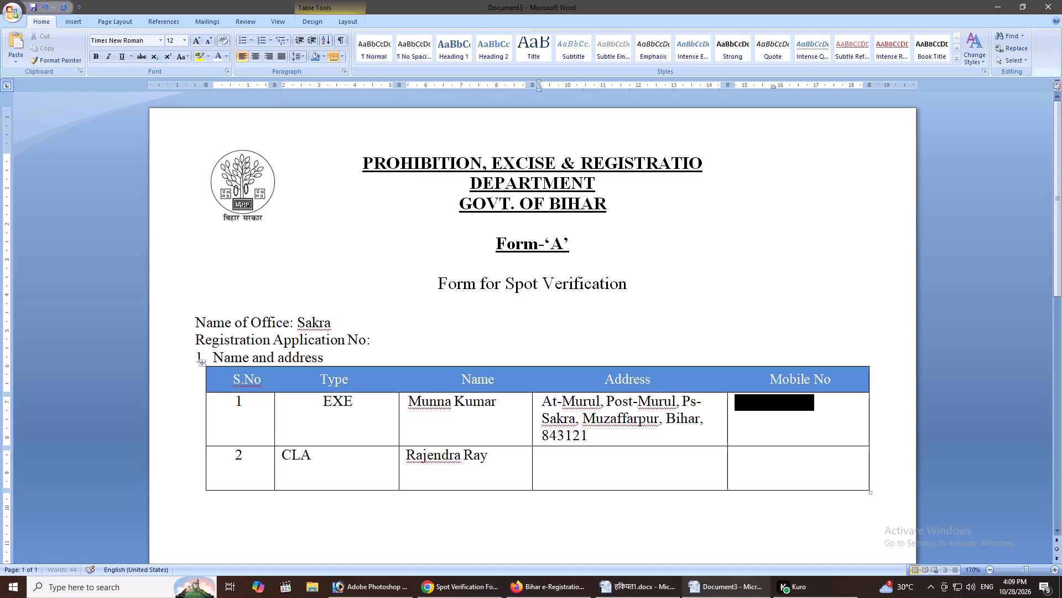
# Start the claimant's address in the second row's Address cell with the "At-" village part.
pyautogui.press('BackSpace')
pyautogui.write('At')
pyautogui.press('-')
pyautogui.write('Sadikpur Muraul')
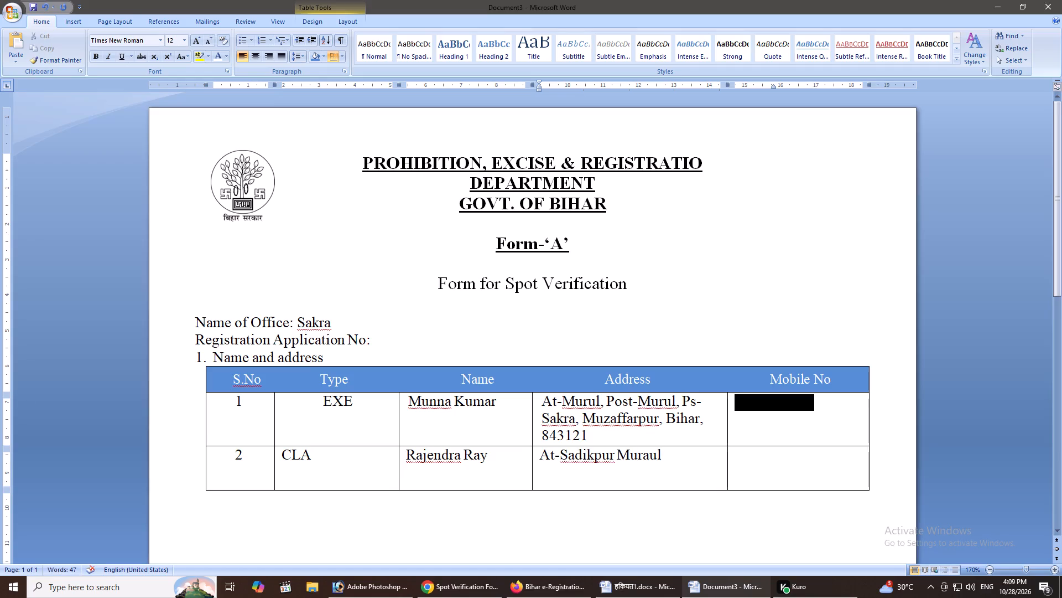
# Correct the post name's spelling in the first row's address by inserting the missing letter a.
pyautogui.click(663, 407)
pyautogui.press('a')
# Continue the second row's address with the police station and the district, separated by commas.
pyautogui.click(678, 467)
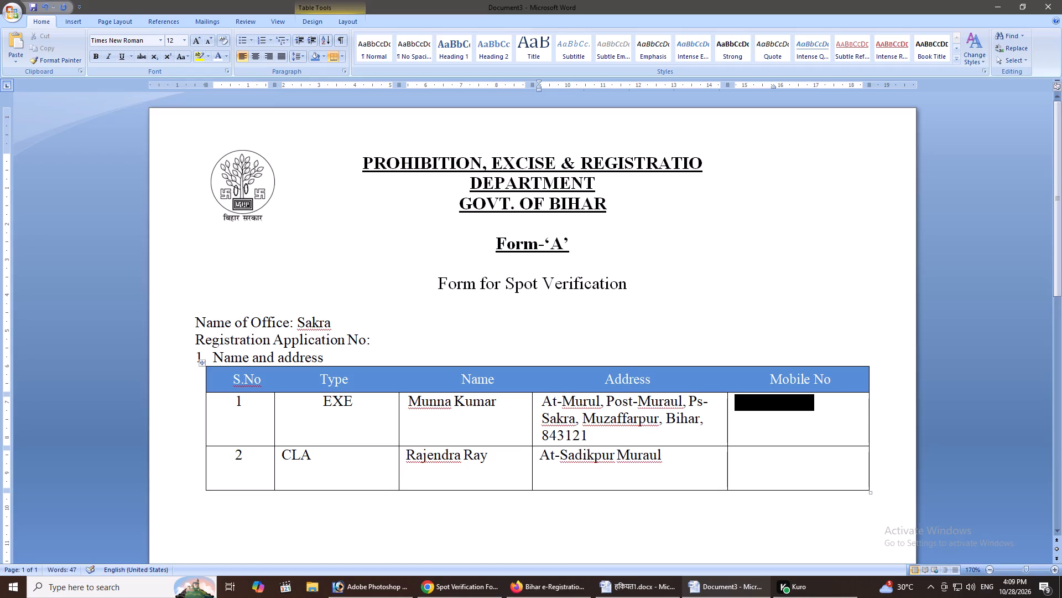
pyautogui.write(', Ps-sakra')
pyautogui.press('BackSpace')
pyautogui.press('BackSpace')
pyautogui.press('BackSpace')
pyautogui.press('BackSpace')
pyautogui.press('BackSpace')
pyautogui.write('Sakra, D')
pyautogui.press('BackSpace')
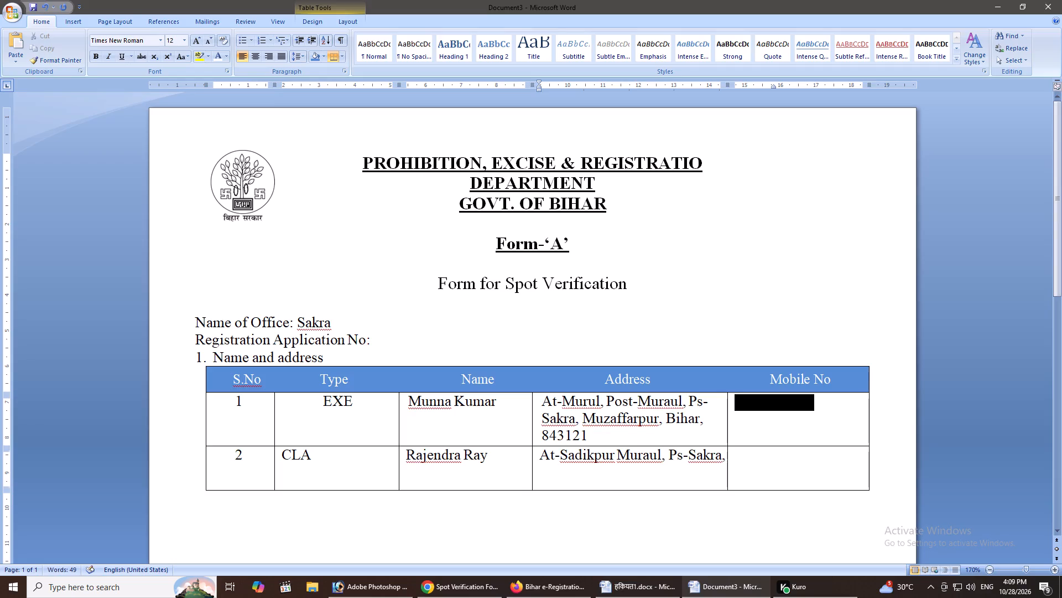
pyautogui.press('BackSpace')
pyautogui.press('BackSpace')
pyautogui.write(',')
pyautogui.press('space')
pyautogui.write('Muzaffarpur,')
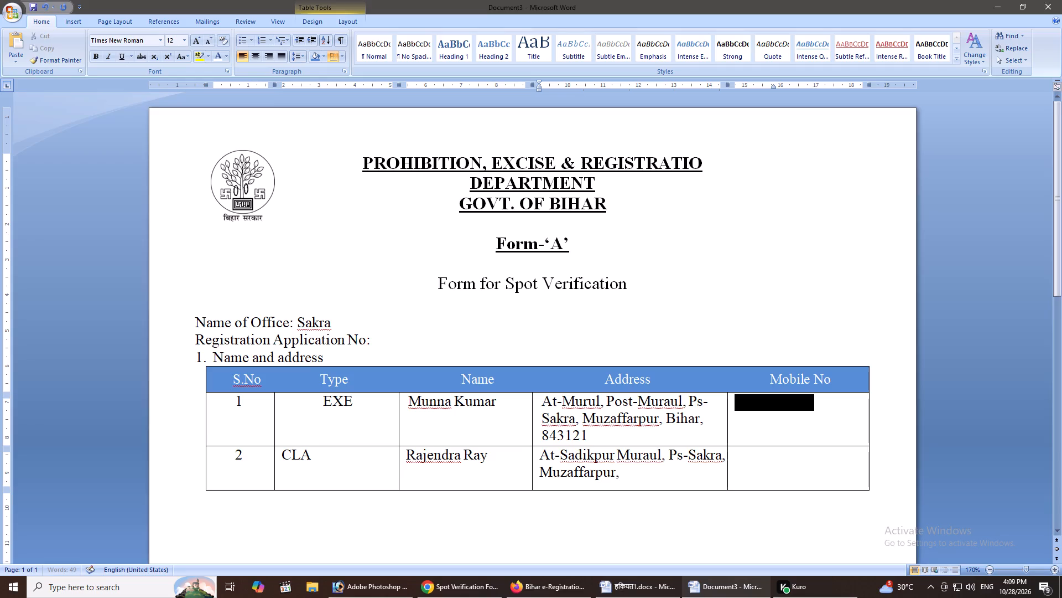
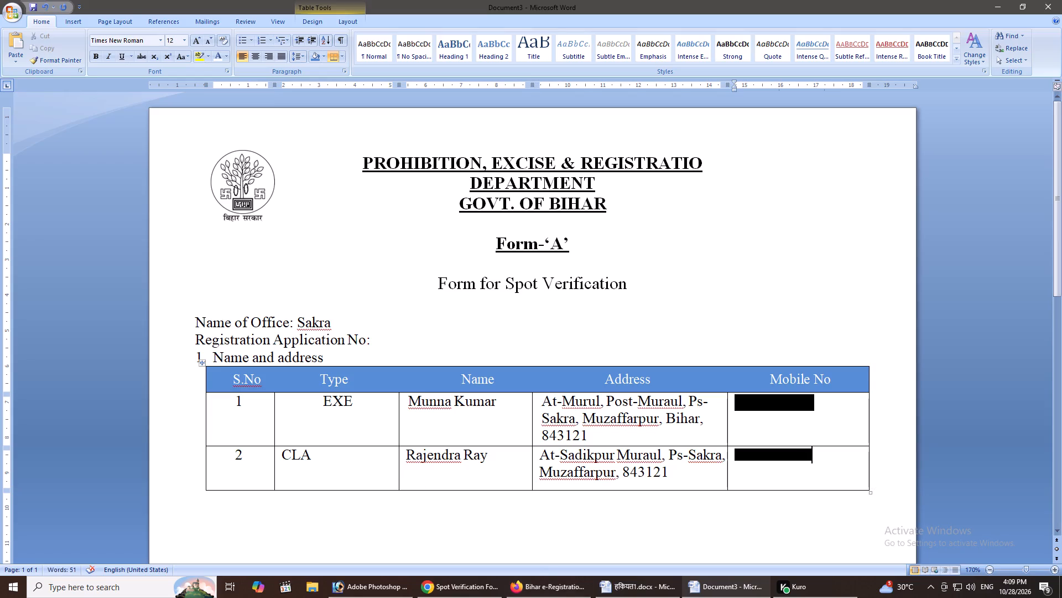
# Insert "Bihar, " before the postal code in the second row's Address cell.
pyautogui.click(622, 473)
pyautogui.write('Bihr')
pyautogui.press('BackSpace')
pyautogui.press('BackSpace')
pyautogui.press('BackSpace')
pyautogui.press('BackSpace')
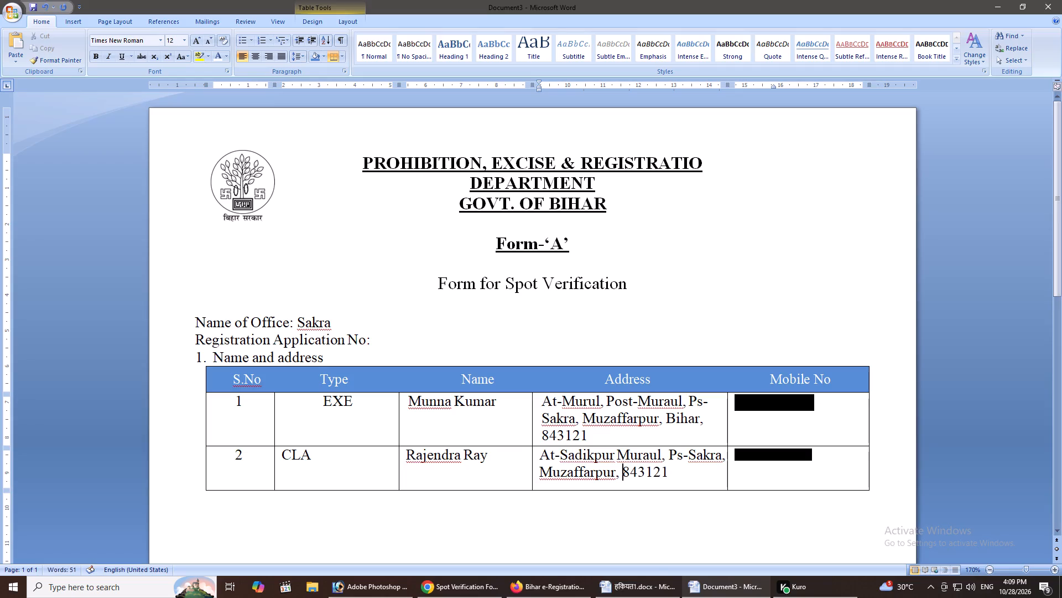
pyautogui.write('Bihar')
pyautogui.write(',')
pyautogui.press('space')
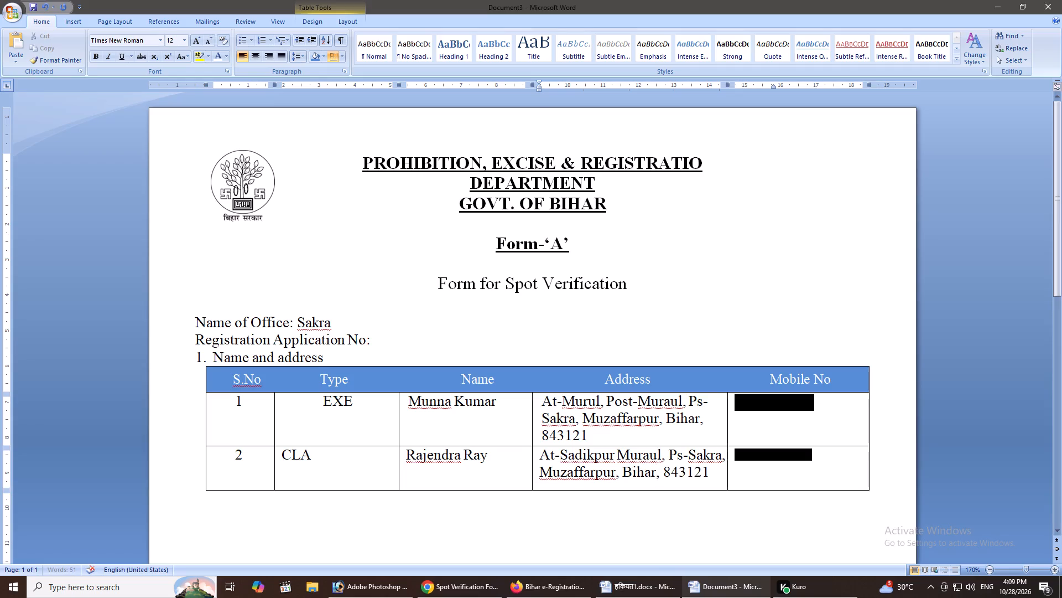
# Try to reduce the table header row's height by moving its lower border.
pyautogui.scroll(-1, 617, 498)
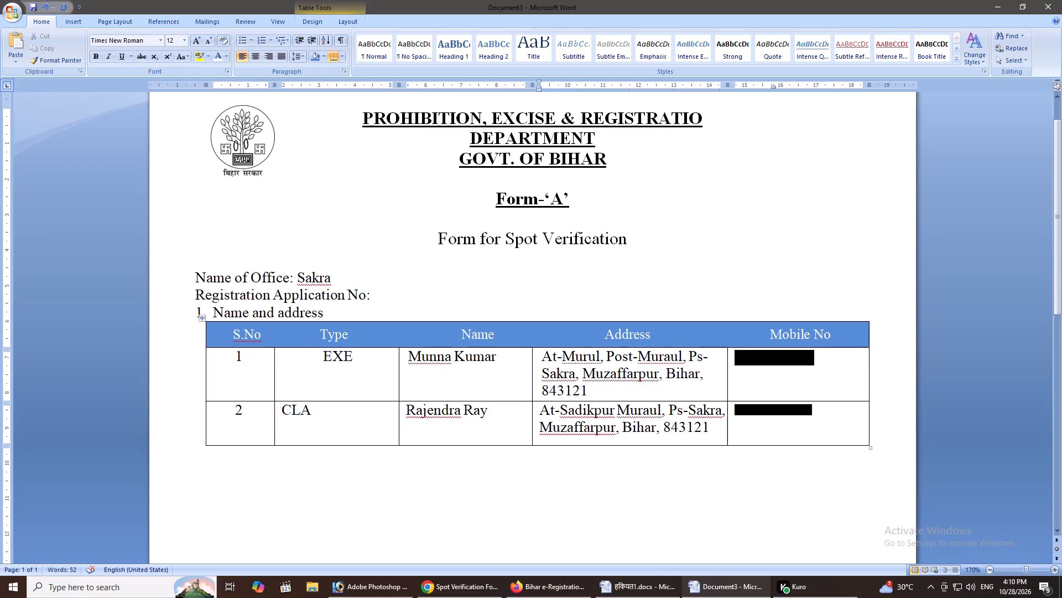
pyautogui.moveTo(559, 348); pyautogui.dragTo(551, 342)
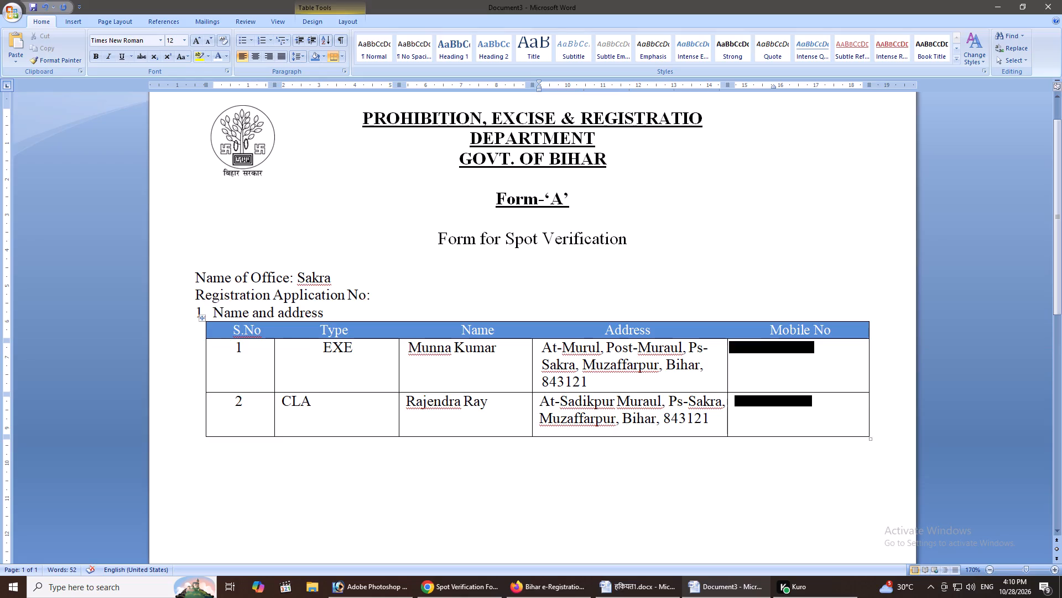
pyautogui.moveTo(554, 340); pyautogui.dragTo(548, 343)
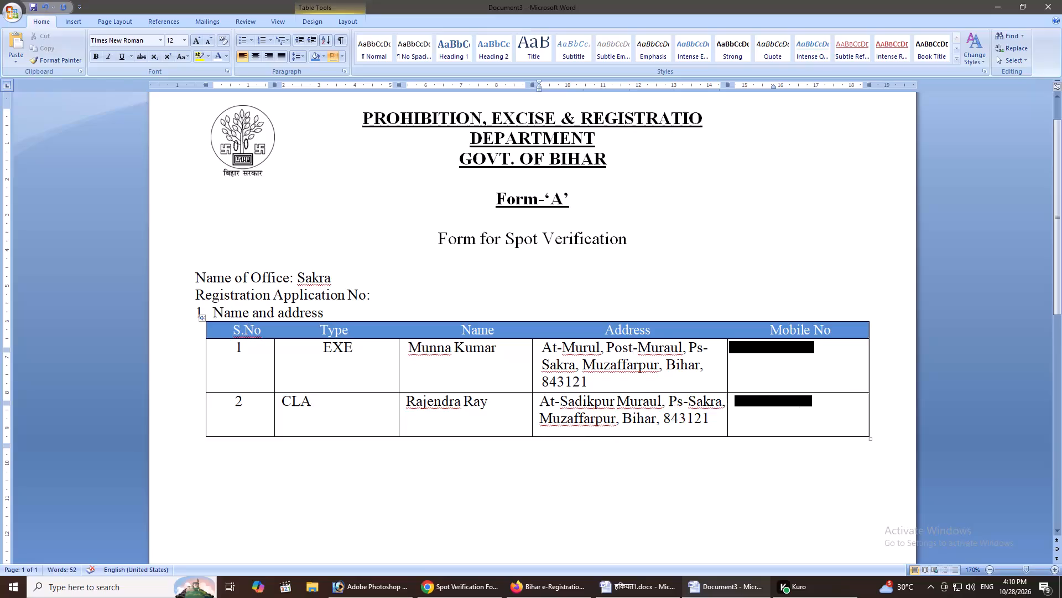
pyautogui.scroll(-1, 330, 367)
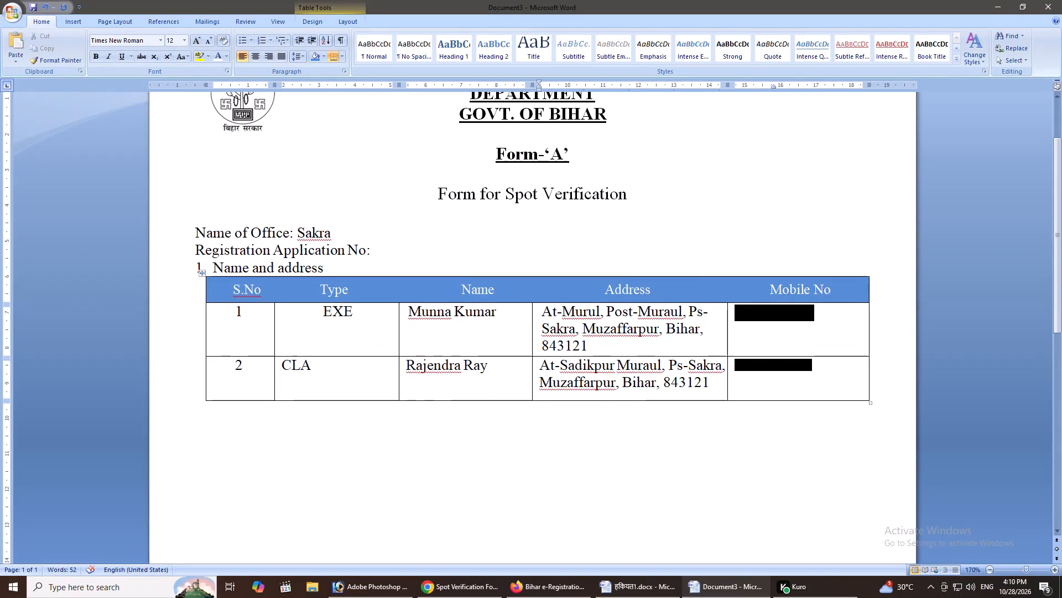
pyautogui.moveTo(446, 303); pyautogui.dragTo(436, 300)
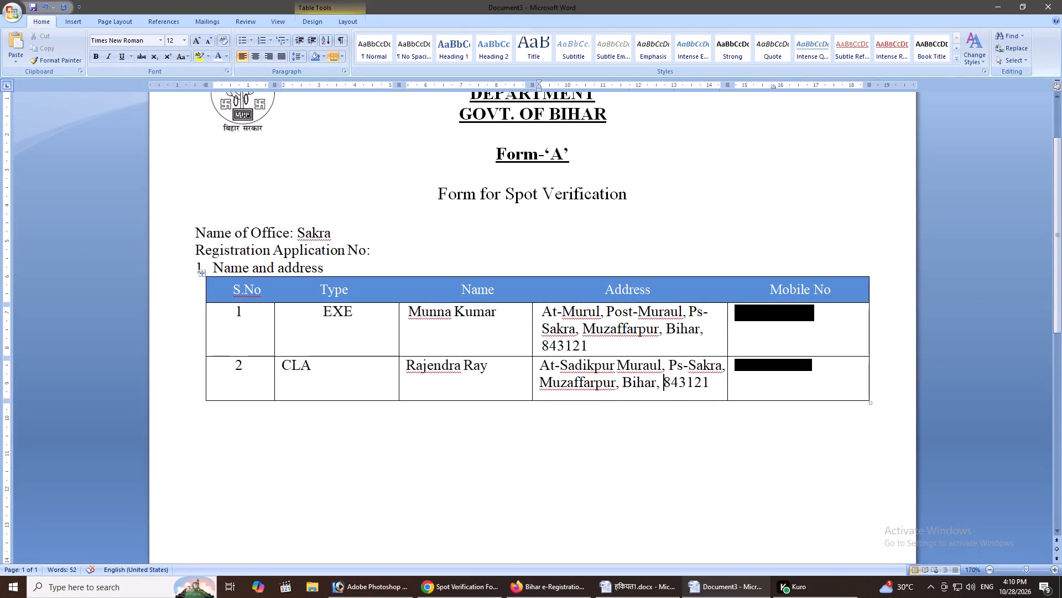
# Extend the S.No column's outer edge so the table lines up with the start of the labels above it.
pyautogui.moveTo(231, 288); pyautogui.dragTo(694, 367)
pyautogui.click(228, 336)
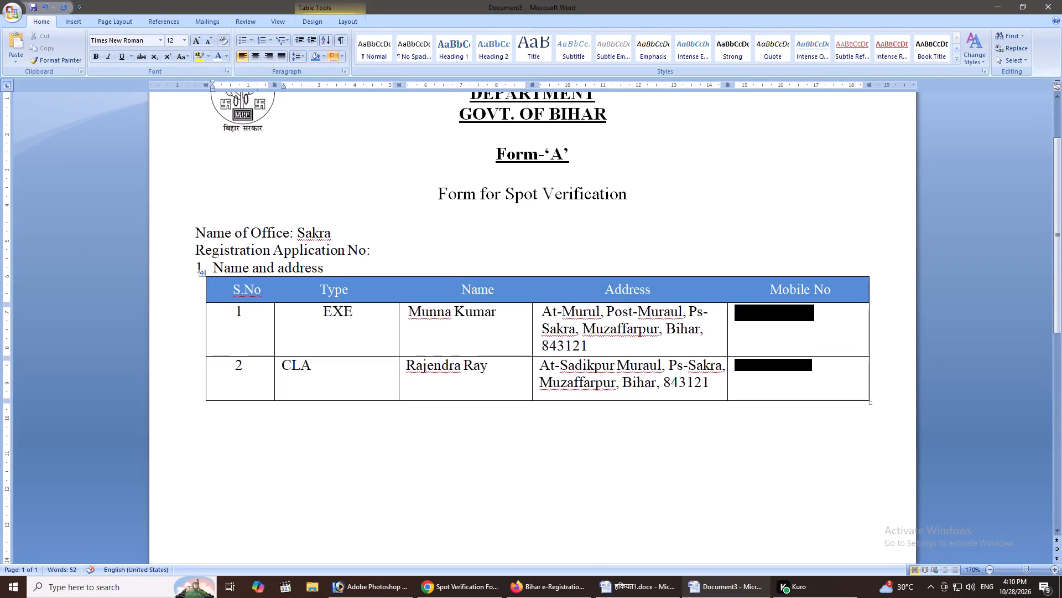
pyautogui.moveTo(205, 324); pyautogui.dragTo(194, 326)
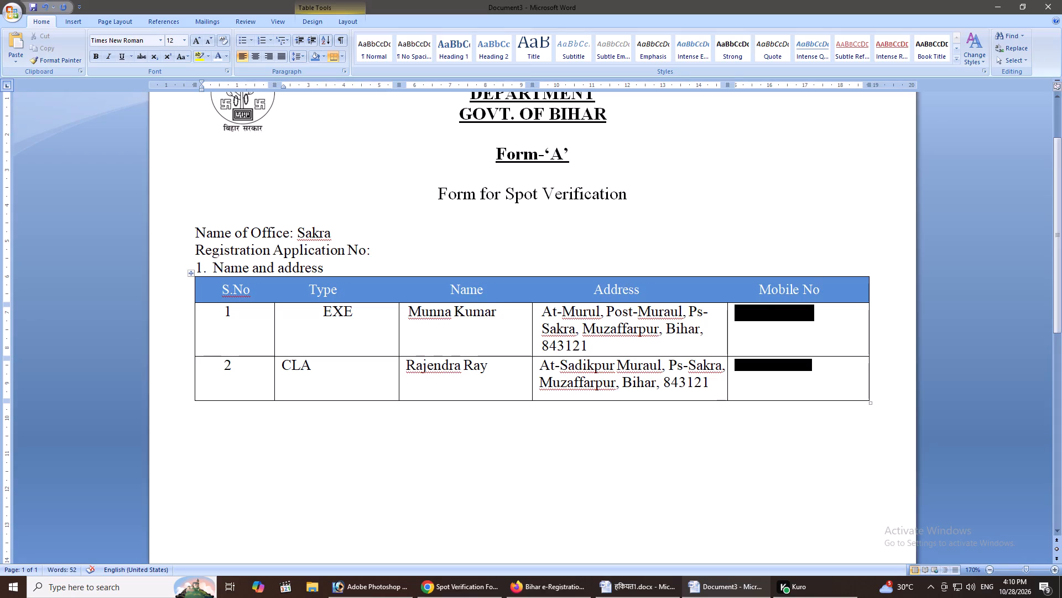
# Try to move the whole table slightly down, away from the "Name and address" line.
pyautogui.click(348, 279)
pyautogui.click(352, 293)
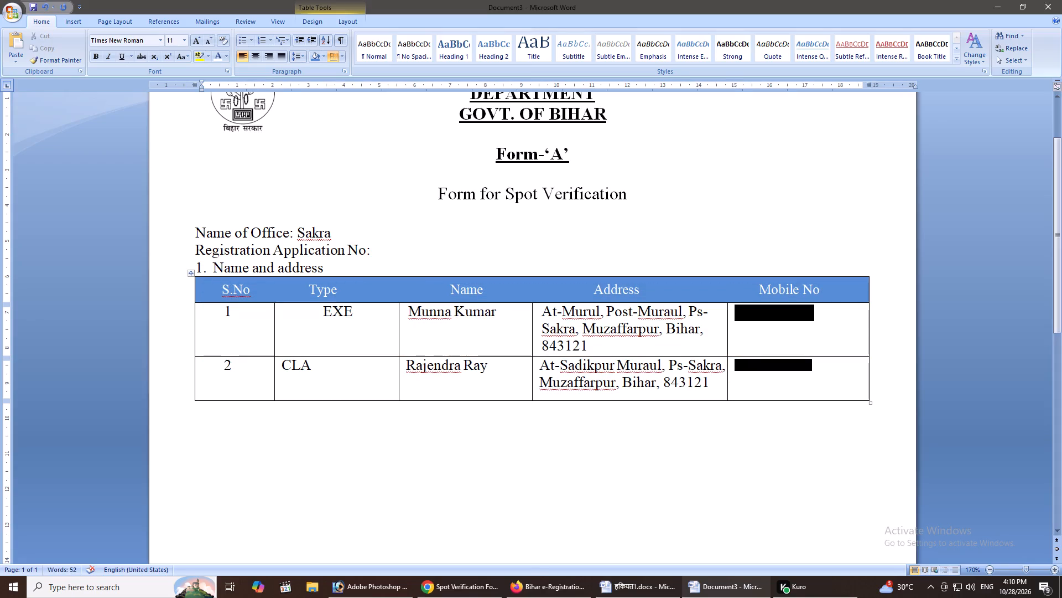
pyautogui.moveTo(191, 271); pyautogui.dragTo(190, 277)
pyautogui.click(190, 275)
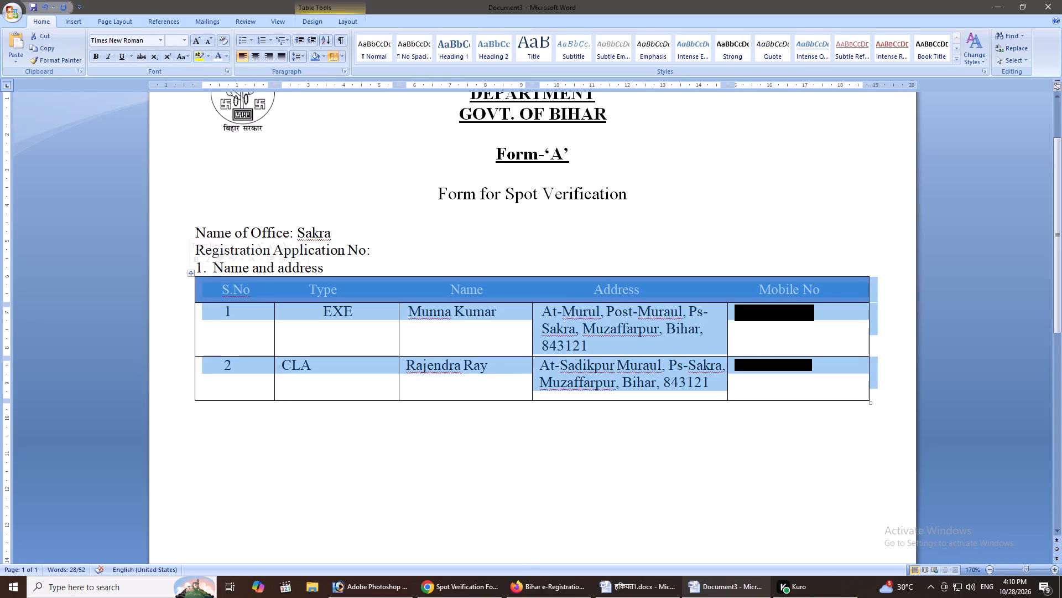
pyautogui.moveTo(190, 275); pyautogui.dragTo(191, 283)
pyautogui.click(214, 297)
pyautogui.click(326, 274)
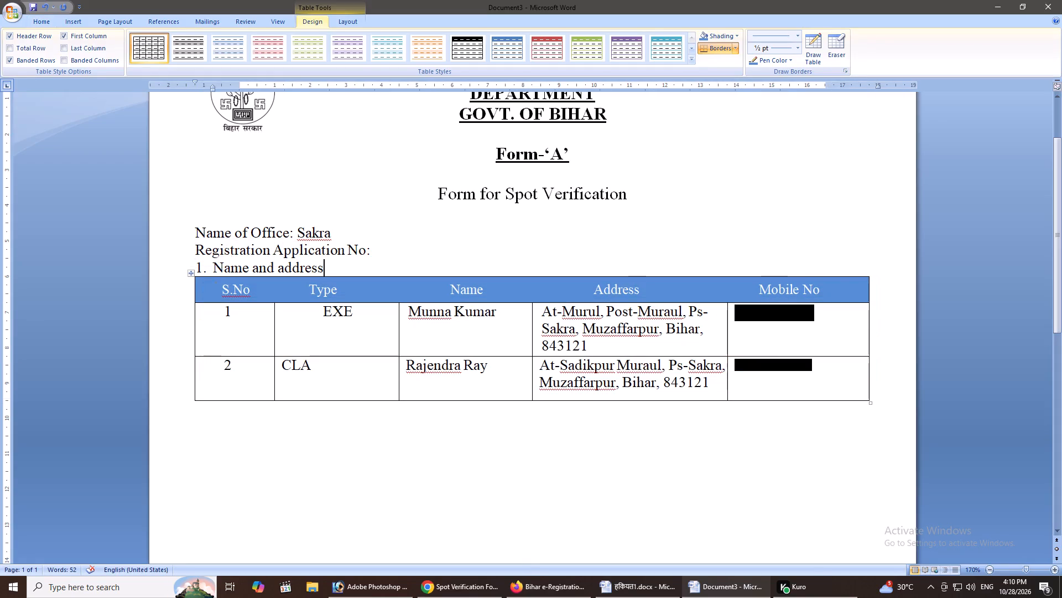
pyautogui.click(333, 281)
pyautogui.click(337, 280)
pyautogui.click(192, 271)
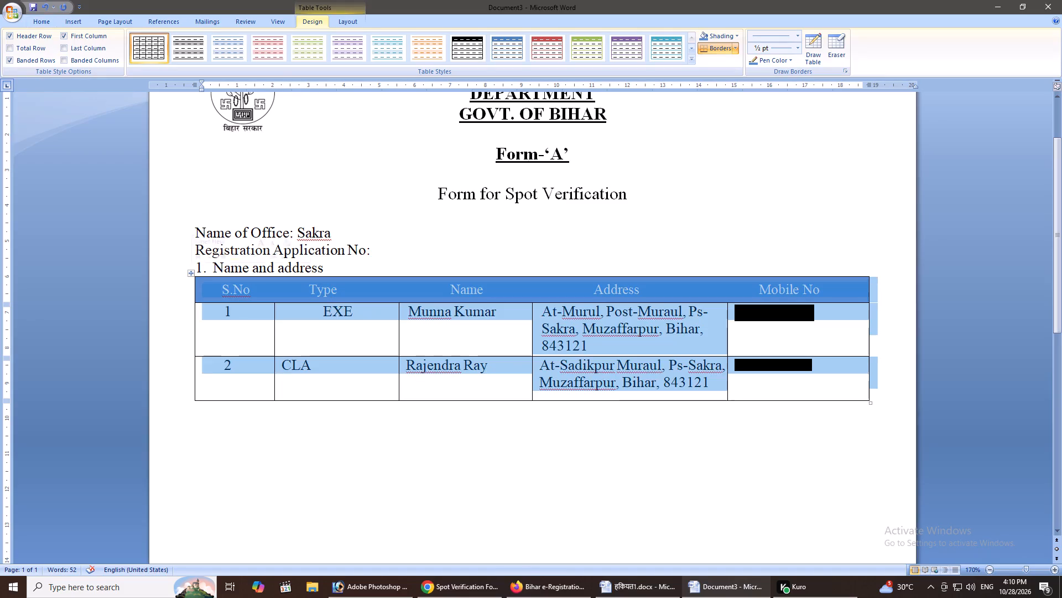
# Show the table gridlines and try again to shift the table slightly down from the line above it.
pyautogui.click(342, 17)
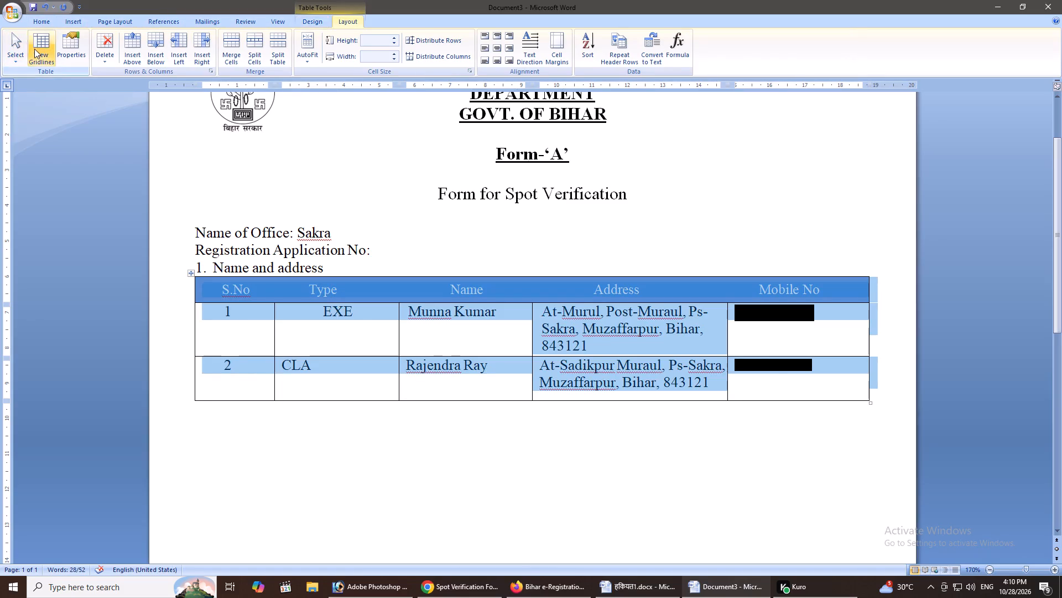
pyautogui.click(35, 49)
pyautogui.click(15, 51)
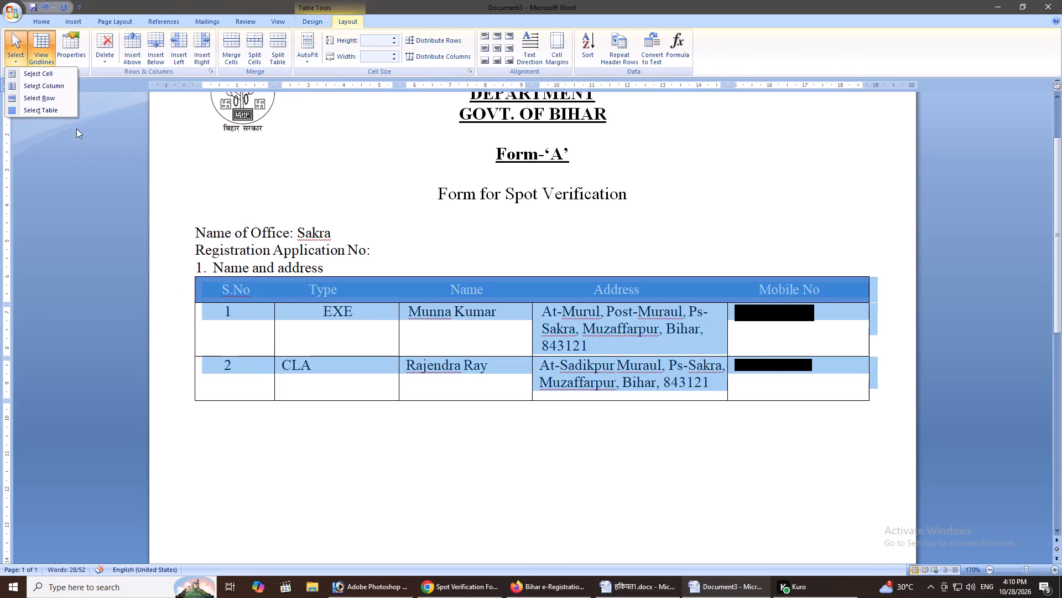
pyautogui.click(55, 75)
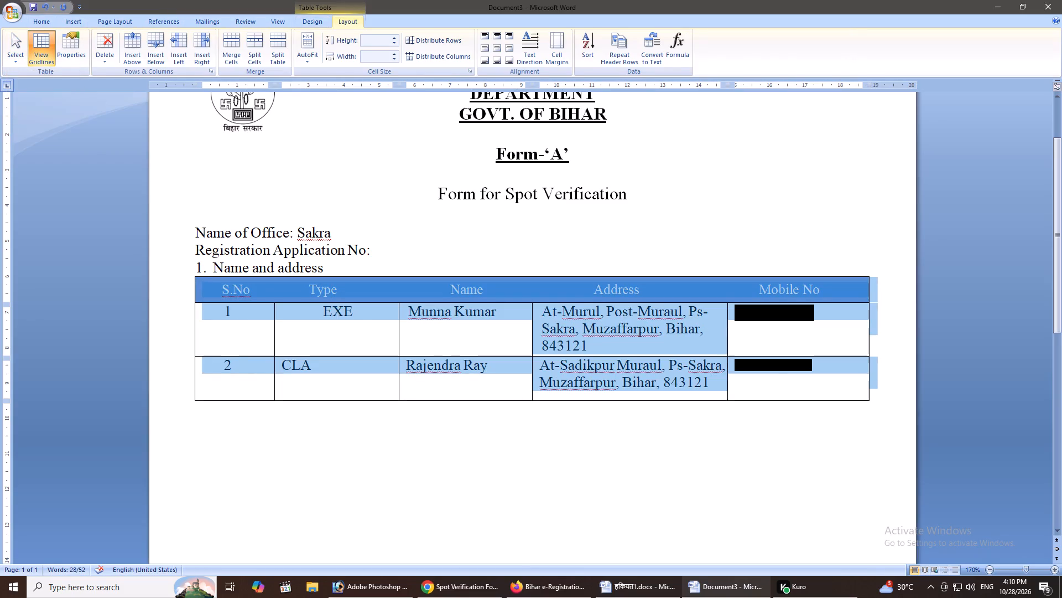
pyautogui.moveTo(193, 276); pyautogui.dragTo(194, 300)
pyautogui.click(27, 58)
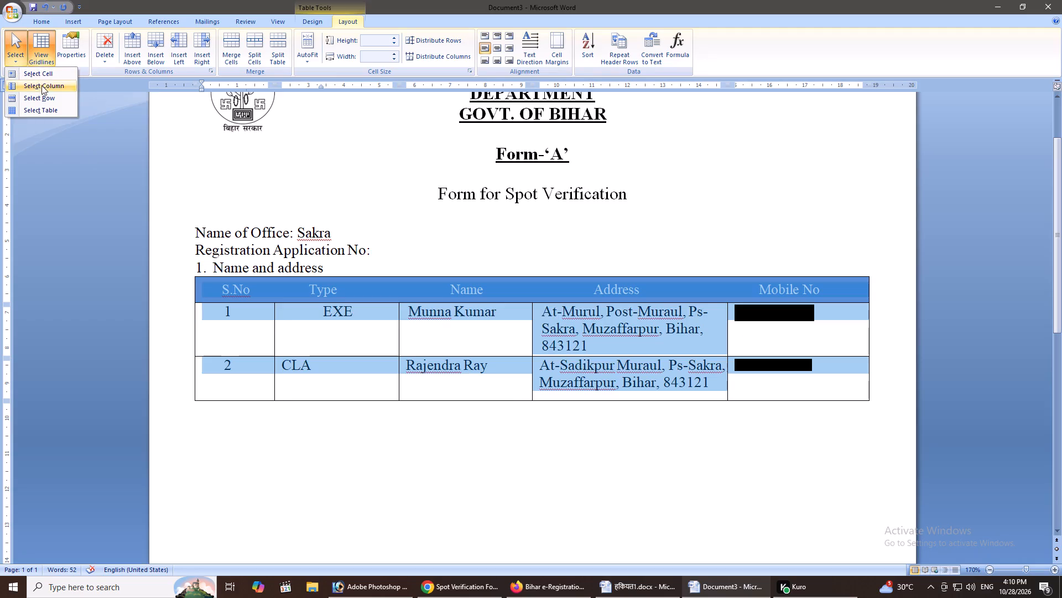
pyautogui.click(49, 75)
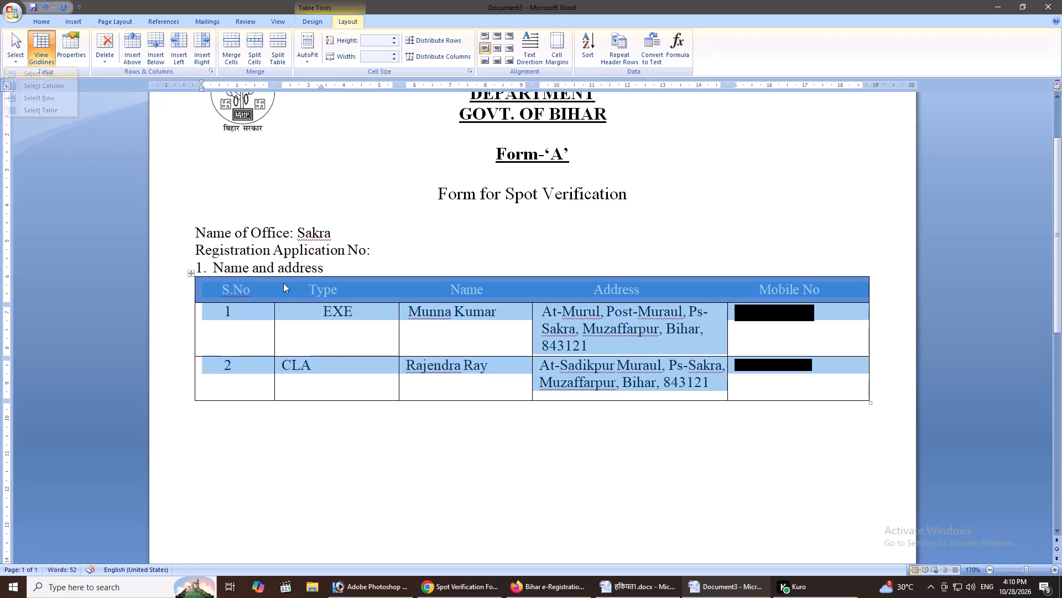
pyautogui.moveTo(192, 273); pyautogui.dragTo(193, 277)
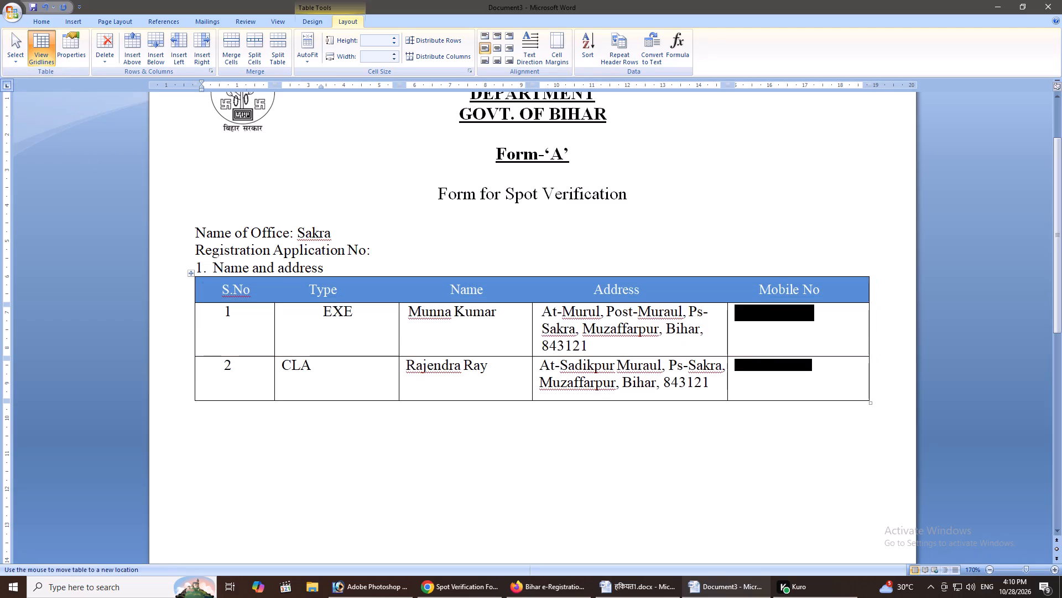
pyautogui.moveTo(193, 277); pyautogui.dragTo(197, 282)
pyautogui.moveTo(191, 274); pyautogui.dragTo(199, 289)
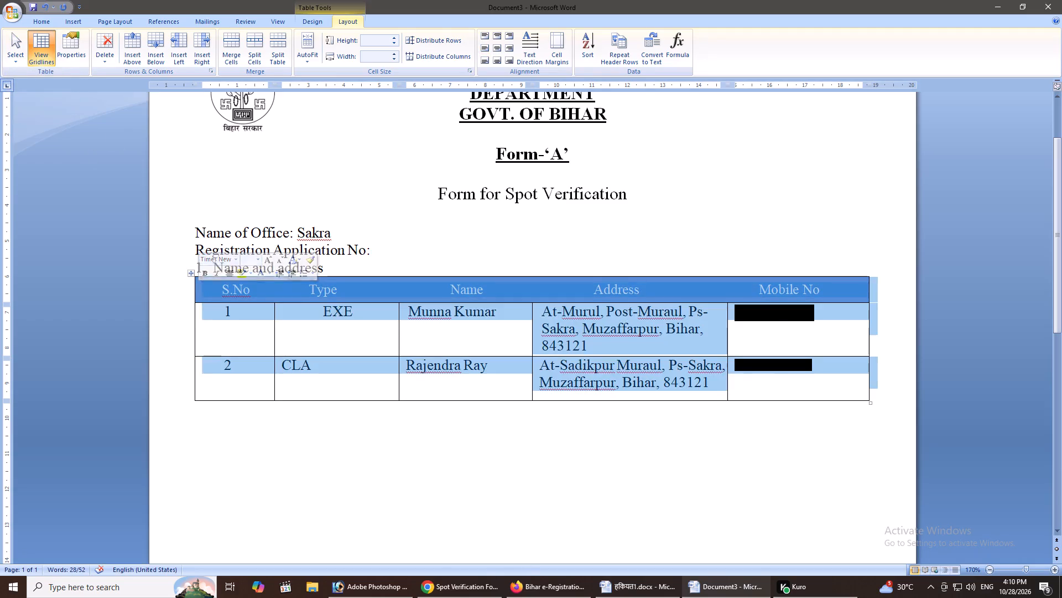
# Set the line spacing of the "Name and address" line and the table's header row to 1.15.
pyautogui.click(340, 265)
pyautogui.moveTo(196, 269); pyautogui.dragTo(195, 296)
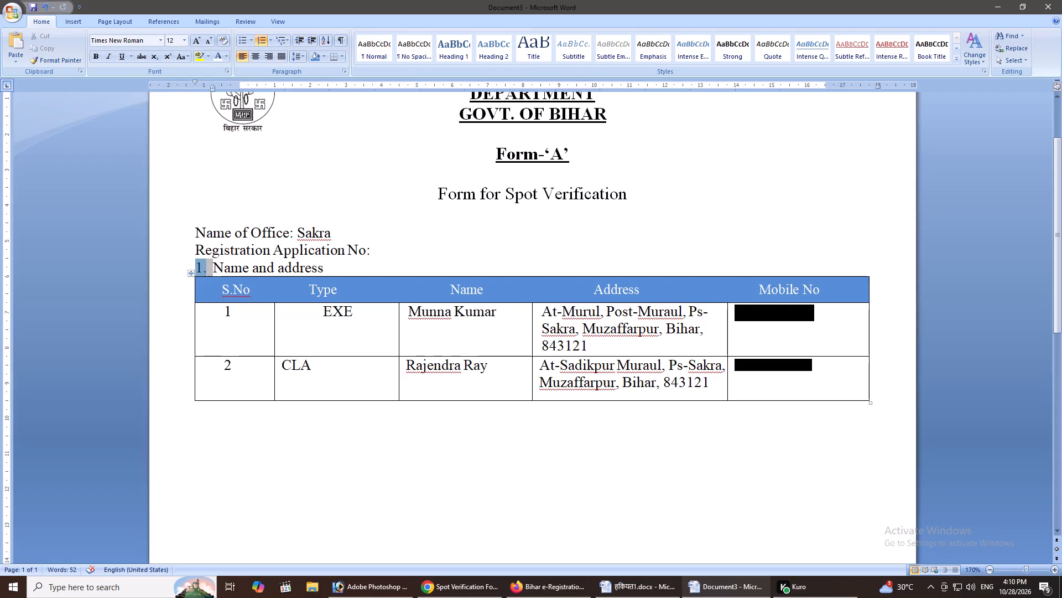
pyautogui.moveTo(195, 296); pyautogui.dragTo(188, 291)
pyautogui.click(707, 265)
pyautogui.moveTo(840, 292); pyautogui.dragTo(825, 292)
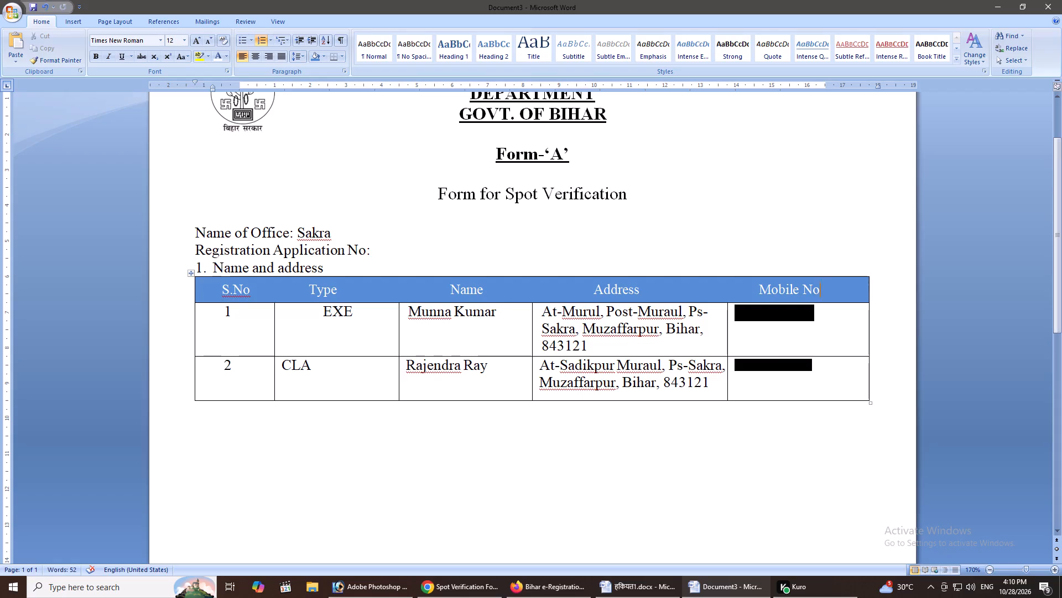
pyautogui.moveTo(825, 292); pyautogui.dragTo(185, 261)
pyautogui.click(299, 60)
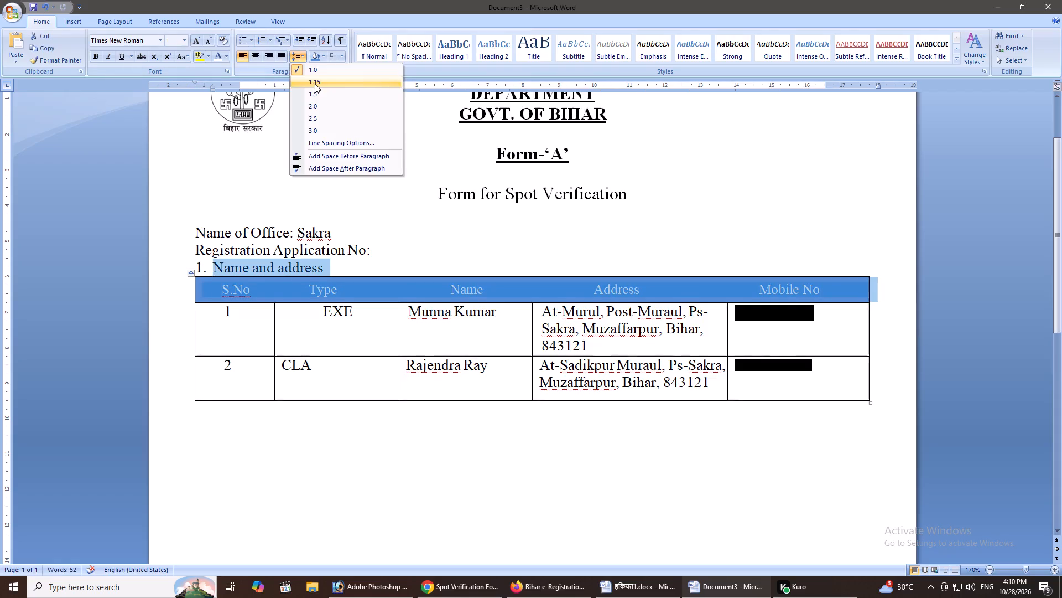
pyautogui.click(315, 84)
pyautogui.click(342, 267)
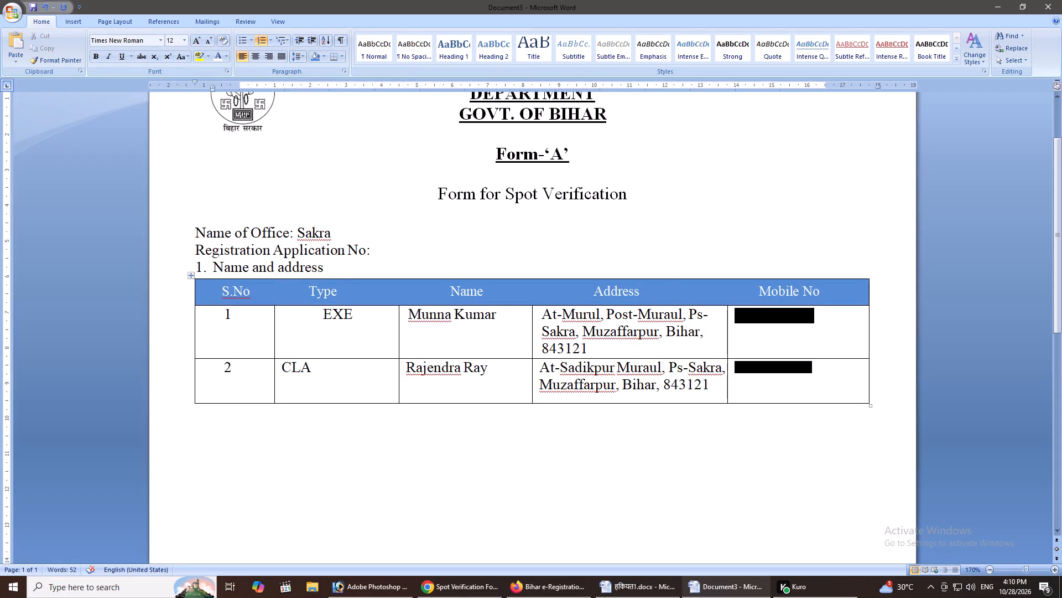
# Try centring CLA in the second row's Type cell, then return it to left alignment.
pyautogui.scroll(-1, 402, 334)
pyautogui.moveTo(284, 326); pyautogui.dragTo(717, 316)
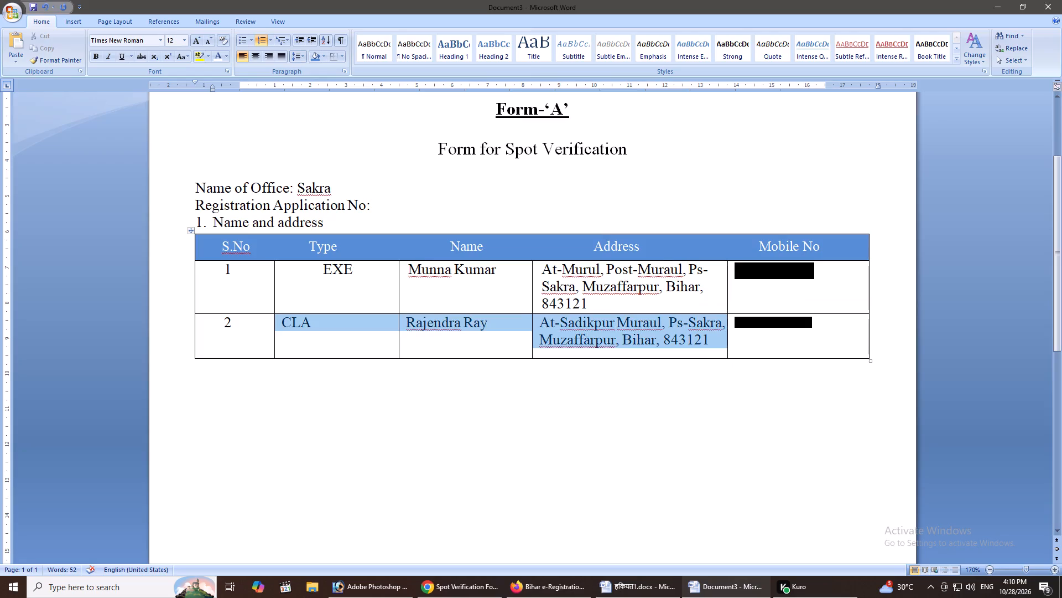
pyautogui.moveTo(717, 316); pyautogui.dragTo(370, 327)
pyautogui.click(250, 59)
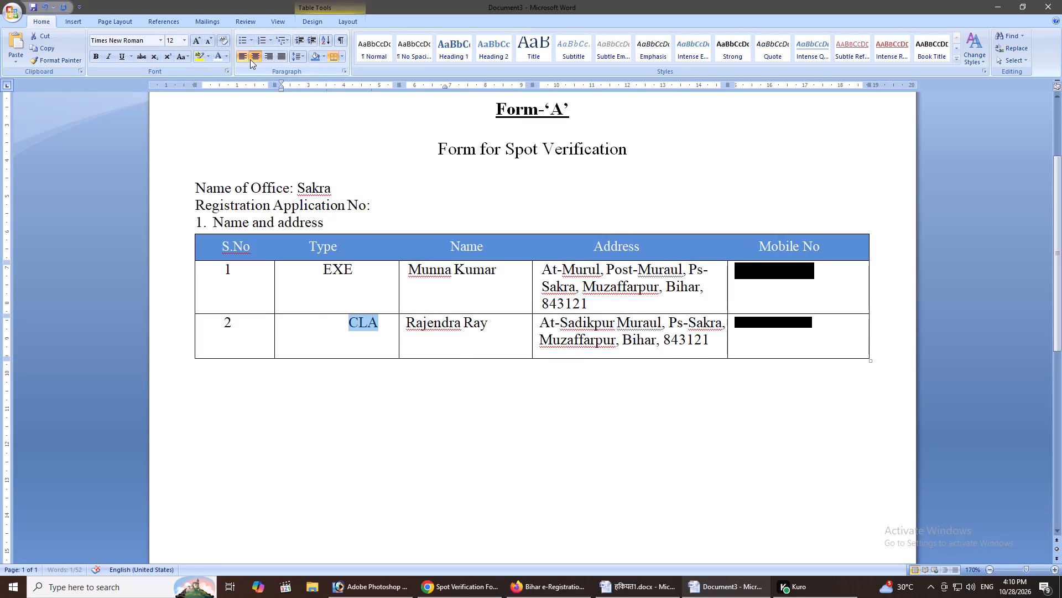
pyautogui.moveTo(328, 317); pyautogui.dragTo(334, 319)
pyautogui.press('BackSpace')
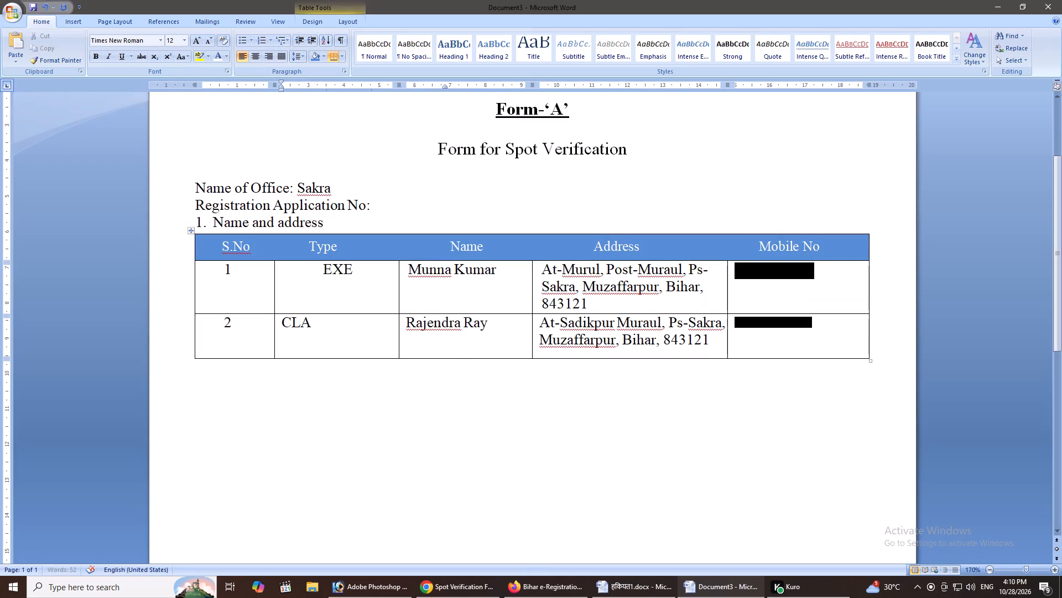
# Indent CLA with spaces so it lines up under EXE in the Type column.
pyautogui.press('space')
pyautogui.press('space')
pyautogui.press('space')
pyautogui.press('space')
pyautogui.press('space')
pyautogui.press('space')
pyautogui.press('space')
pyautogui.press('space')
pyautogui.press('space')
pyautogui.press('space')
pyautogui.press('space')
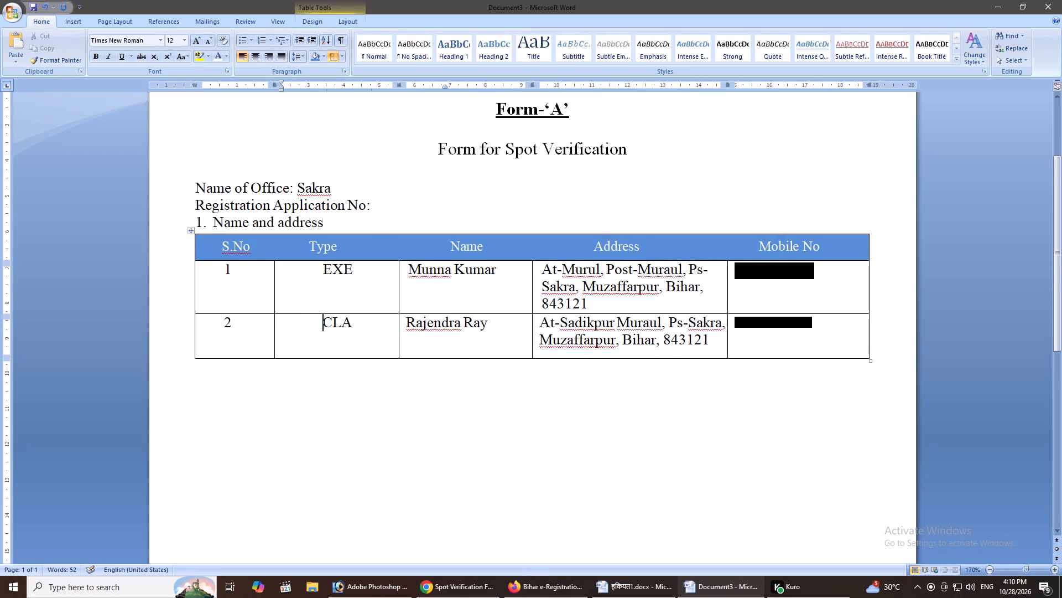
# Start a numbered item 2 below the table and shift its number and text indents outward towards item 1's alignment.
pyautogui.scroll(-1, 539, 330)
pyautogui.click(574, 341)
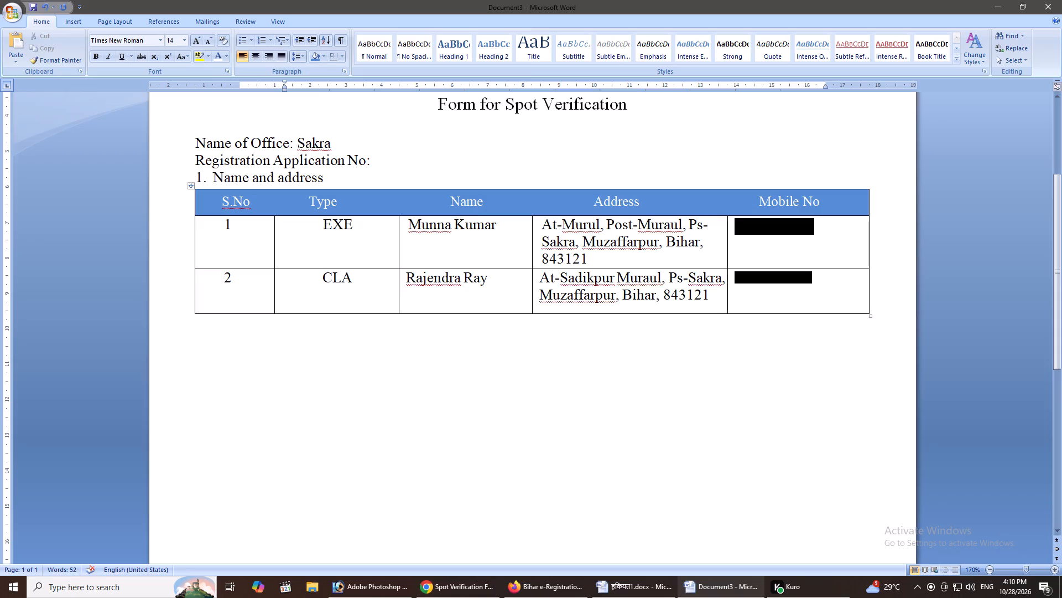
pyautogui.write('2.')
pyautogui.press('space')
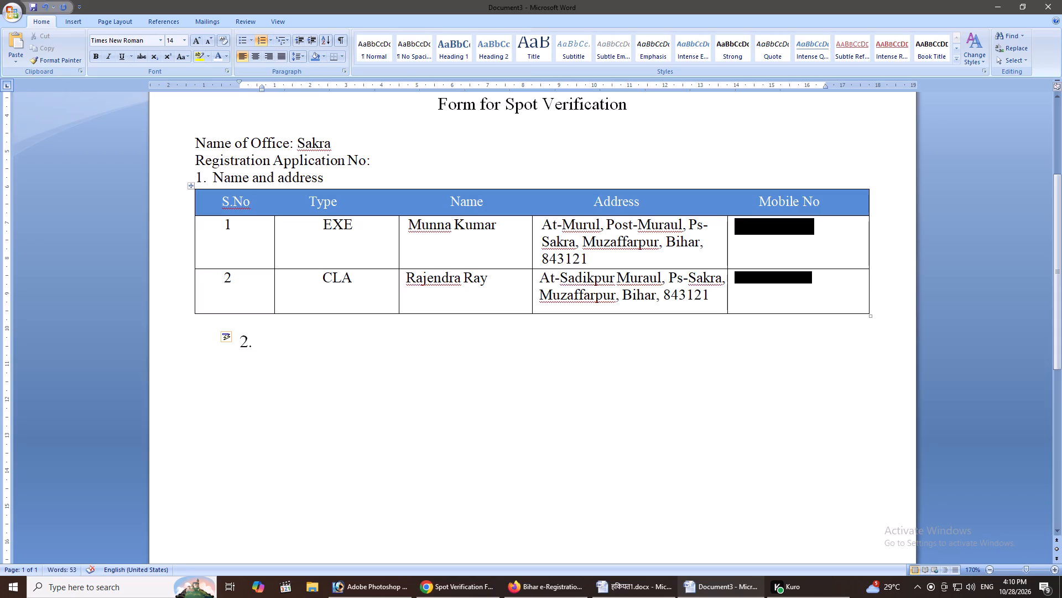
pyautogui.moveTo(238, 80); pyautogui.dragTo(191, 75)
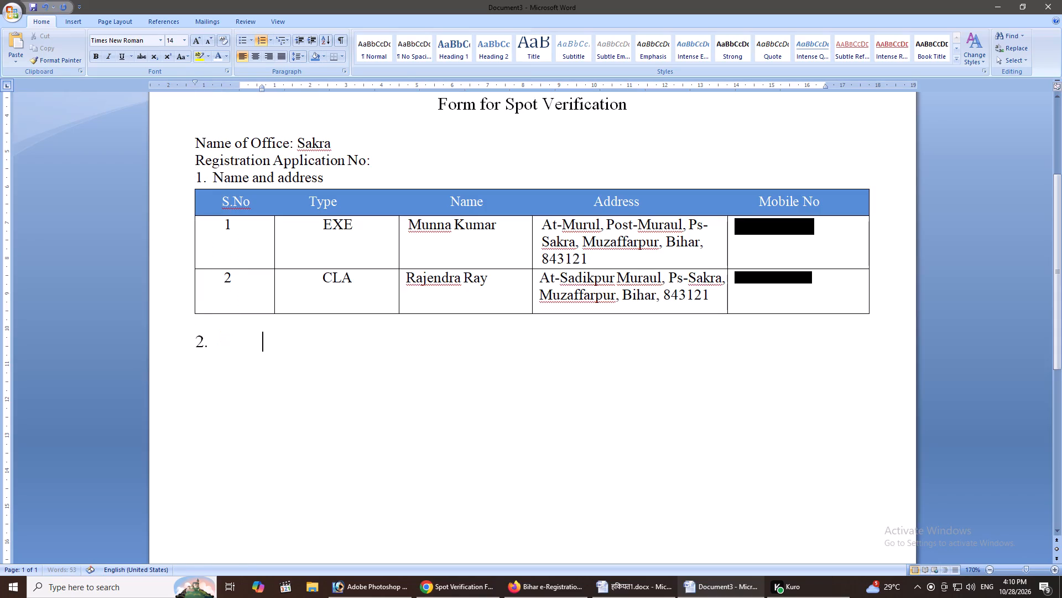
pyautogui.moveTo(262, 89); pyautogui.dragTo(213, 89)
# Copy the "Name and address" line's formatting to the blank line directly under the table as item 2, and remove the extra number 3.
pyautogui.moveTo(325, 176); pyautogui.dragTo(142, 177)
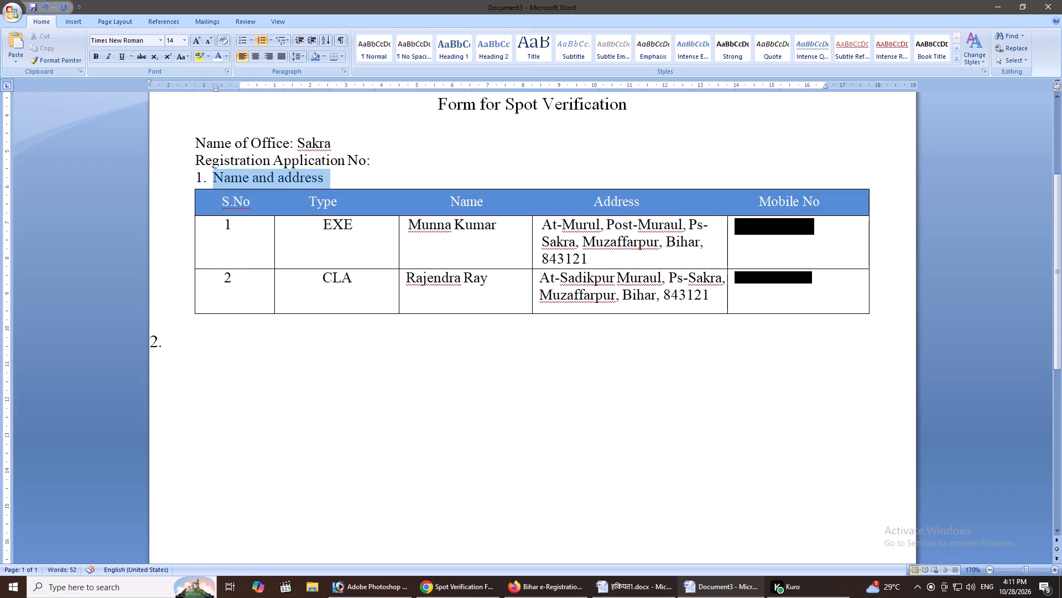
pyautogui.moveTo(142, 177); pyautogui.dragTo(142, 177)
pyautogui.click(67, 59)
pyautogui.moveTo(272, 348); pyautogui.dragTo(0, 318)
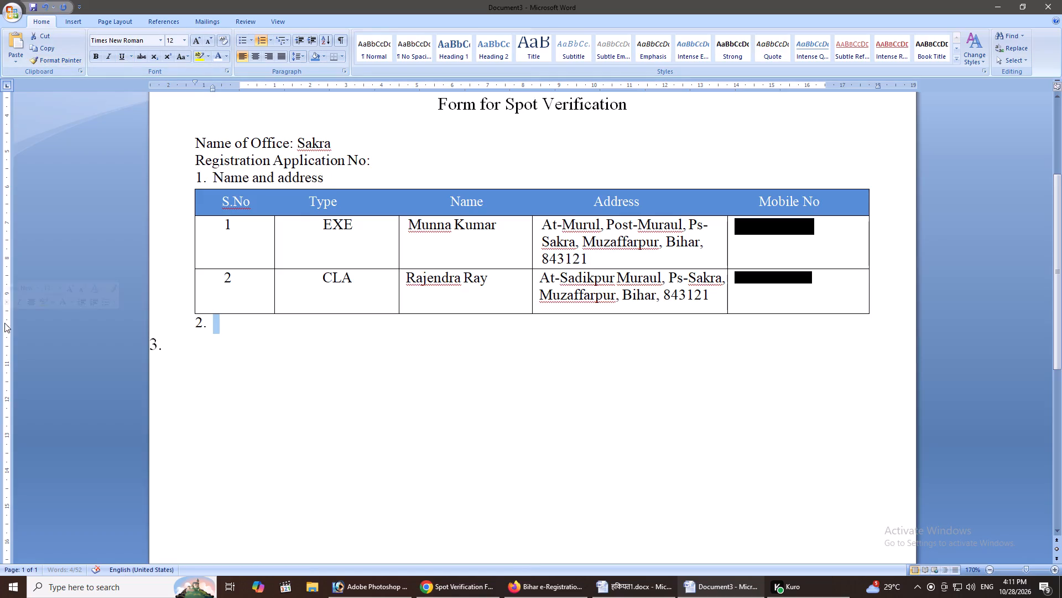
pyautogui.click(222, 358)
pyautogui.click(158, 349)
pyautogui.press('BackSpace')
pyautogui.click(221, 331)
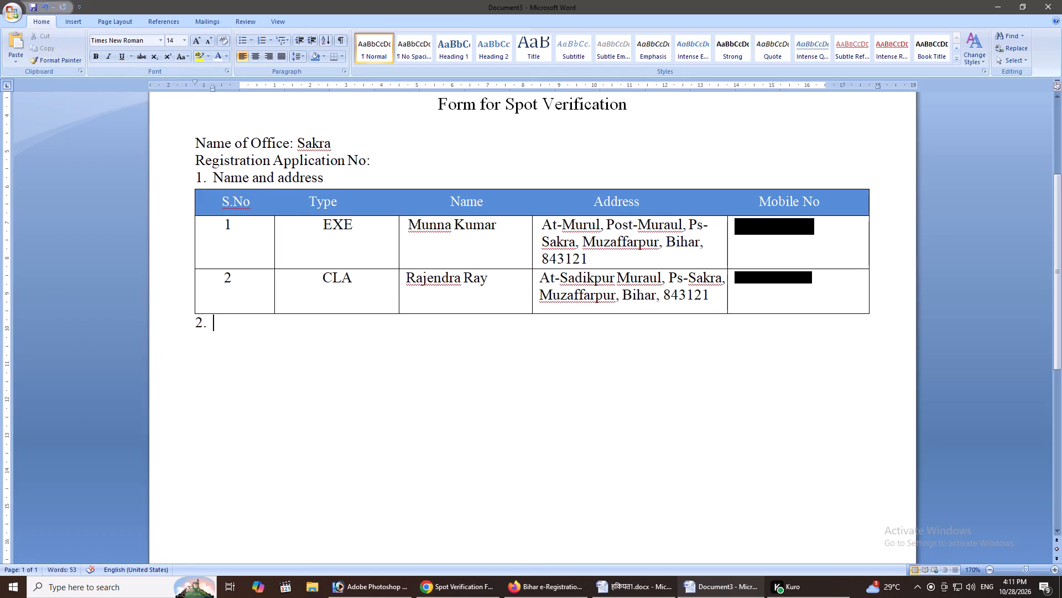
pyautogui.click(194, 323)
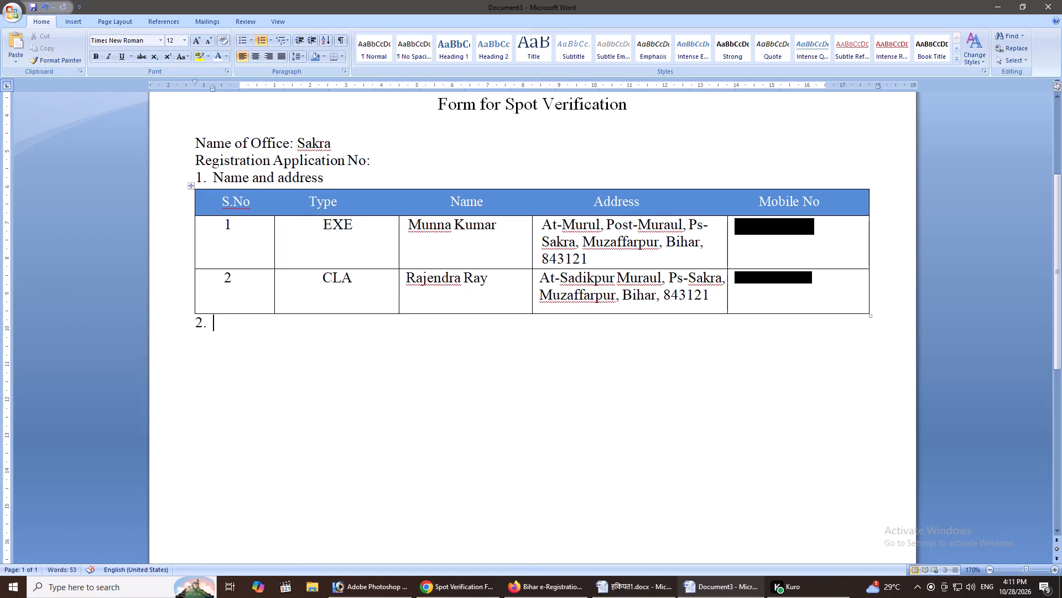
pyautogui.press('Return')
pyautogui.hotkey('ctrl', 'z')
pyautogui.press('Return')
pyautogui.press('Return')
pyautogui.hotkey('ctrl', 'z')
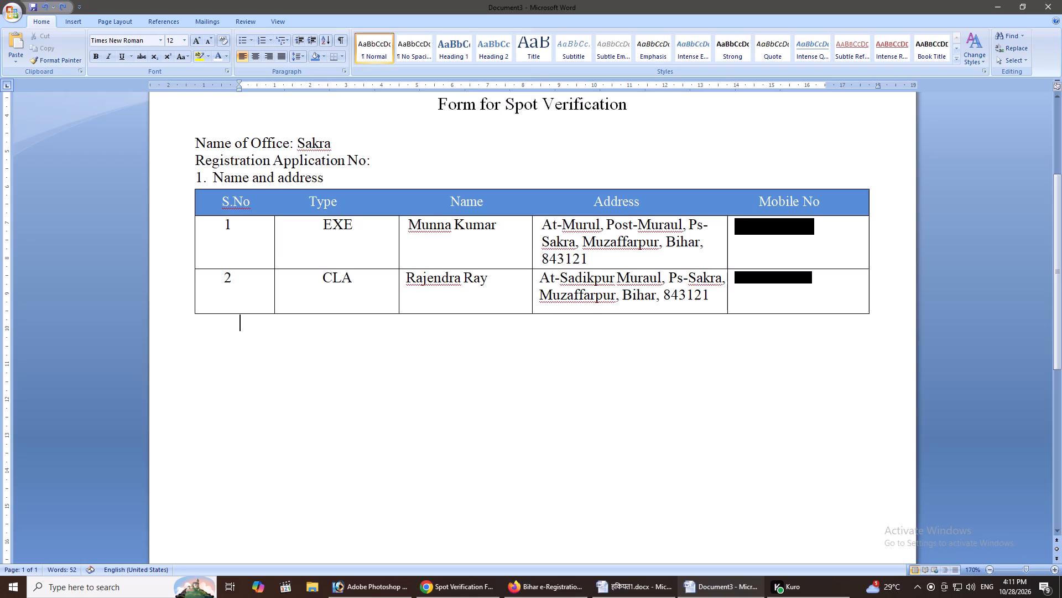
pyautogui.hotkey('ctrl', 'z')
# Add an unnumbered blank line between the name-and-address table and item 2.
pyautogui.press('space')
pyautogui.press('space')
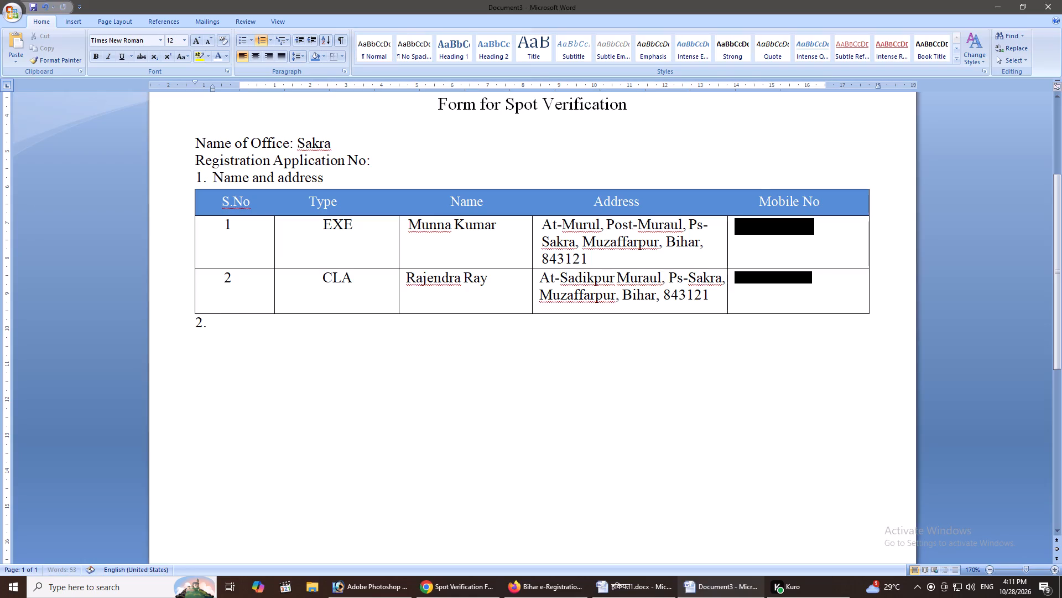
pyautogui.press('Return')
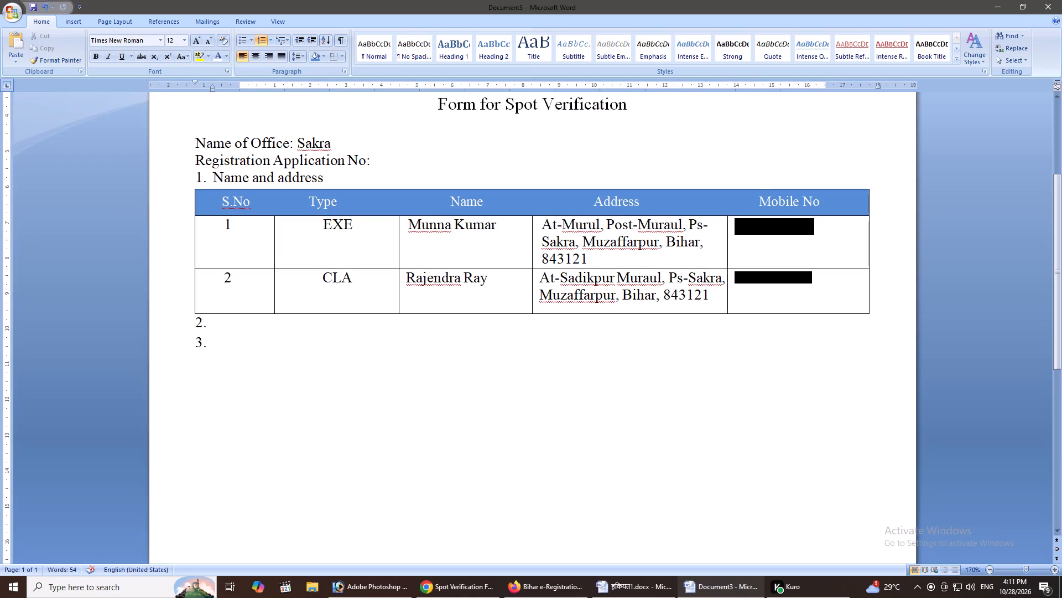
pyautogui.click(221, 326)
pyautogui.press('BackSpace')
pyautogui.press('BackSpace')
pyautogui.press('BackSpace')
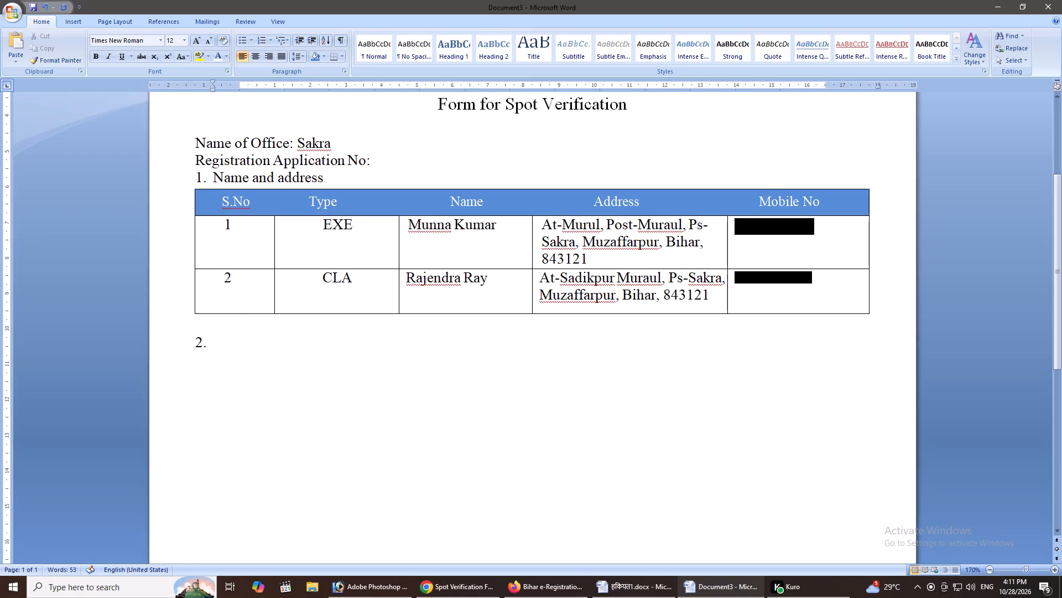
# Start item 2's heading with the text "Detailas of related Land".
pyautogui.click(222, 345)
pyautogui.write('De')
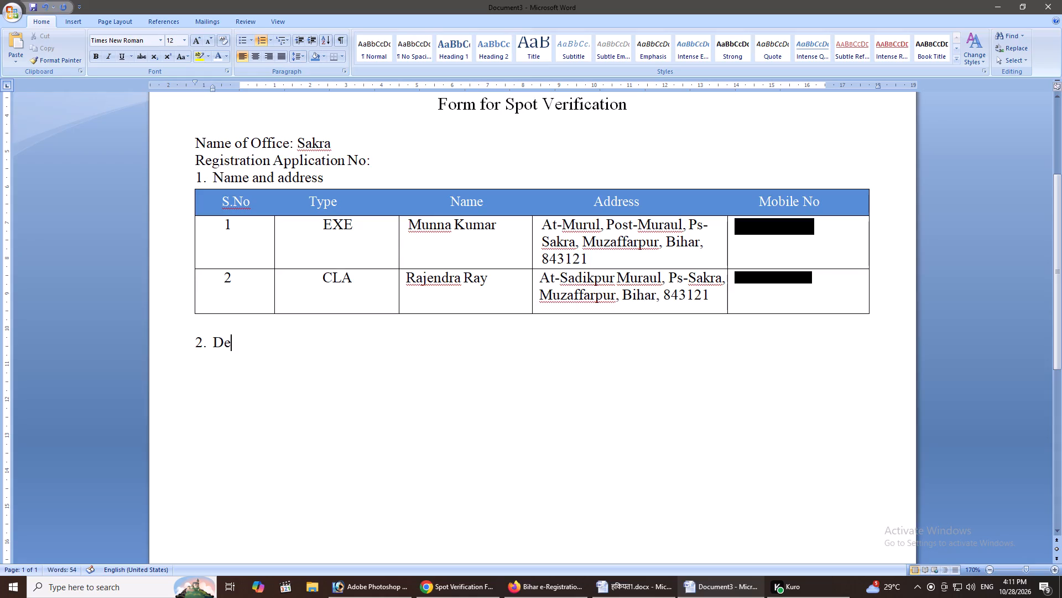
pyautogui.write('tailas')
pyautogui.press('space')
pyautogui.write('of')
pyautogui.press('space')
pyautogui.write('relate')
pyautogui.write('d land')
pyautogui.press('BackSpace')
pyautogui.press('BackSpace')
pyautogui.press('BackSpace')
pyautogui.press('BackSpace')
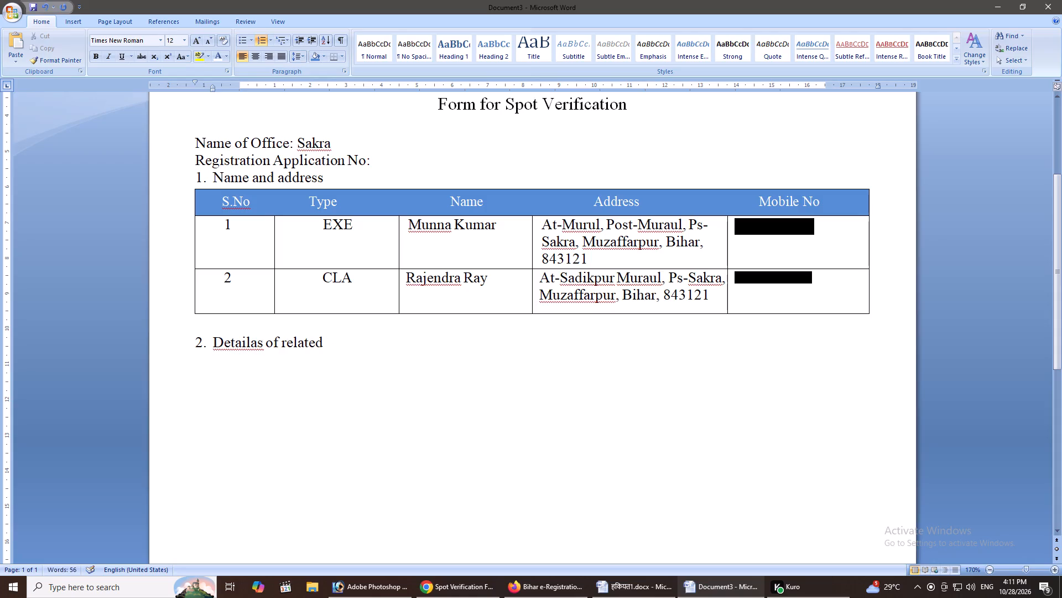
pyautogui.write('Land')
# Correct the misspelled word "Detailas" in item 2's heading to "Details".
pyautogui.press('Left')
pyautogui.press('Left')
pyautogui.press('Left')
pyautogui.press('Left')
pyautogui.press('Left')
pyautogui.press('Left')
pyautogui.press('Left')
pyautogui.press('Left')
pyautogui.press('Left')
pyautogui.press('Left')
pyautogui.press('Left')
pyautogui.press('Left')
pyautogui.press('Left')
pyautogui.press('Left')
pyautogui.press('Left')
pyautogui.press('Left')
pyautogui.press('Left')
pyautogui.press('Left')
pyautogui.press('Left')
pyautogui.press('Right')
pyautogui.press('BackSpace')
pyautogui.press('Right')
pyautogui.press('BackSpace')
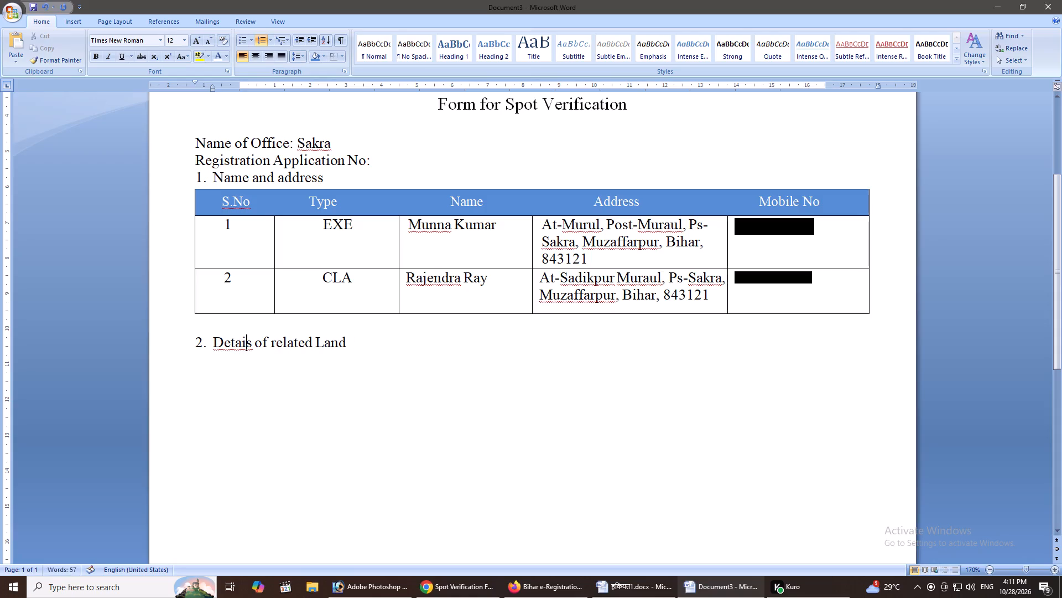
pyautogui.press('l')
# Extend item 2's heading with "/Property:" directly after the word Land.
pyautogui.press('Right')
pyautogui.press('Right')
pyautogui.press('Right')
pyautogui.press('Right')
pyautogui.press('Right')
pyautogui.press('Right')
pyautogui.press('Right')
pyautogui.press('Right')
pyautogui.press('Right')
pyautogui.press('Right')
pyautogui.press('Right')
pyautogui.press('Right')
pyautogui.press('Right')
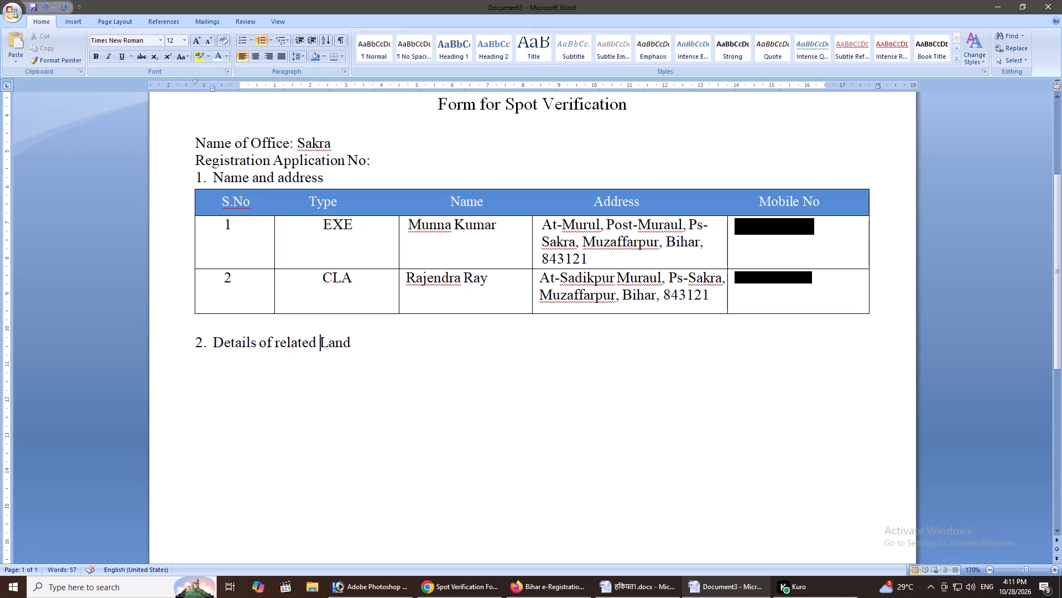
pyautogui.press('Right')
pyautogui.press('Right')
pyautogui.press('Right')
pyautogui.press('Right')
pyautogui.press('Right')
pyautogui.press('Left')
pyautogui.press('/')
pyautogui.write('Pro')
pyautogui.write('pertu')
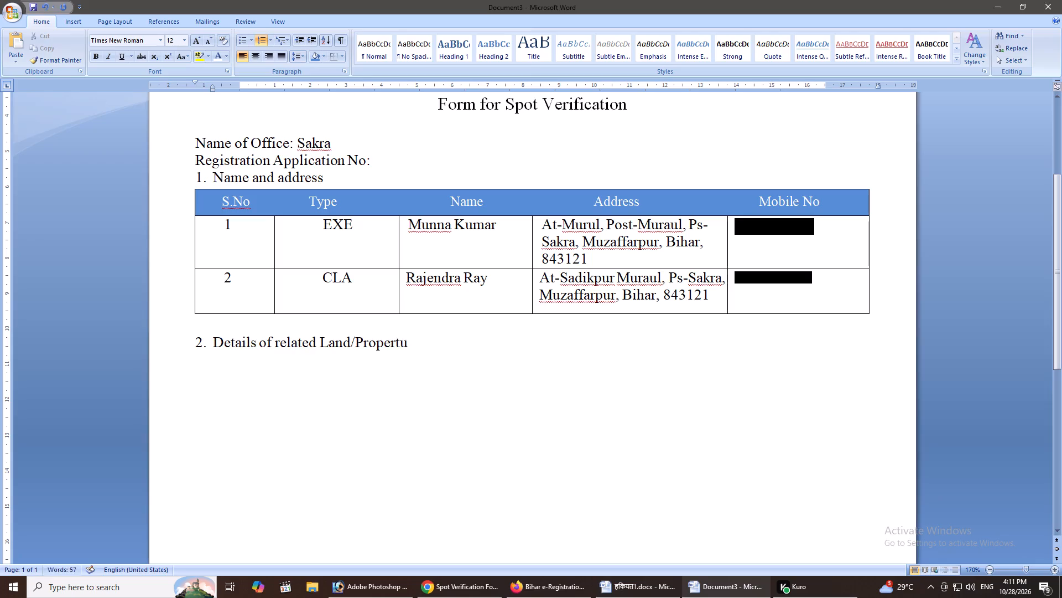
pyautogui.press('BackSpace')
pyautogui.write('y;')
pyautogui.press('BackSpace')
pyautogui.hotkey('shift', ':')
# Copy the whole name-and-address table below item 2's heading and remove the blank line between the heading and the copy.
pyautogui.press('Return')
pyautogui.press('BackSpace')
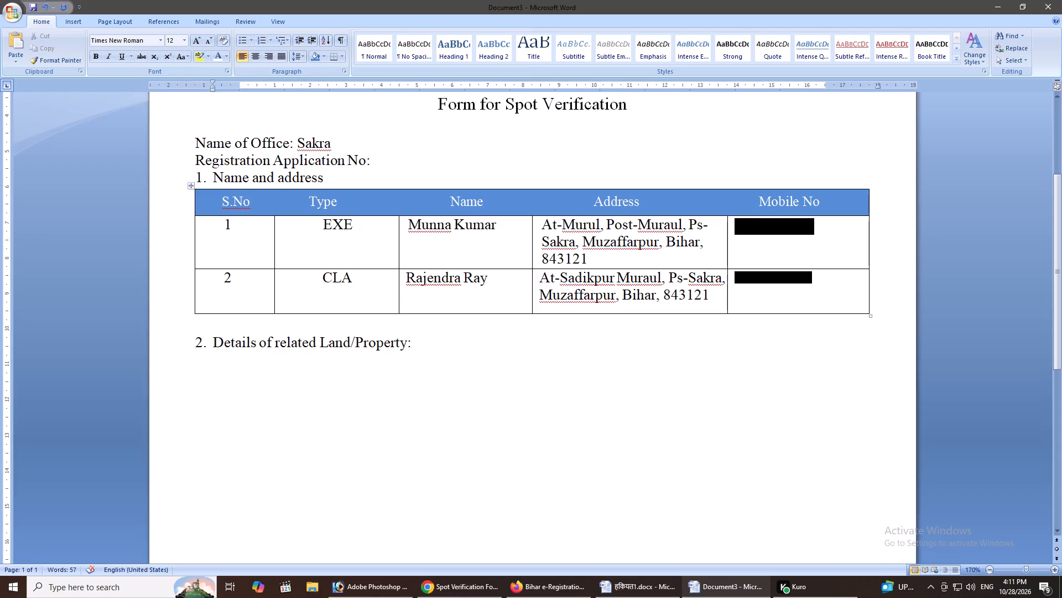
pyautogui.click(189, 185)
pyautogui.hotkey('ctrl', 'c')
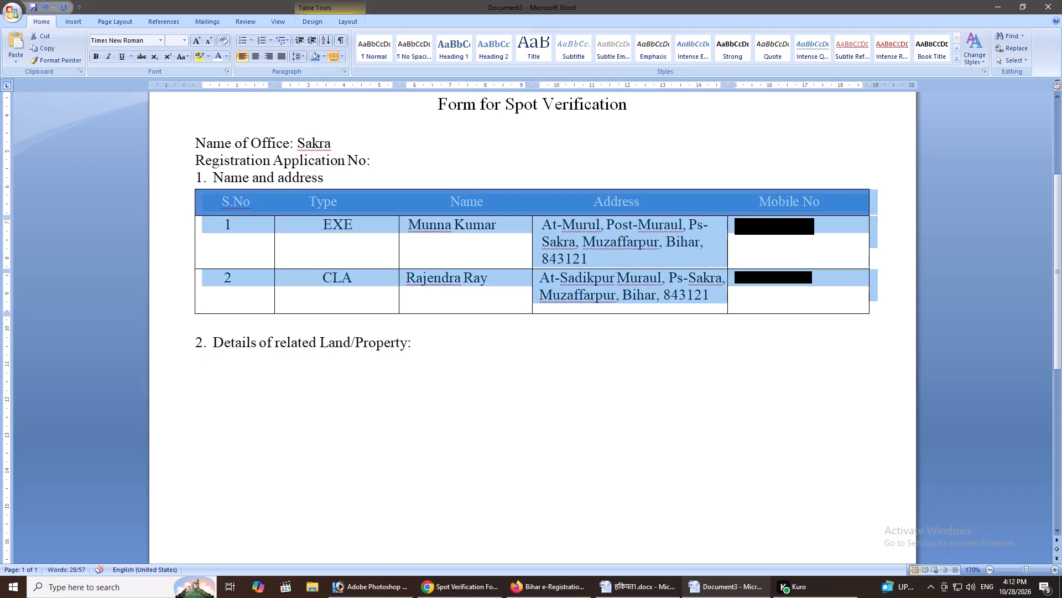
pyautogui.click(261, 394)
pyautogui.hotkey('ctrl', 'v')
pyautogui.click(212, 365)
pyautogui.press('BackSpace')
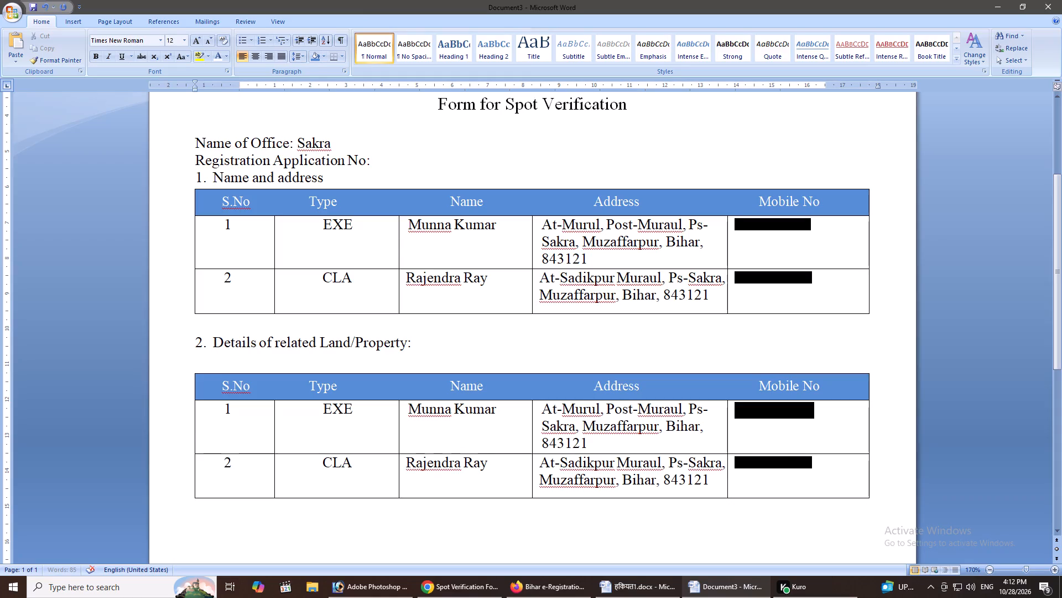
pyautogui.press('BackSpace')
pyautogui.press('BackSpace')
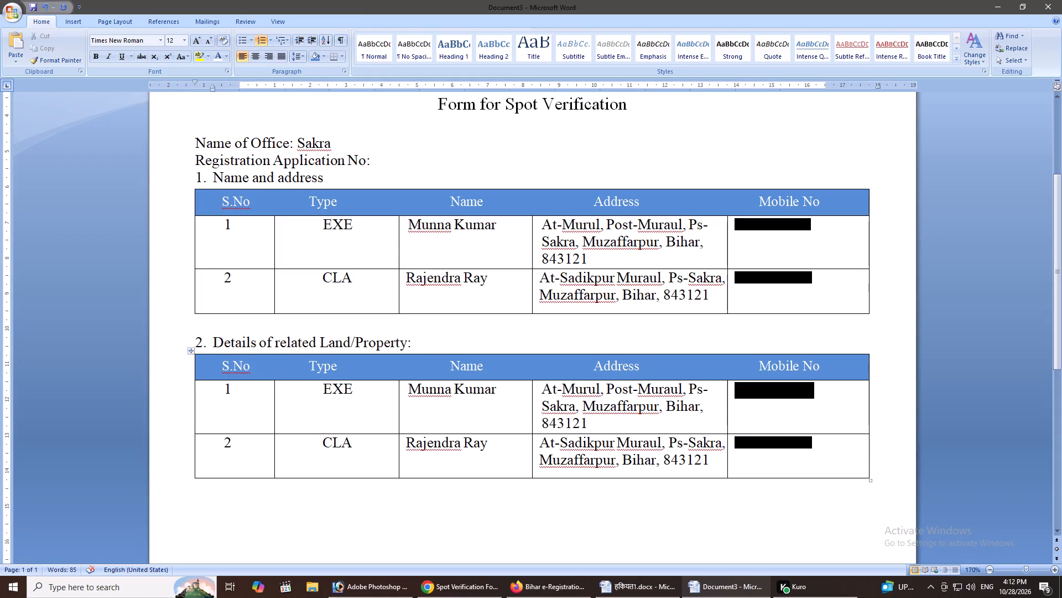
# Replace the S.No and Type headers in the table under item 2 with District and Circle.
pyautogui.moveTo(221, 363); pyautogui.dragTo(252, 364)
pyautogui.moveTo(252, 364); pyautogui.dragTo(249, 364)
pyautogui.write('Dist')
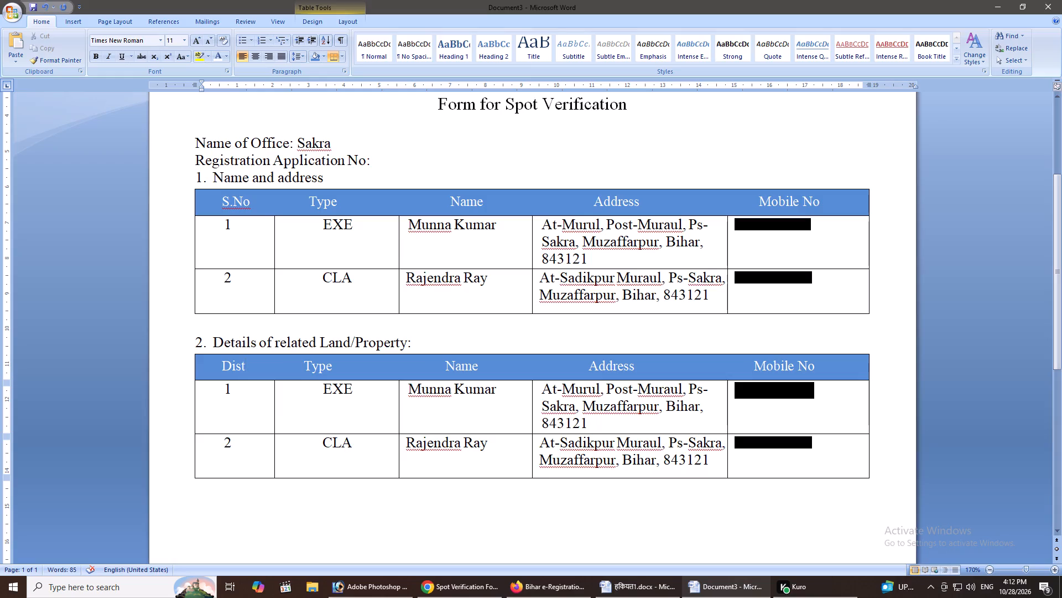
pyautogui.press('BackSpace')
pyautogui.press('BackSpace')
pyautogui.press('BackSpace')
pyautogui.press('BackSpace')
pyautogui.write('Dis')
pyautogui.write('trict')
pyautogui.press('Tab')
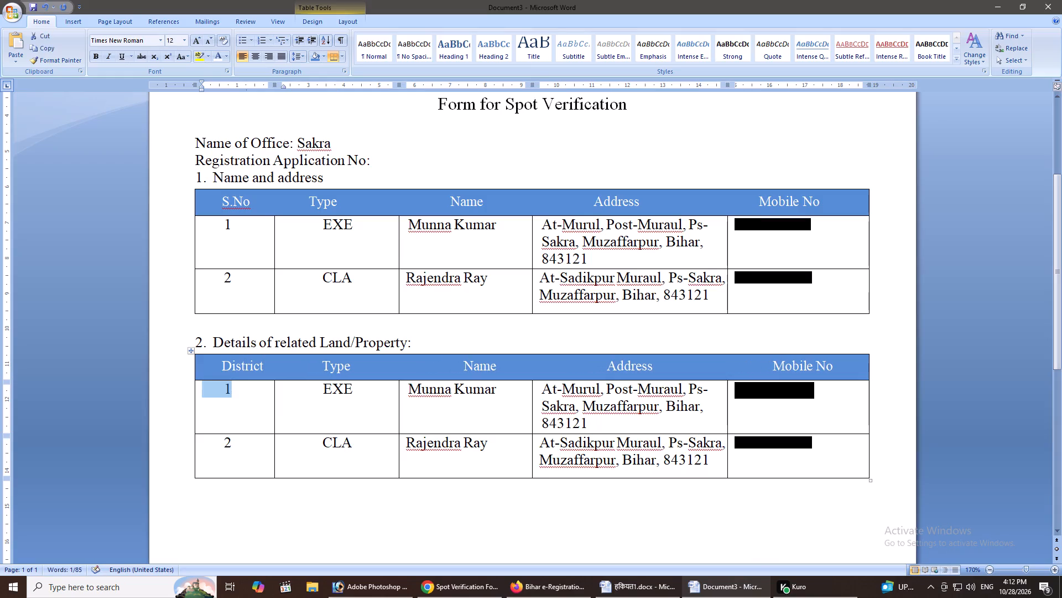
pyautogui.moveTo(349, 368); pyautogui.dragTo(315, 368)
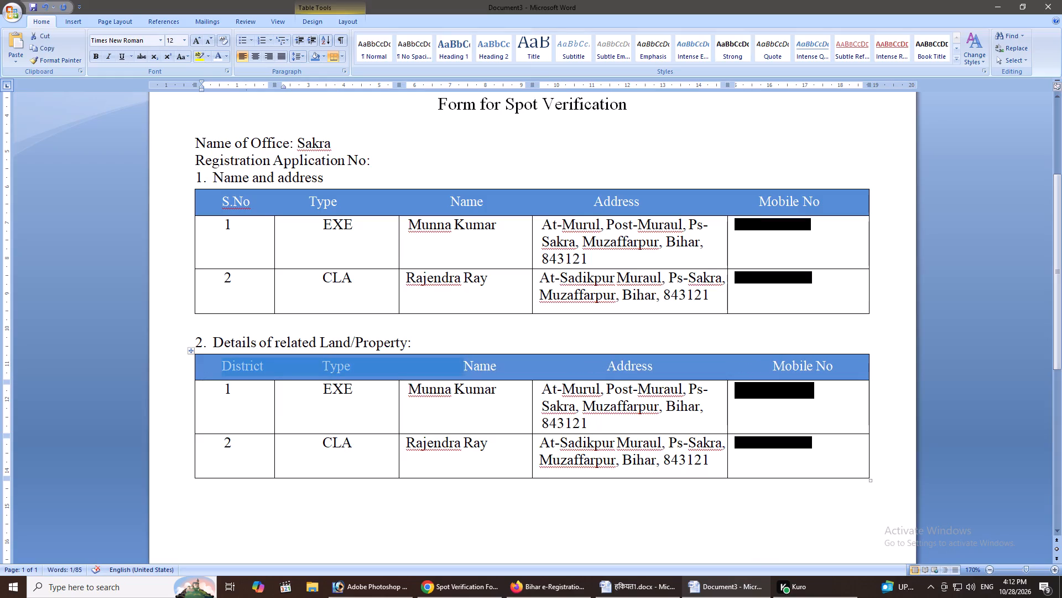
pyautogui.moveTo(315, 368); pyautogui.dragTo(324, 369)
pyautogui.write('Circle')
# Replace the Name header in the table under item 2 with Village/Locality.
pyautogui.moveTo(466, 370); pyautogui.dragTo(500, 367)
pyautogui.click(500, 367)
pyautogui.moveTo(503, 367); pyautogui.dragTo(472, 367)
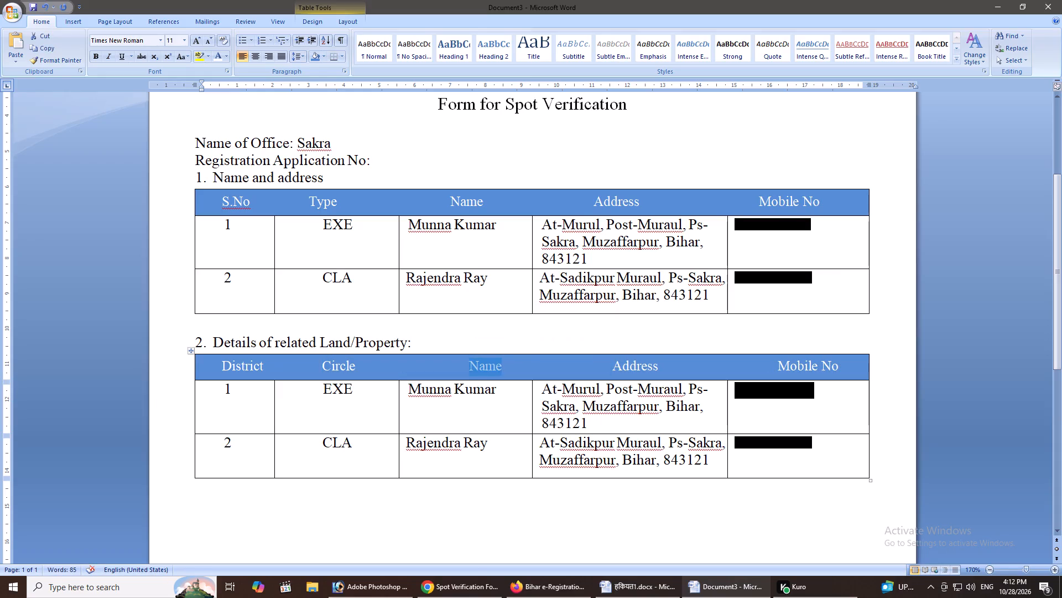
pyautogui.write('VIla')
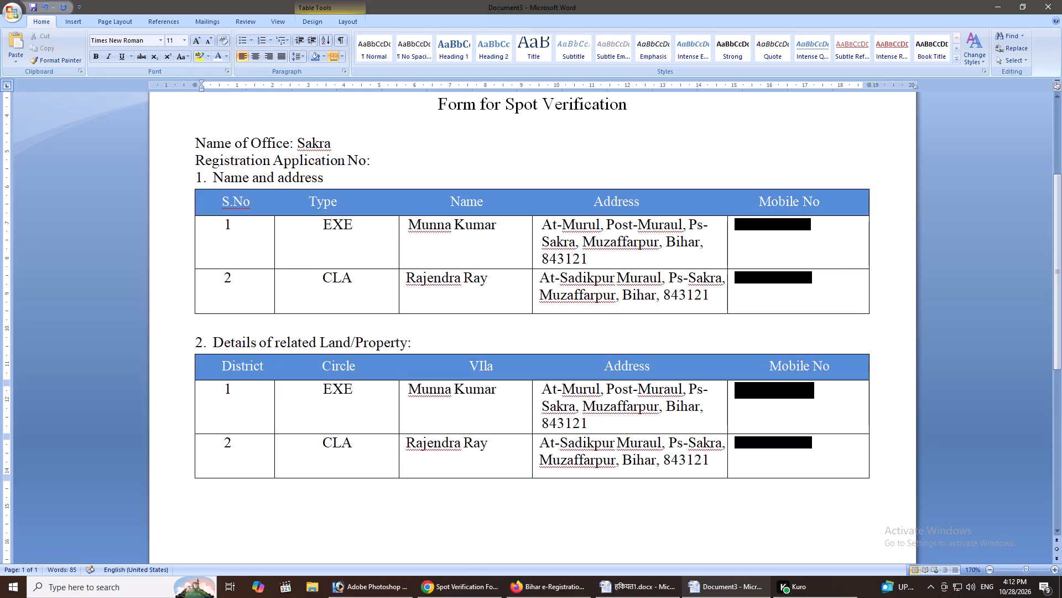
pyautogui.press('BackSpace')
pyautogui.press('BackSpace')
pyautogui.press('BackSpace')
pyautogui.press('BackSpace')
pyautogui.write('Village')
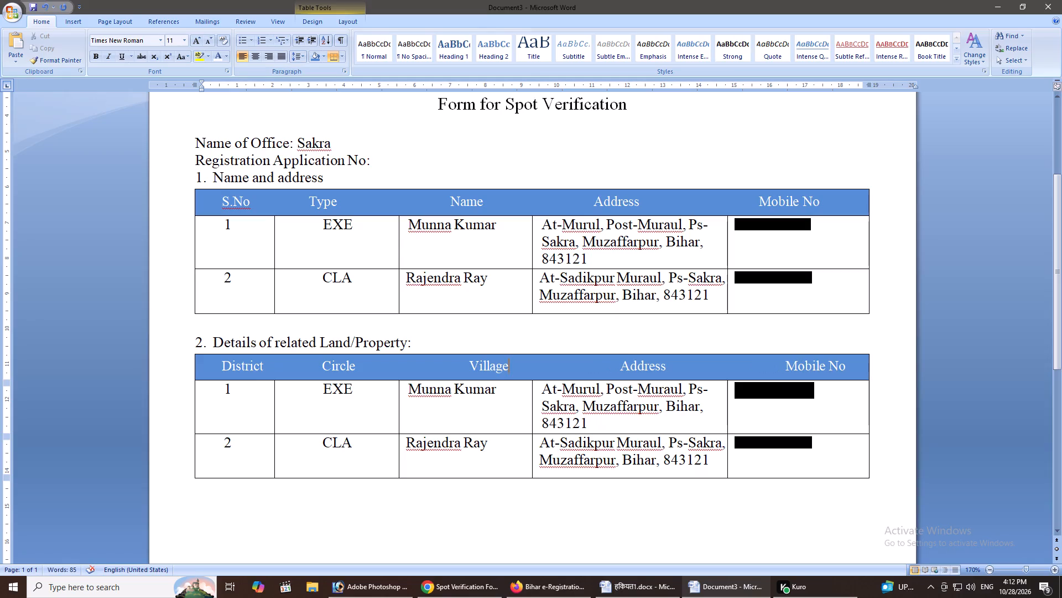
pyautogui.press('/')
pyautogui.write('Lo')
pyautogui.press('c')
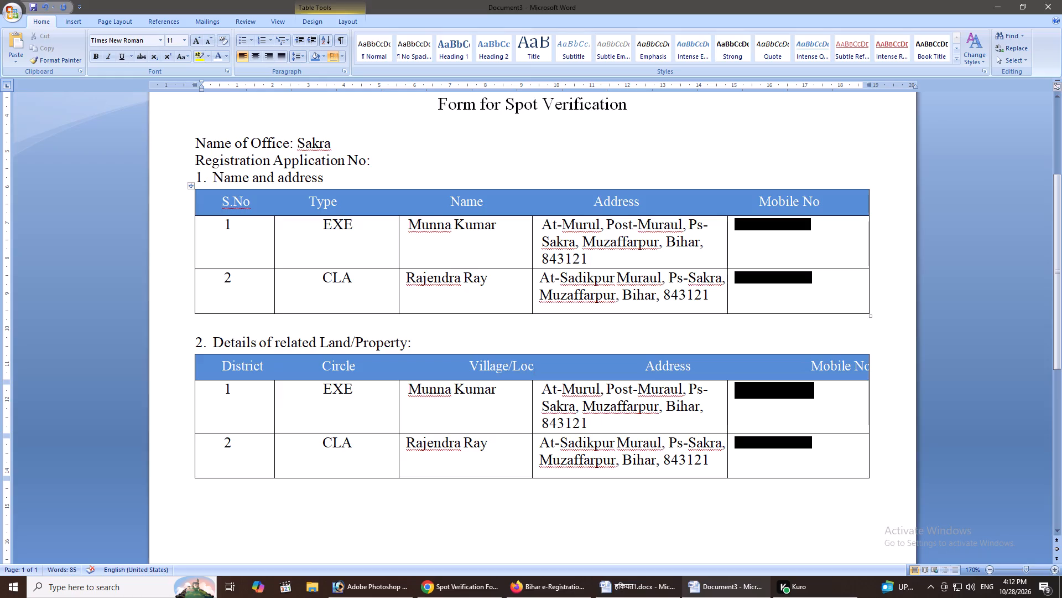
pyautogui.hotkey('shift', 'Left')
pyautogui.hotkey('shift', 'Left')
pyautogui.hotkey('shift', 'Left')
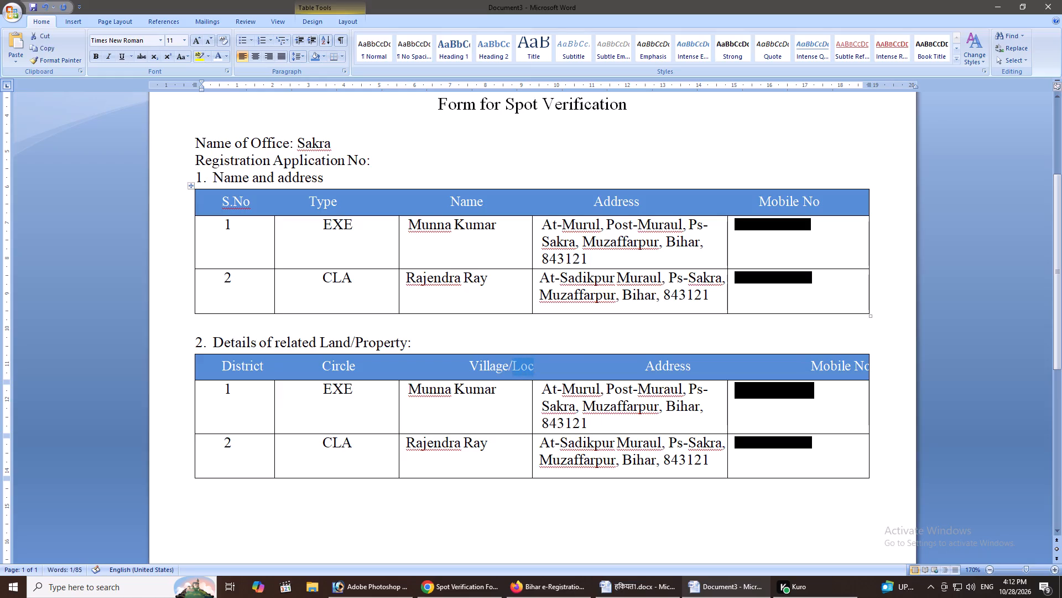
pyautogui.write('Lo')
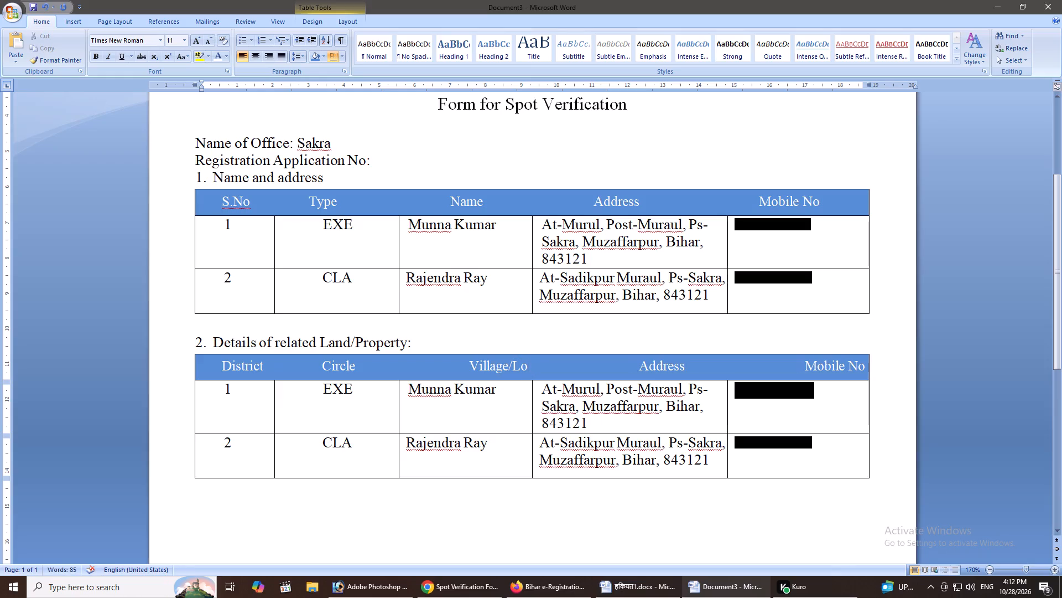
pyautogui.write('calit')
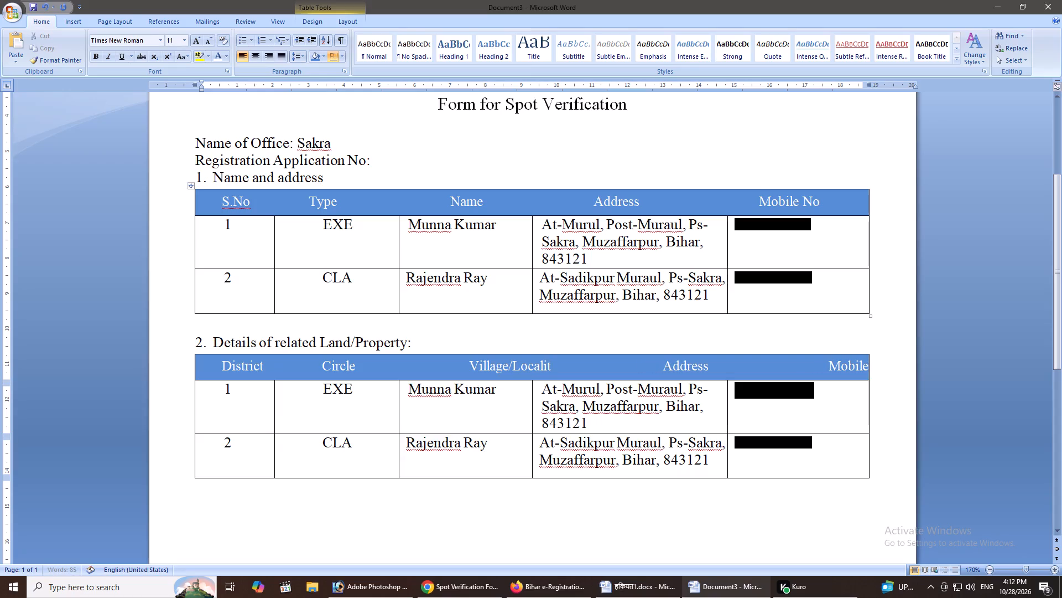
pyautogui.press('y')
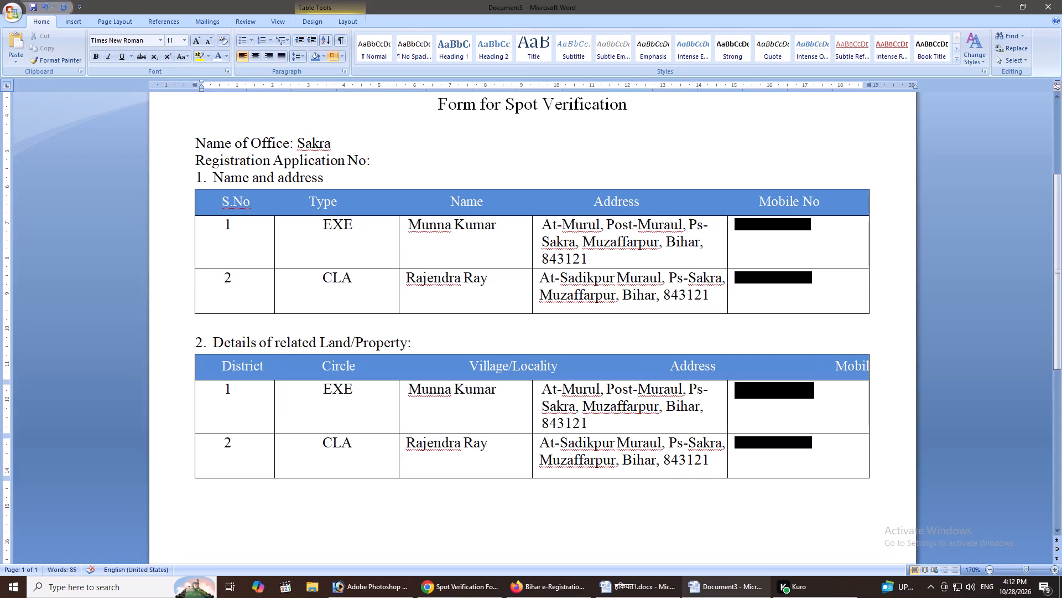
# Add the headers "Ward No." and "Thana" after Village/Locality in the land/property table's header row.
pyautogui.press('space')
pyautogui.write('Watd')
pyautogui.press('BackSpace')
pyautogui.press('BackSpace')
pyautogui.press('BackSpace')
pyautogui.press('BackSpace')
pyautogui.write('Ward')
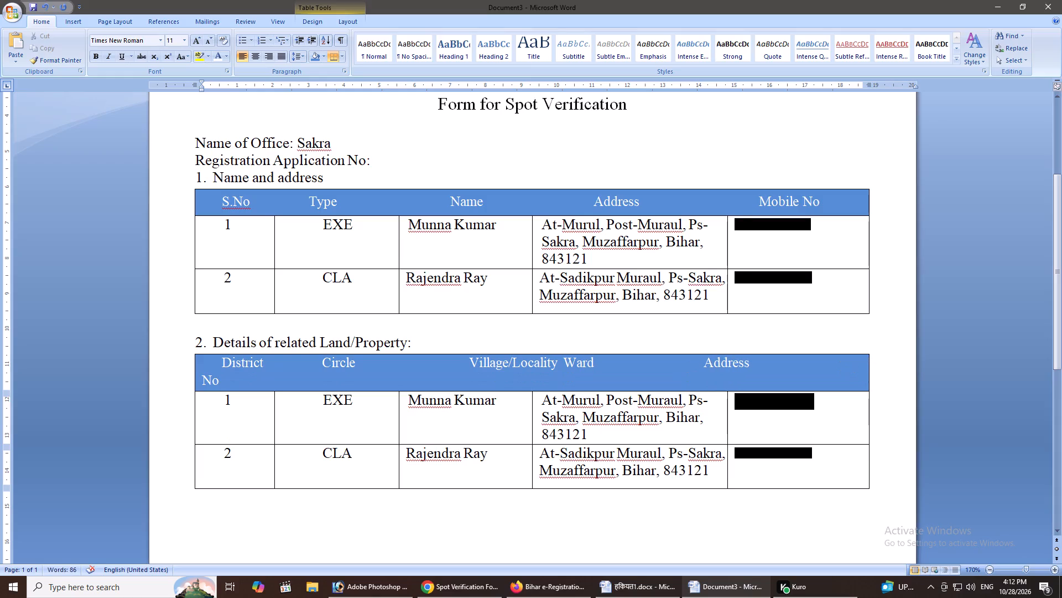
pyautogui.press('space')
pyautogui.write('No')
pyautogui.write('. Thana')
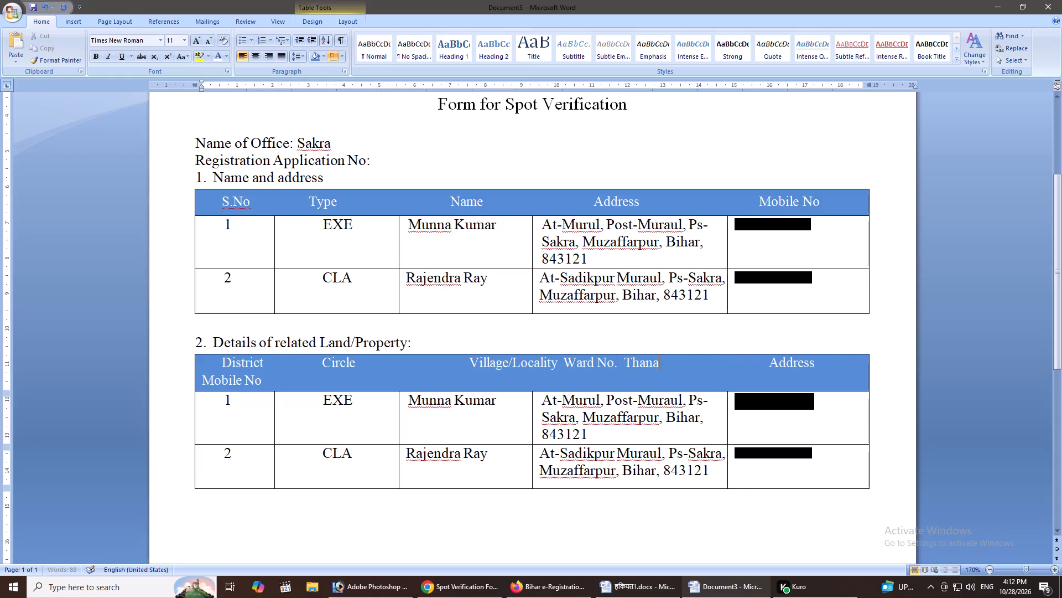
# Complete the Thana header as "Thana No." and add "Khata No.", "Plot No." and "Area (in Decimal)" after it.
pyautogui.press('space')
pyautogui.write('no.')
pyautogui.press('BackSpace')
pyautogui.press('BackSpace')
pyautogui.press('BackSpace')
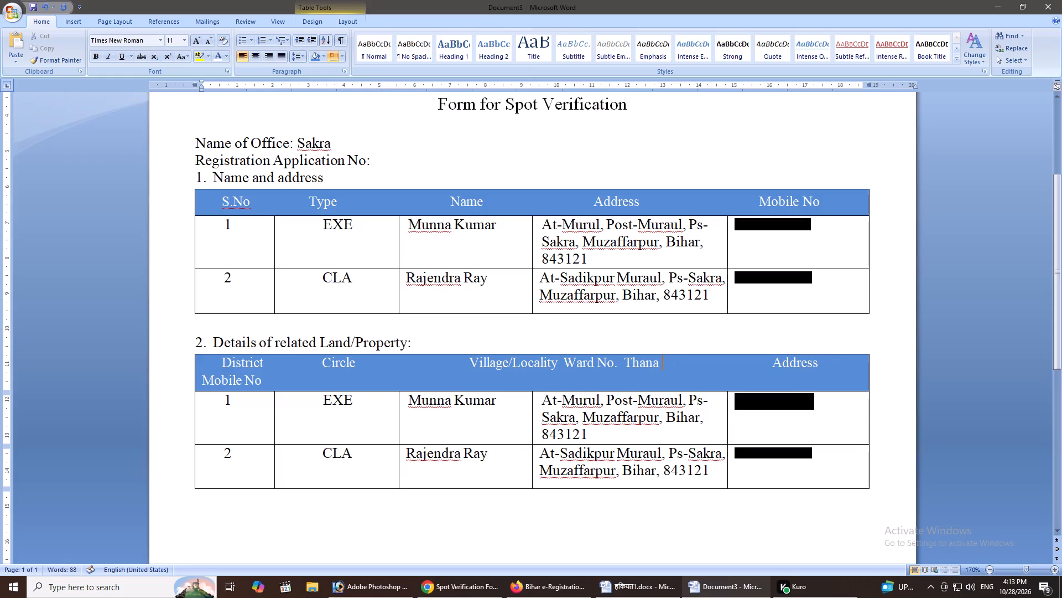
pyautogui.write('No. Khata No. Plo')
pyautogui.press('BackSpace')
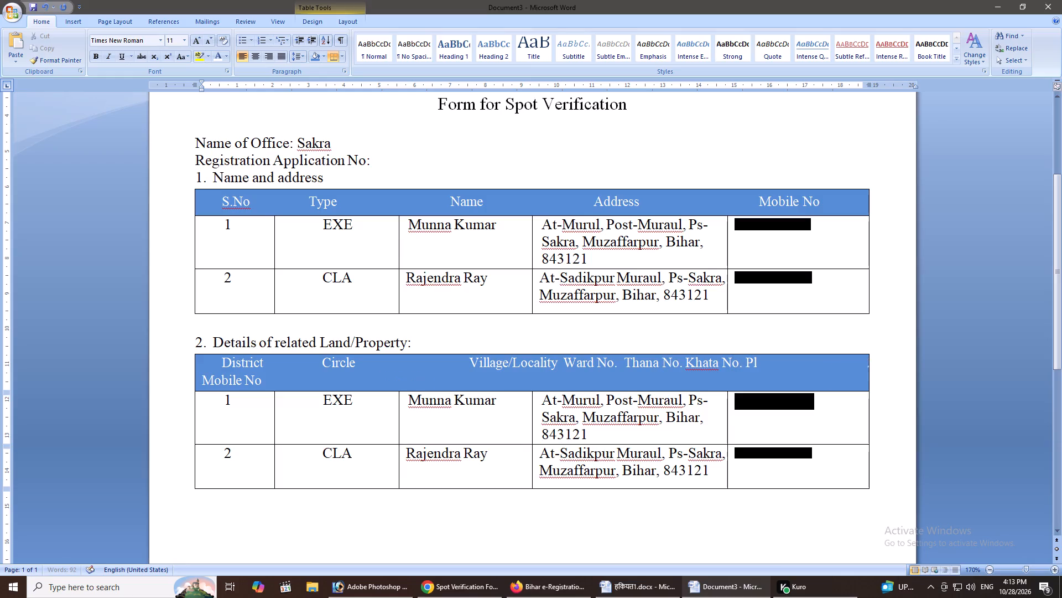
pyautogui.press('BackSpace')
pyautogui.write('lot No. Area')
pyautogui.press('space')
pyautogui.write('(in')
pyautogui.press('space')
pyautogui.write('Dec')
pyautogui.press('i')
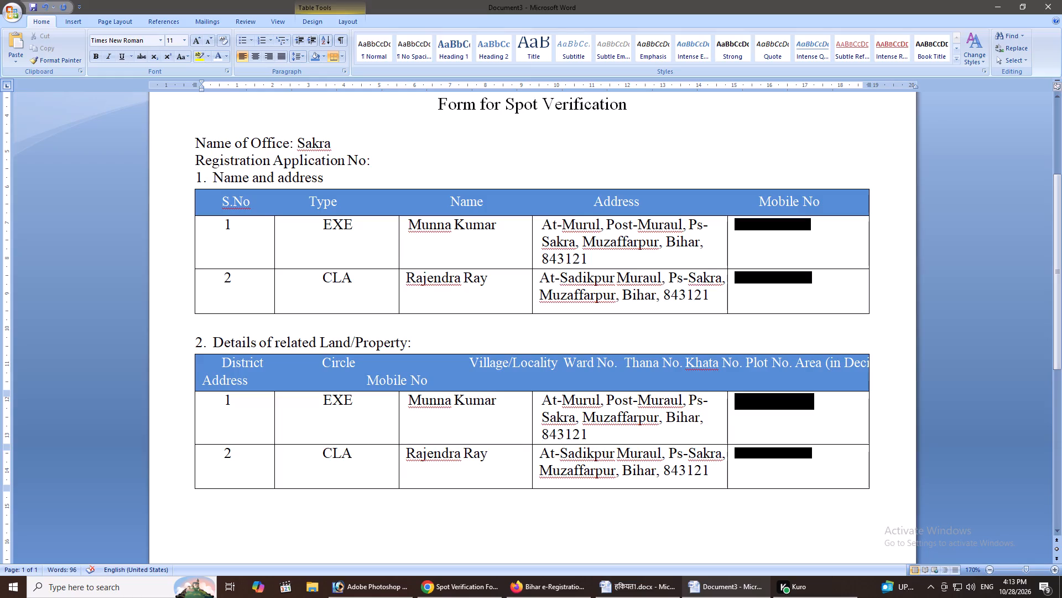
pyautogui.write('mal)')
# Widen the gap between the District and Circle headers in the land/property table with extra spaces.
pyautogui.click(317, 368)
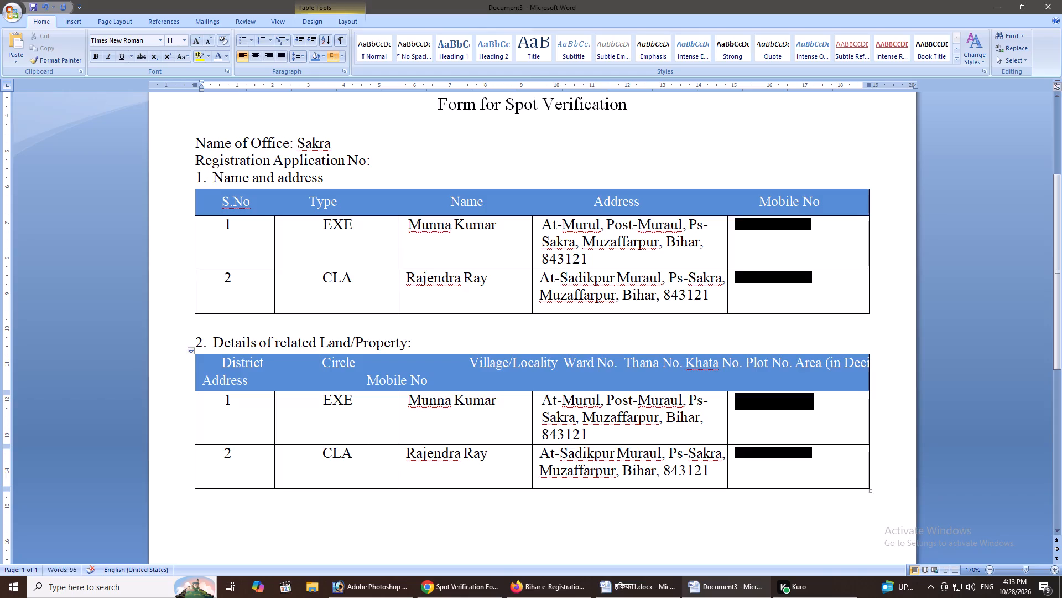
pyautogui.press('BackSpace')
pyautogui.press('BackSpace')
pyautogui.press('BackSpace')
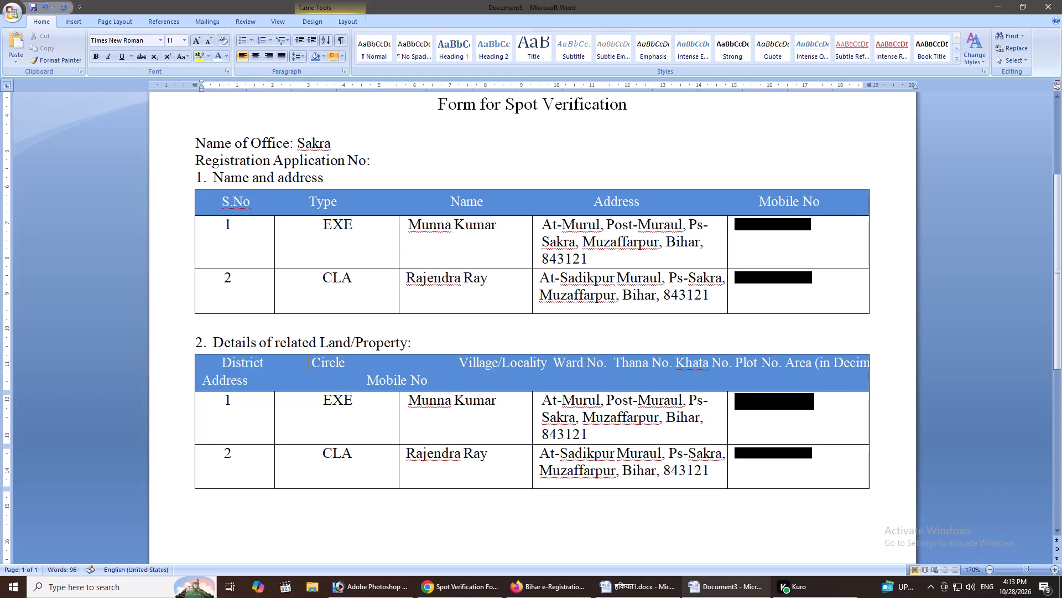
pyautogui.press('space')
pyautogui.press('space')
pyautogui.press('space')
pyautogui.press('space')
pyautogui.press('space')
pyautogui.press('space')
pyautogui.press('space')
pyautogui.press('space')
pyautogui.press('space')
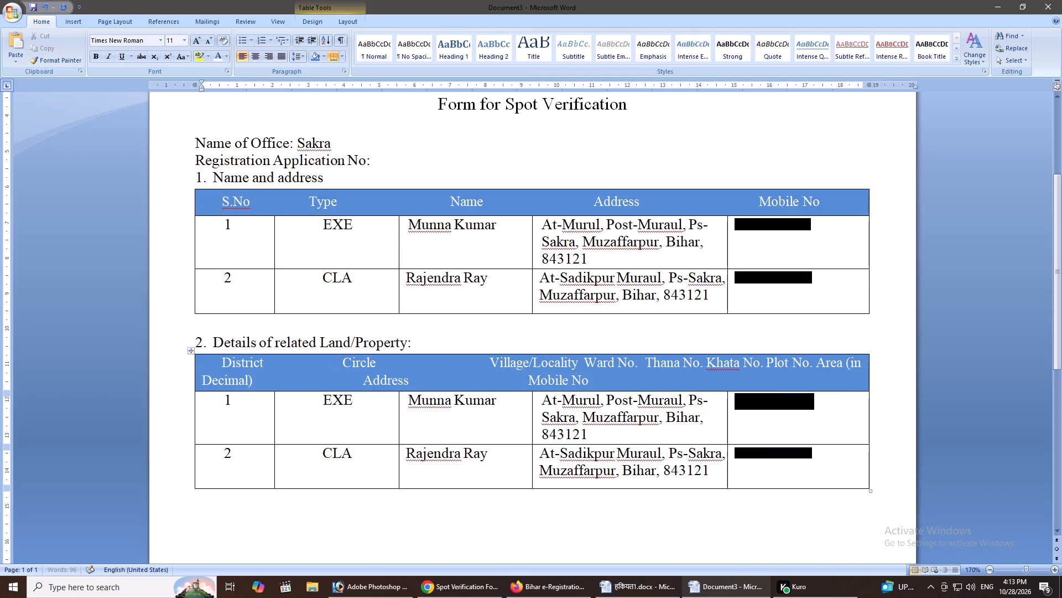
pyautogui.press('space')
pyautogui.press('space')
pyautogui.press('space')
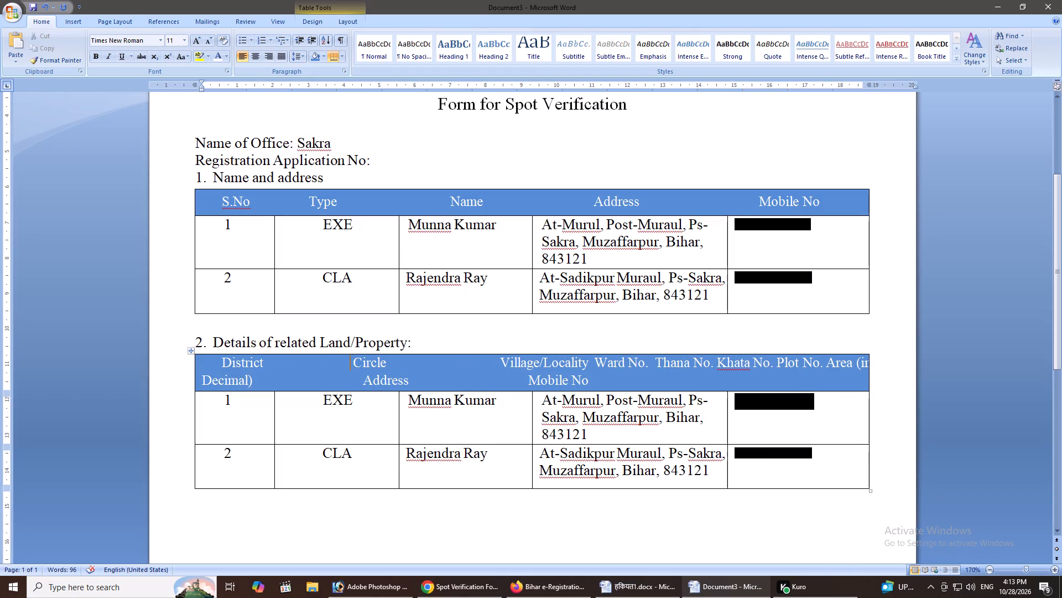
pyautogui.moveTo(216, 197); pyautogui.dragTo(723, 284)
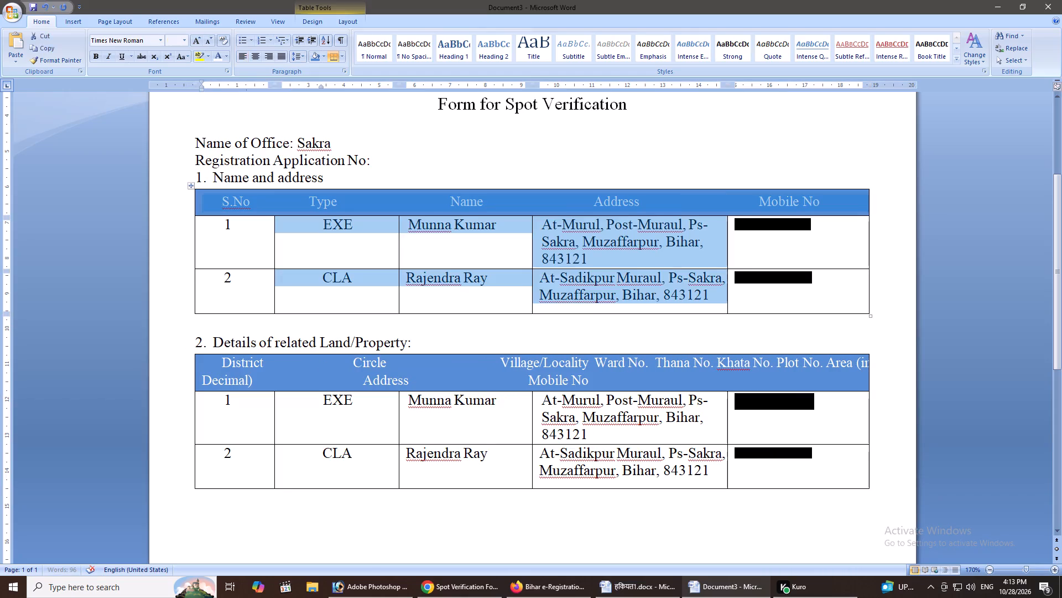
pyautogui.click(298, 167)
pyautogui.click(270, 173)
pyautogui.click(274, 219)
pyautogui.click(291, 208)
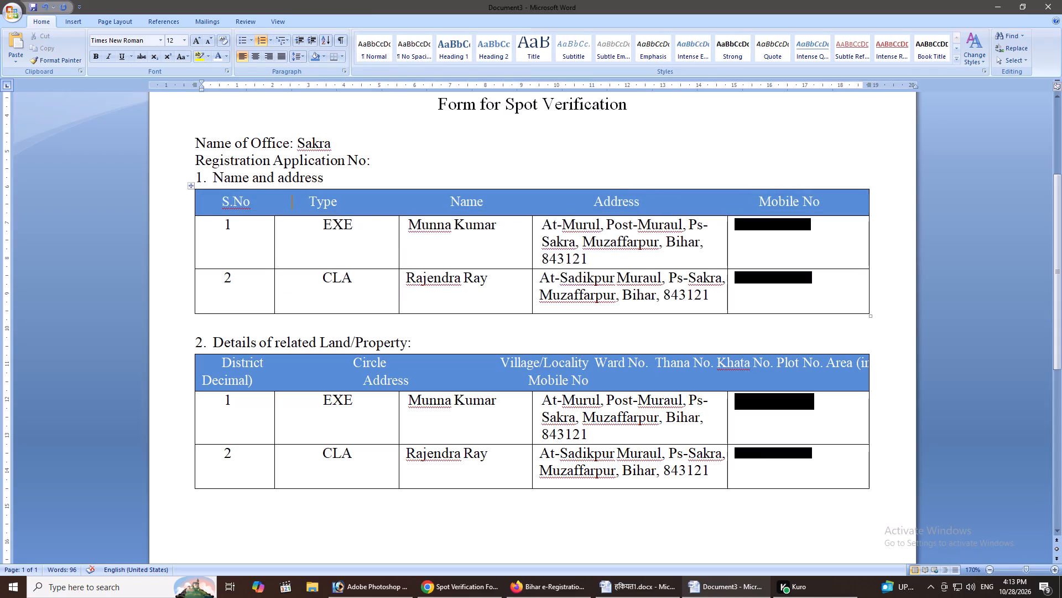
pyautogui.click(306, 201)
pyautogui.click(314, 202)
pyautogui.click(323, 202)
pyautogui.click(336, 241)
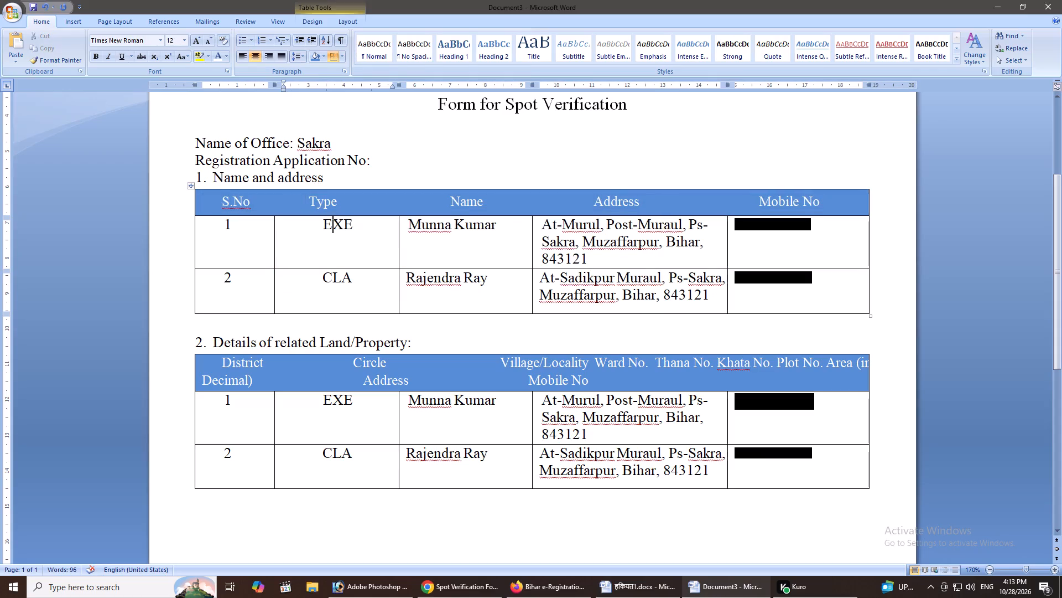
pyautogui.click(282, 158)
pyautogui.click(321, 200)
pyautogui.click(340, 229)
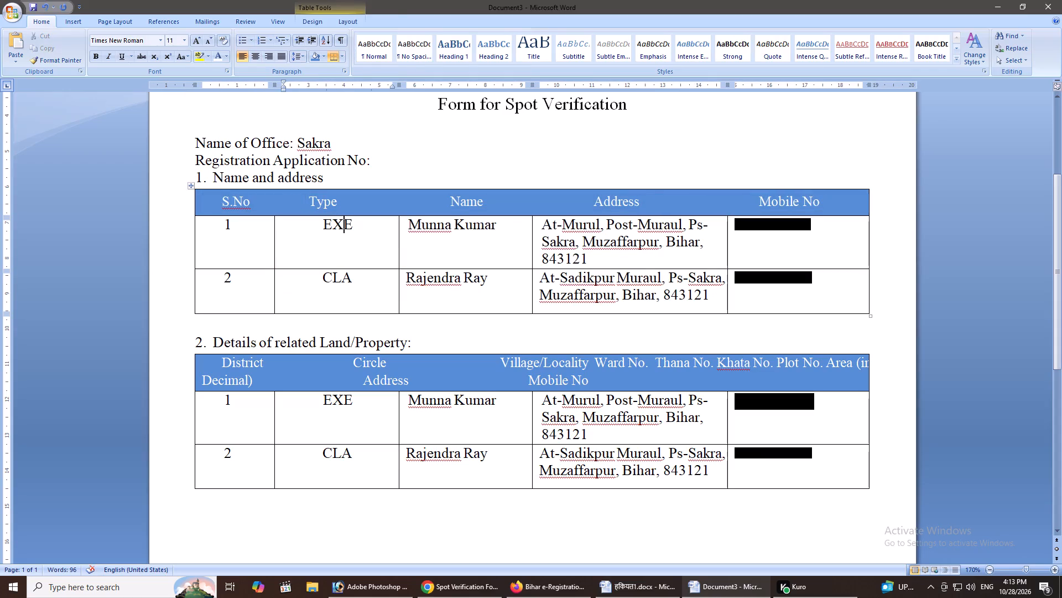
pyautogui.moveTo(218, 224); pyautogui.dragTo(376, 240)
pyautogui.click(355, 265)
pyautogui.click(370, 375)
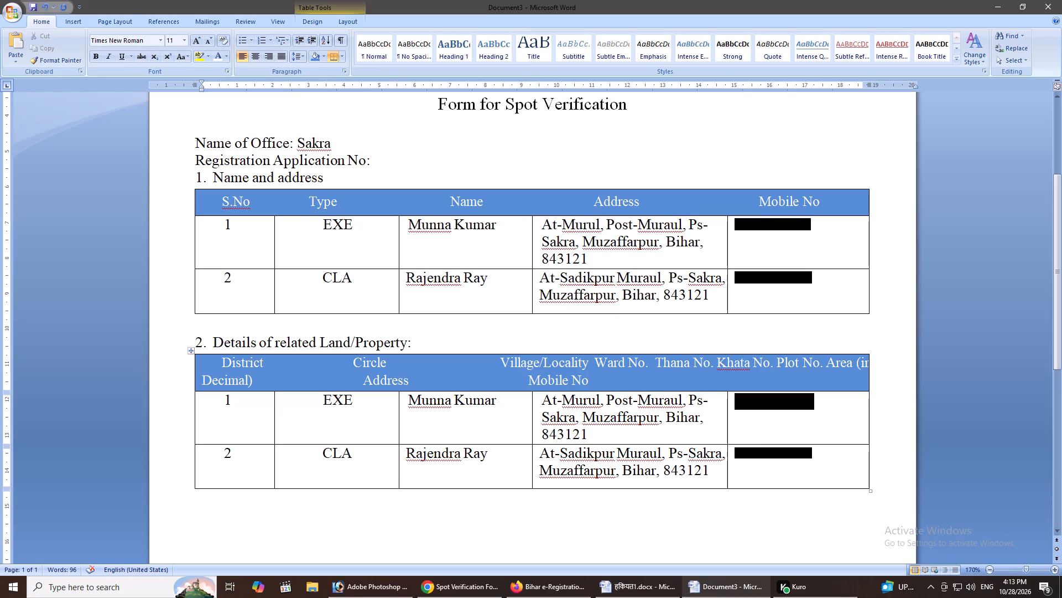
# Reduce the font size of all header text in the land/property table to 10.
pyautogui.moveTo(216, 358); pyautogui.dragTo(824, 380)
pyautogui.hotkey('ctrl', '[')
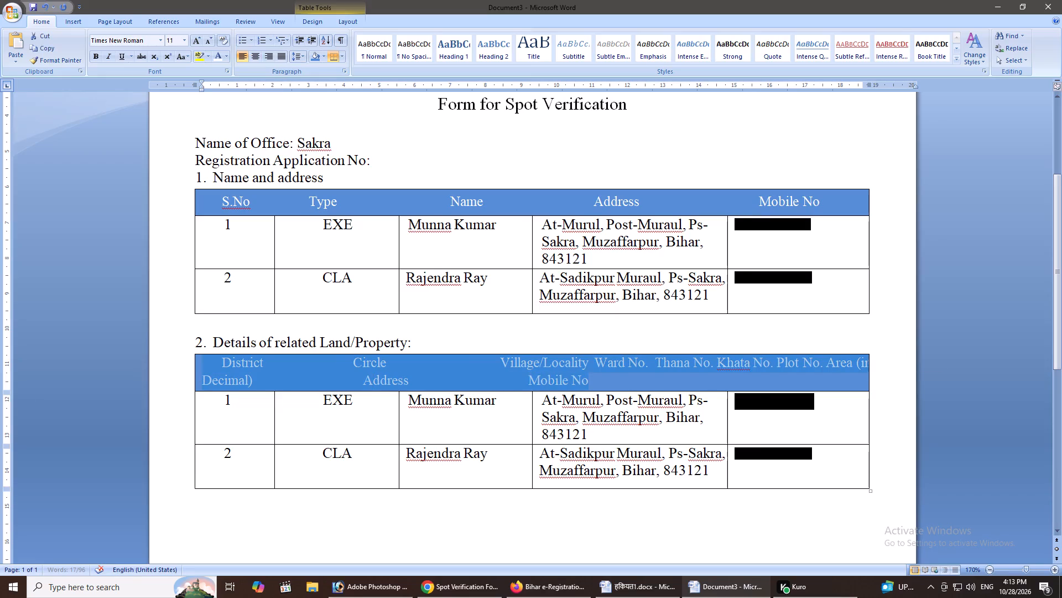
pyautogui.click(827, 391)
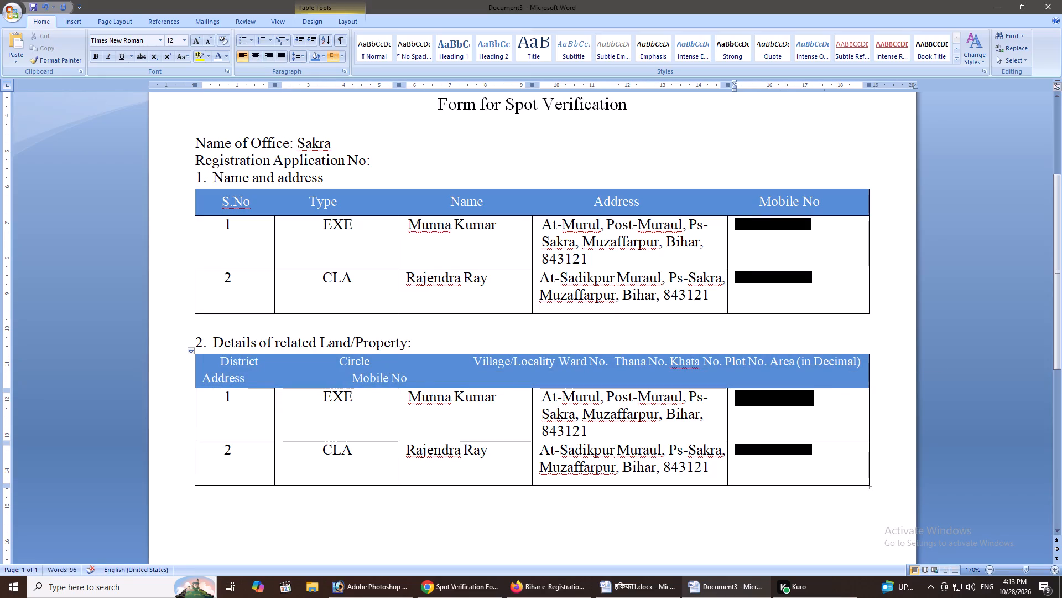
# Delete the leftover Address and Mobile No headers from the second line of the land/property table's header row.
pyautogui.moveTo(419, 380); pyautogui.dragTo(367, 380)
pyautogui.moveTo(367, 380); pyautogui.dragTo(229, 380)
pyautogui.press('BackSpace')
pyautogui.click(335, 366)
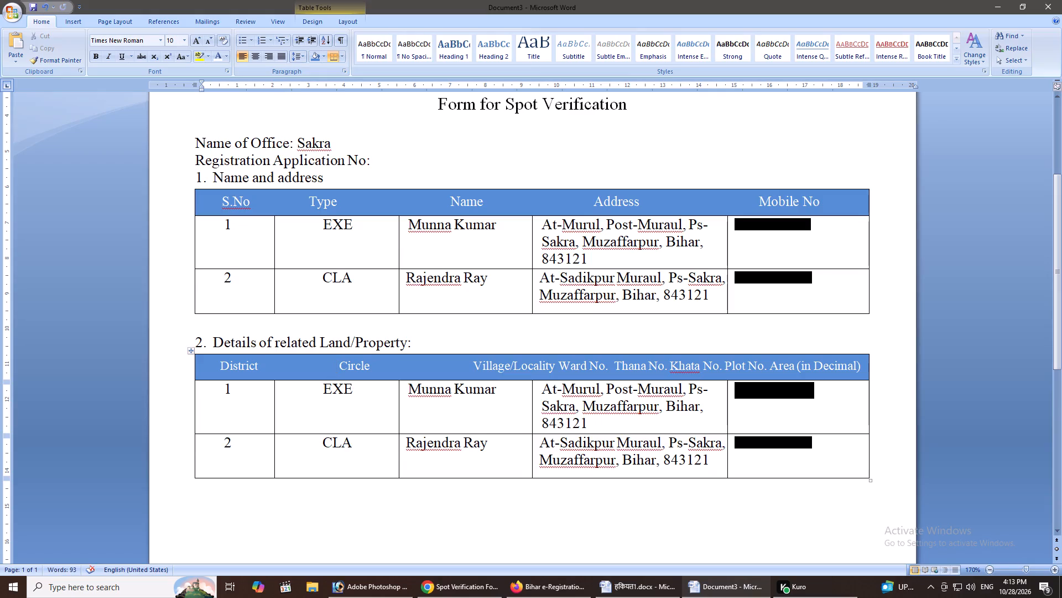
# Delete all cells of the CLA row, number 2, from the land/property table.
pyautogui.moveTo(226, 460); pyautogui.dragTo(773, 462)
pyautogui.press('BackSpace')
pyautogui.press('BackSpace')
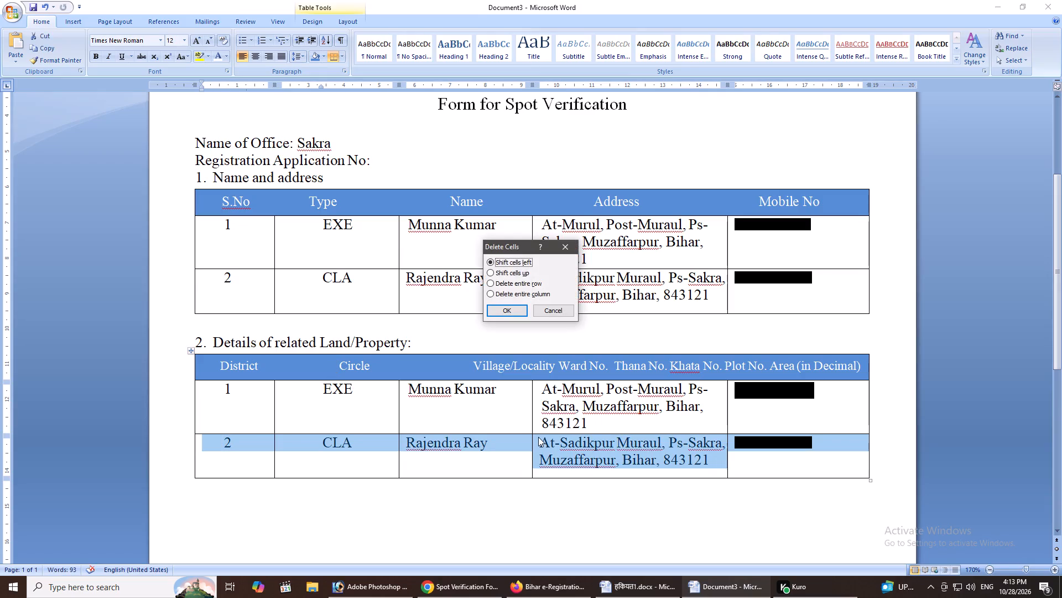
pyautogui.press('Return')
pyautogui.click(418, 406)
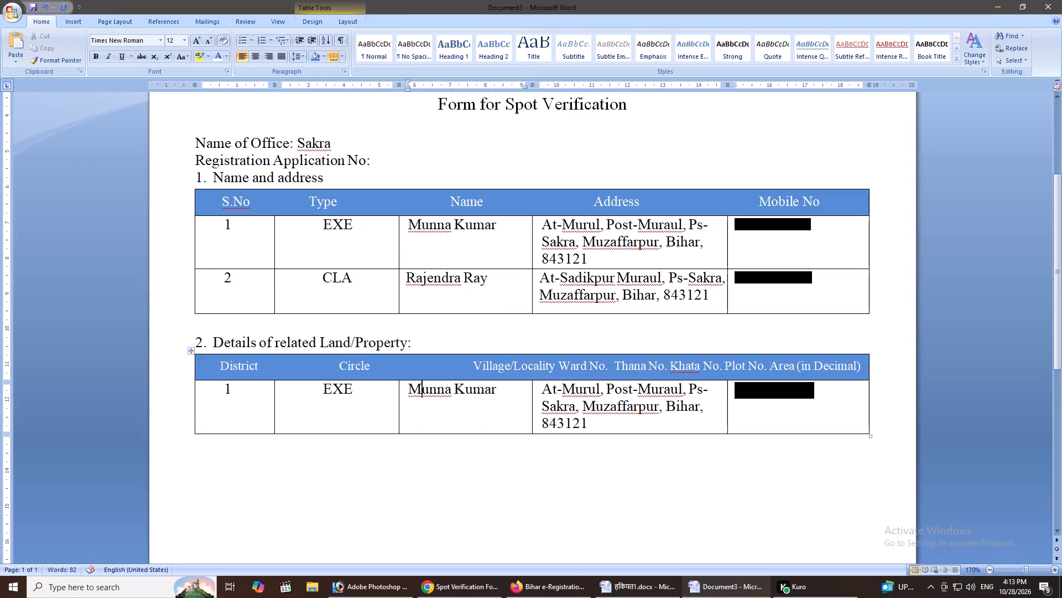
# Replace the 1 under District in the land/property table with Muzaffarpur.
pyautogui.click(250, 386)
pyautogui.press('BackSpace')
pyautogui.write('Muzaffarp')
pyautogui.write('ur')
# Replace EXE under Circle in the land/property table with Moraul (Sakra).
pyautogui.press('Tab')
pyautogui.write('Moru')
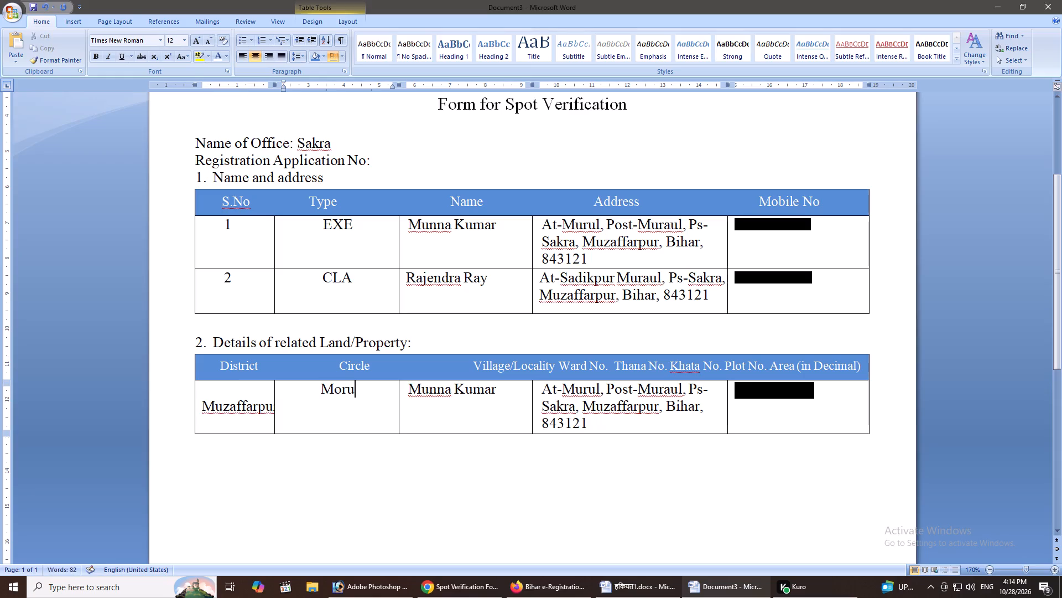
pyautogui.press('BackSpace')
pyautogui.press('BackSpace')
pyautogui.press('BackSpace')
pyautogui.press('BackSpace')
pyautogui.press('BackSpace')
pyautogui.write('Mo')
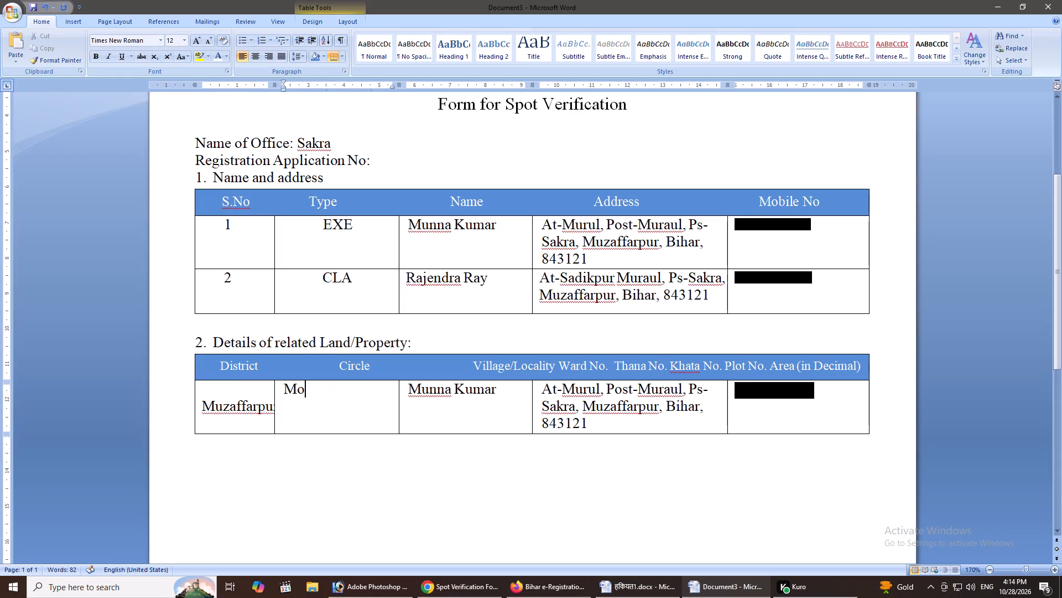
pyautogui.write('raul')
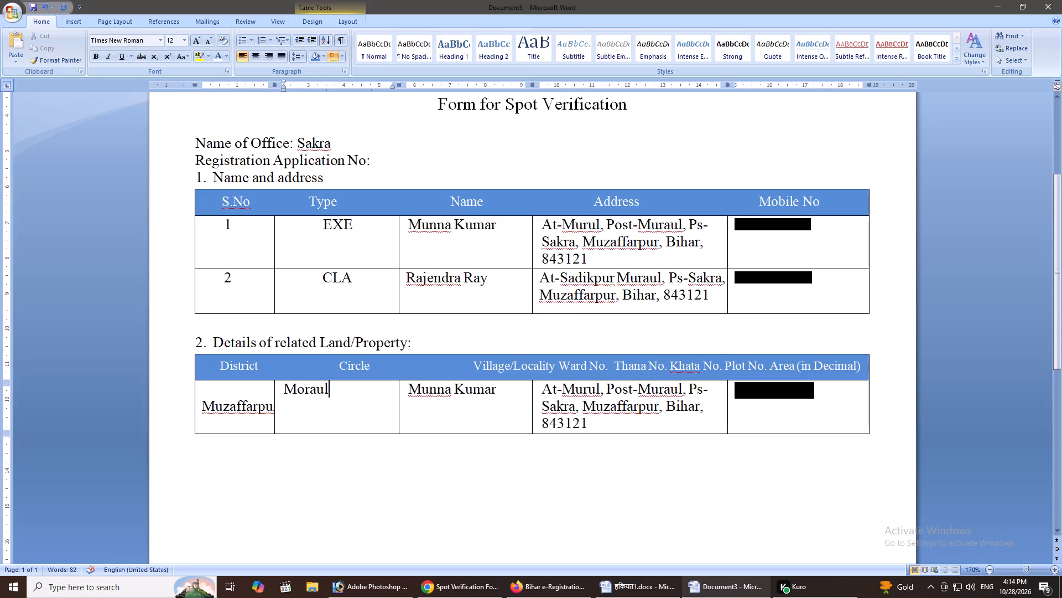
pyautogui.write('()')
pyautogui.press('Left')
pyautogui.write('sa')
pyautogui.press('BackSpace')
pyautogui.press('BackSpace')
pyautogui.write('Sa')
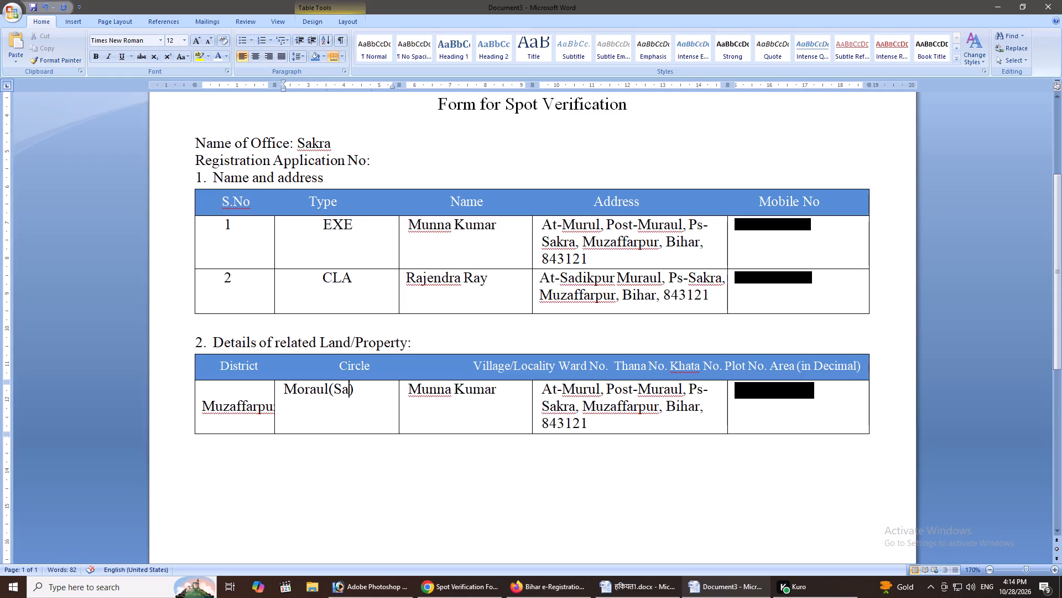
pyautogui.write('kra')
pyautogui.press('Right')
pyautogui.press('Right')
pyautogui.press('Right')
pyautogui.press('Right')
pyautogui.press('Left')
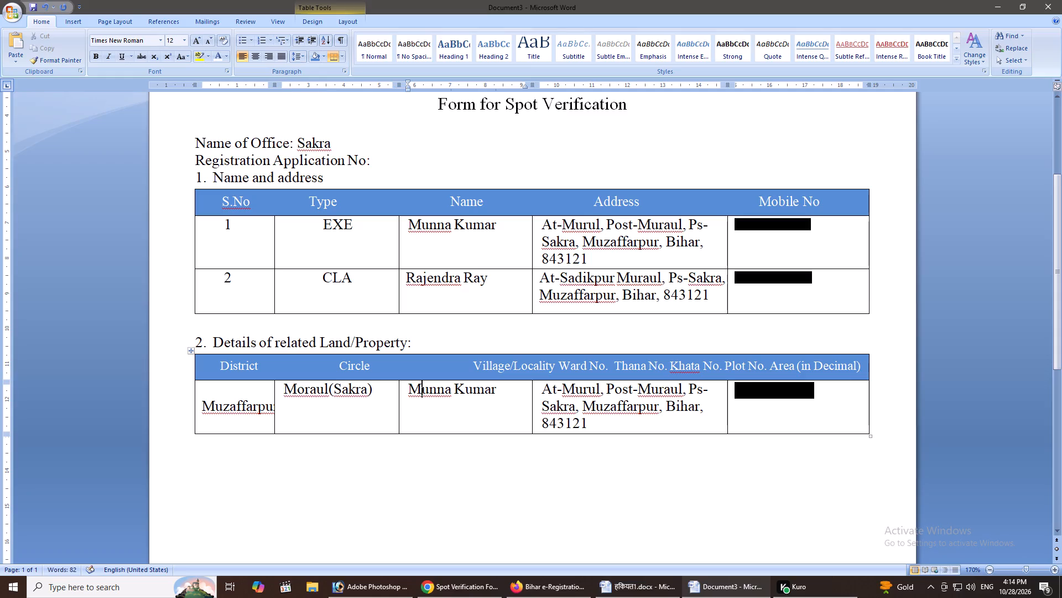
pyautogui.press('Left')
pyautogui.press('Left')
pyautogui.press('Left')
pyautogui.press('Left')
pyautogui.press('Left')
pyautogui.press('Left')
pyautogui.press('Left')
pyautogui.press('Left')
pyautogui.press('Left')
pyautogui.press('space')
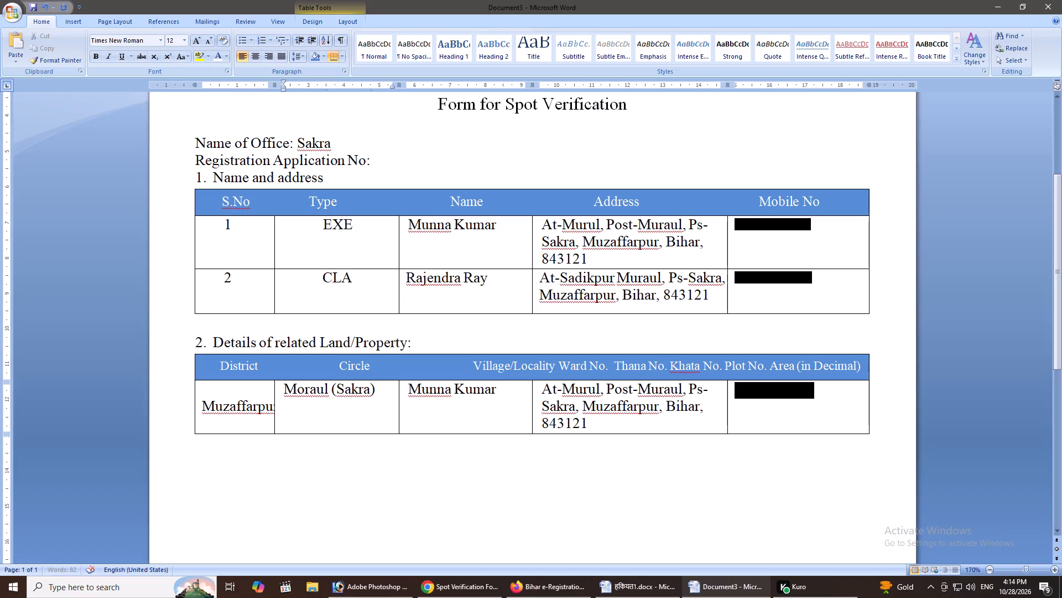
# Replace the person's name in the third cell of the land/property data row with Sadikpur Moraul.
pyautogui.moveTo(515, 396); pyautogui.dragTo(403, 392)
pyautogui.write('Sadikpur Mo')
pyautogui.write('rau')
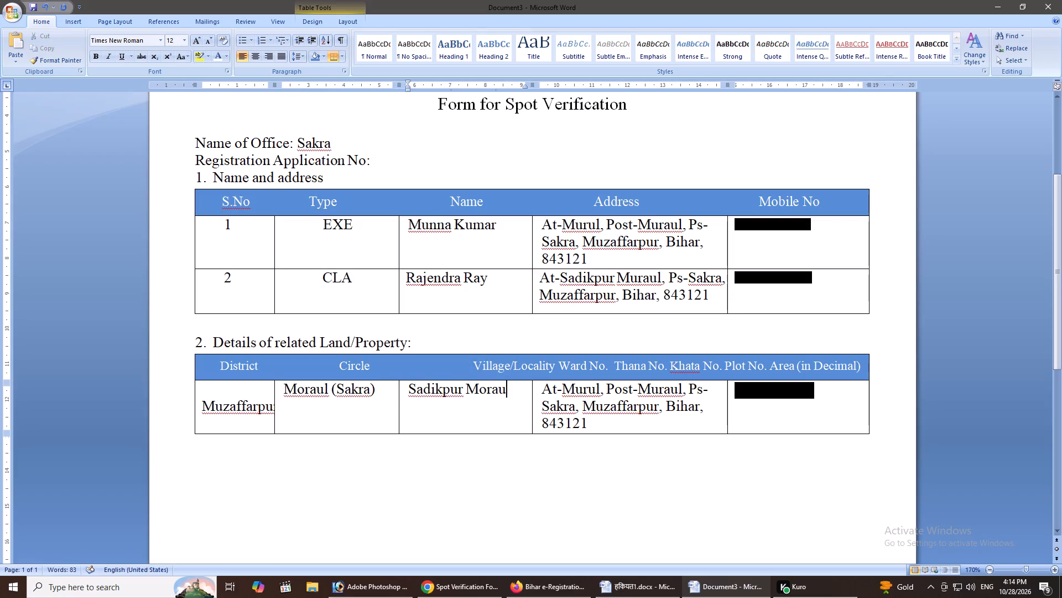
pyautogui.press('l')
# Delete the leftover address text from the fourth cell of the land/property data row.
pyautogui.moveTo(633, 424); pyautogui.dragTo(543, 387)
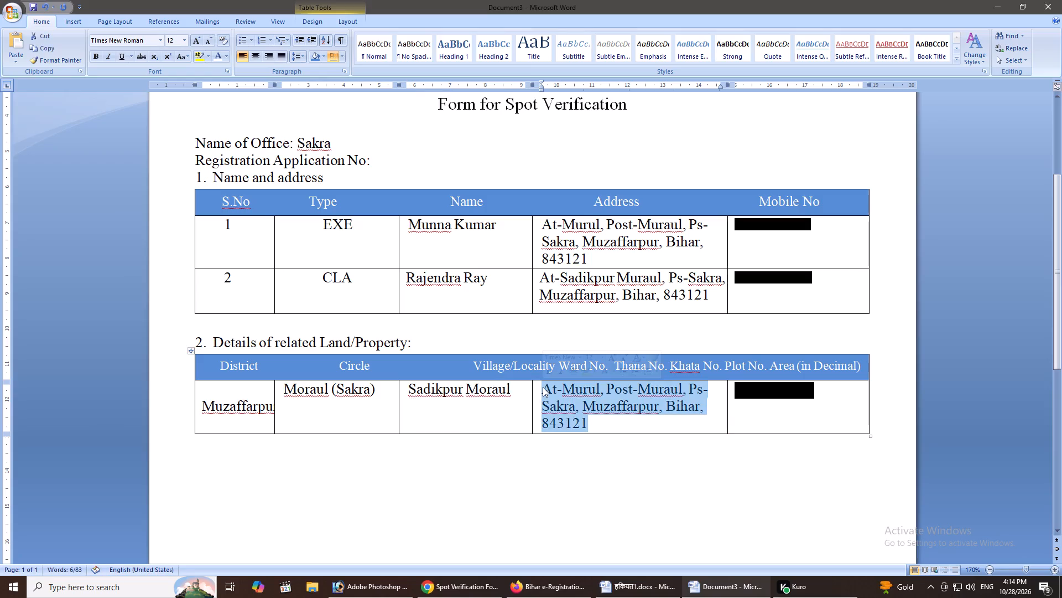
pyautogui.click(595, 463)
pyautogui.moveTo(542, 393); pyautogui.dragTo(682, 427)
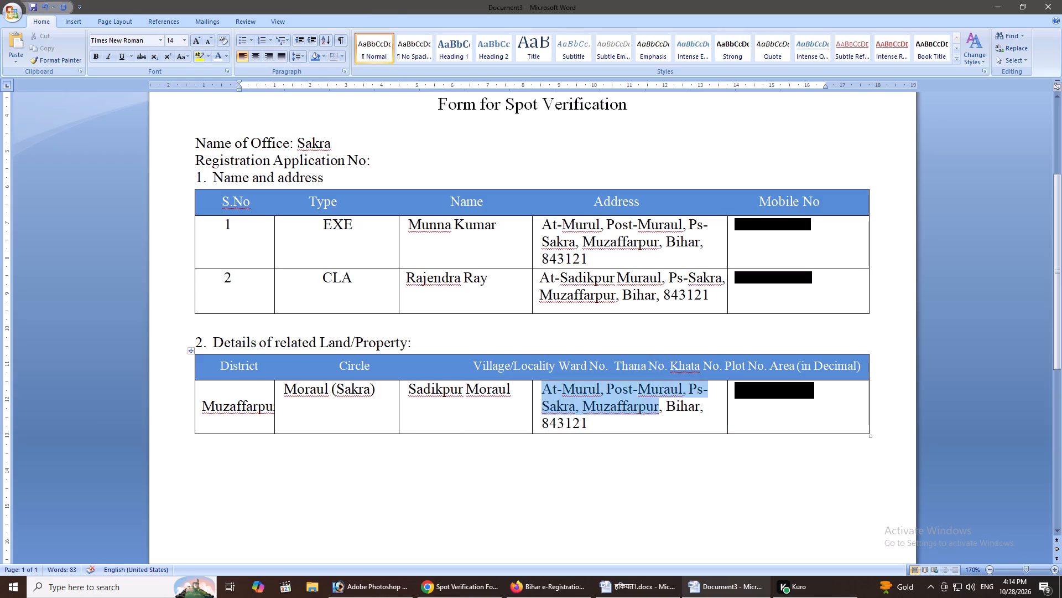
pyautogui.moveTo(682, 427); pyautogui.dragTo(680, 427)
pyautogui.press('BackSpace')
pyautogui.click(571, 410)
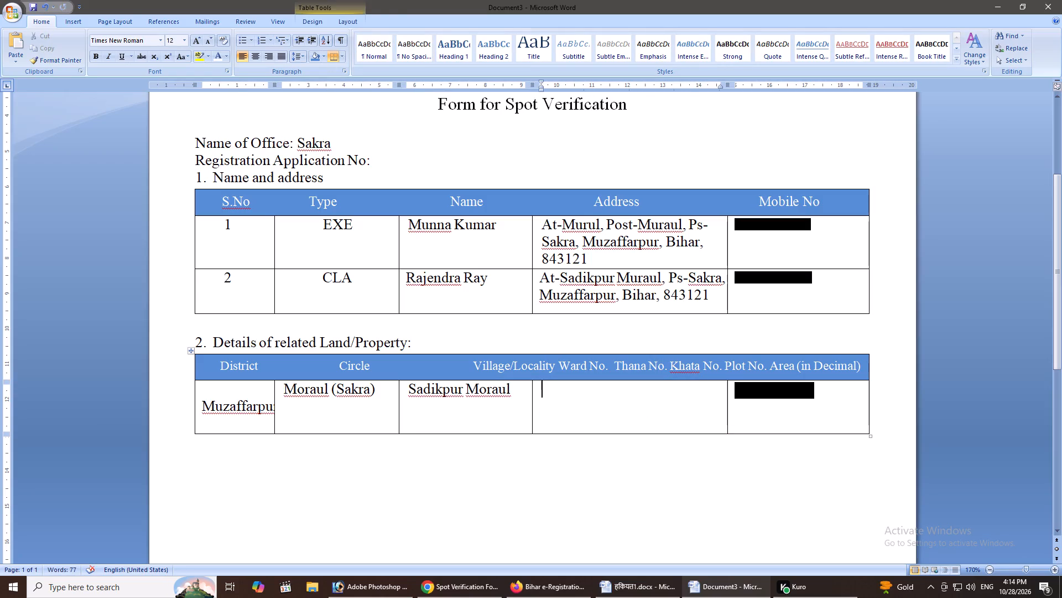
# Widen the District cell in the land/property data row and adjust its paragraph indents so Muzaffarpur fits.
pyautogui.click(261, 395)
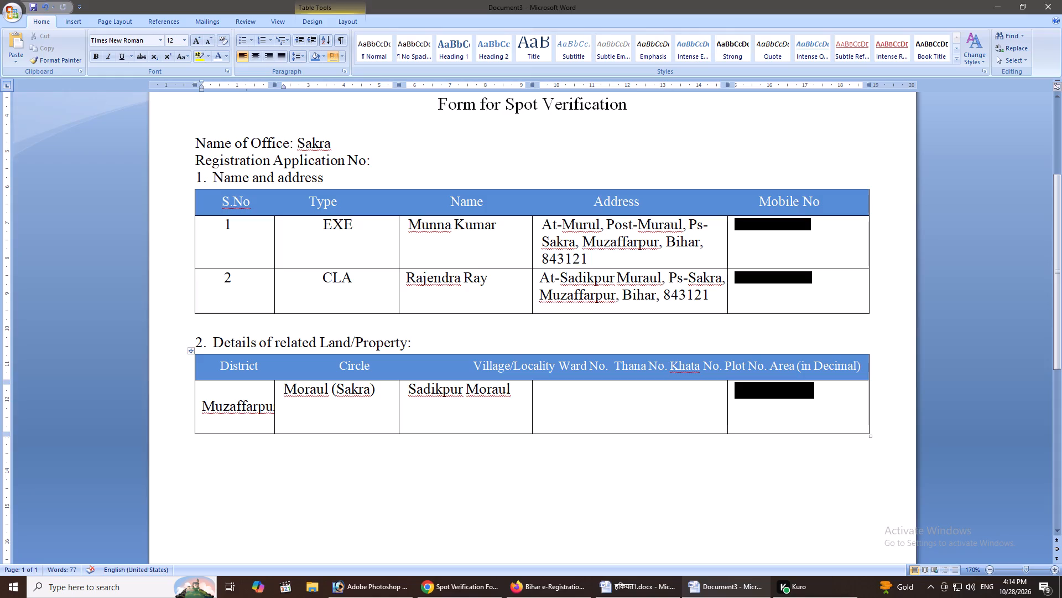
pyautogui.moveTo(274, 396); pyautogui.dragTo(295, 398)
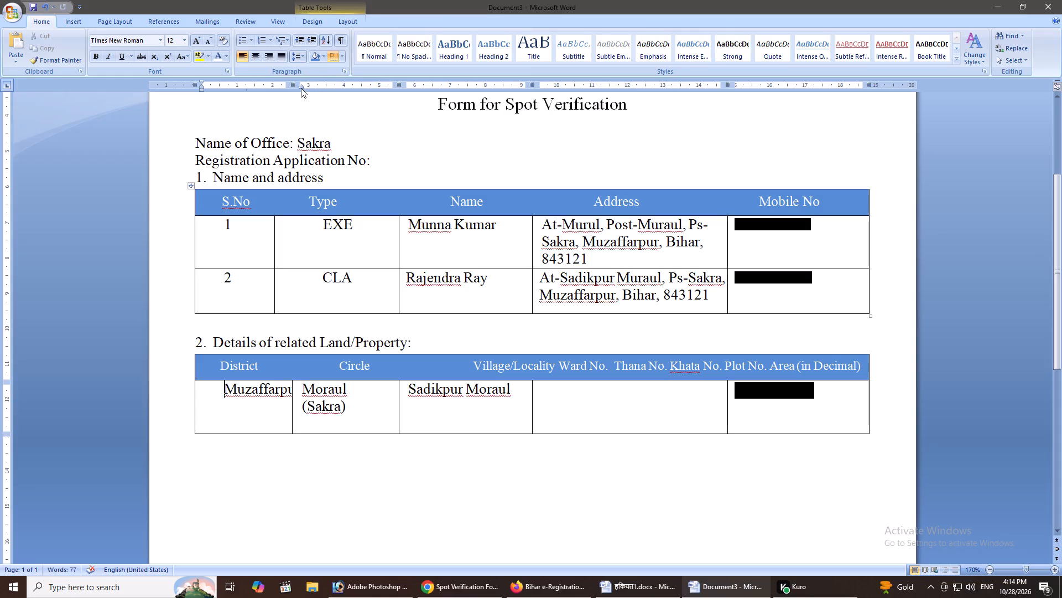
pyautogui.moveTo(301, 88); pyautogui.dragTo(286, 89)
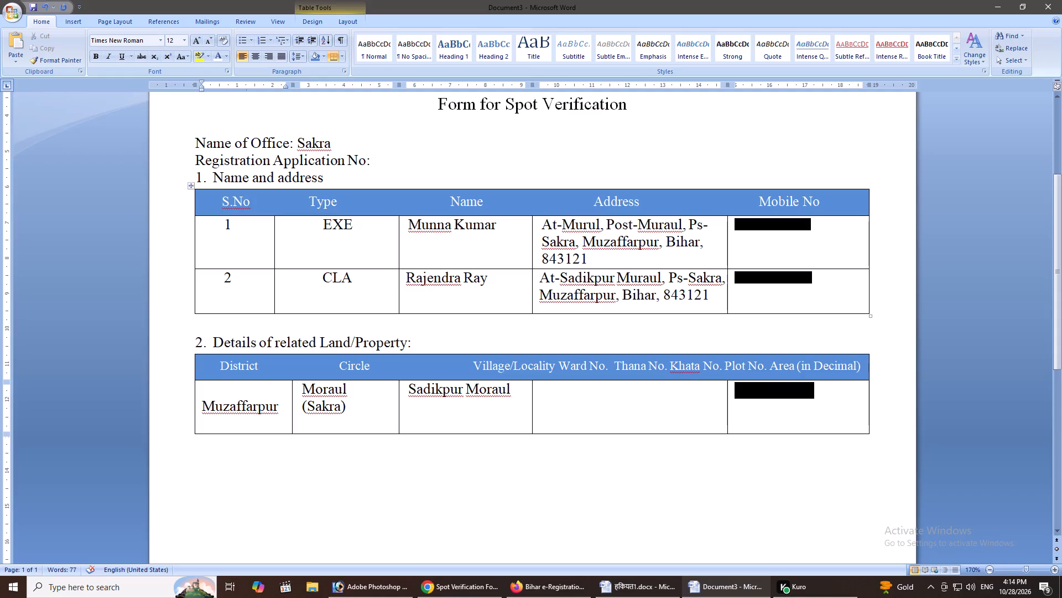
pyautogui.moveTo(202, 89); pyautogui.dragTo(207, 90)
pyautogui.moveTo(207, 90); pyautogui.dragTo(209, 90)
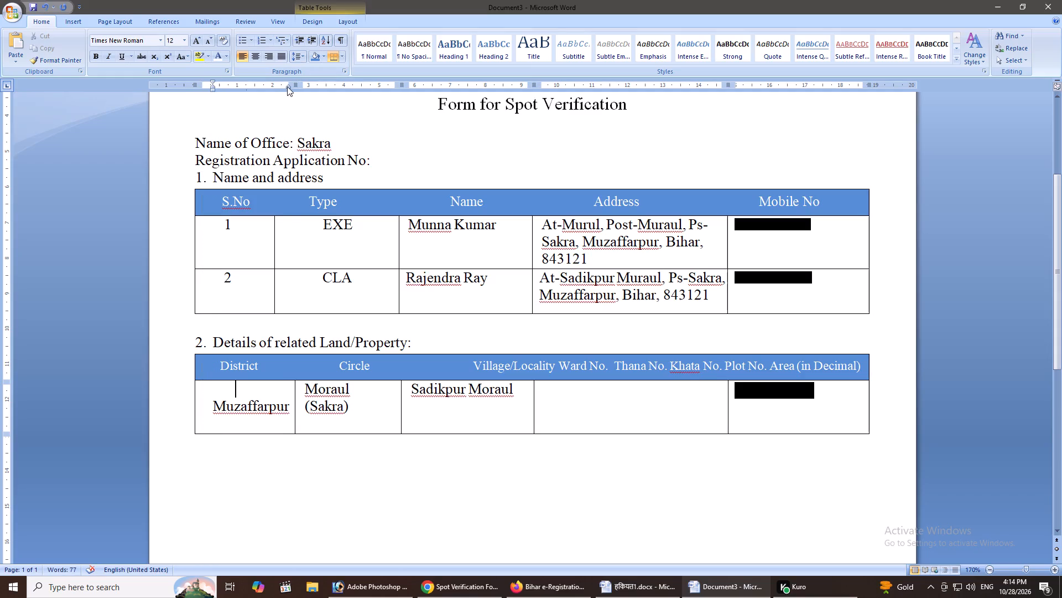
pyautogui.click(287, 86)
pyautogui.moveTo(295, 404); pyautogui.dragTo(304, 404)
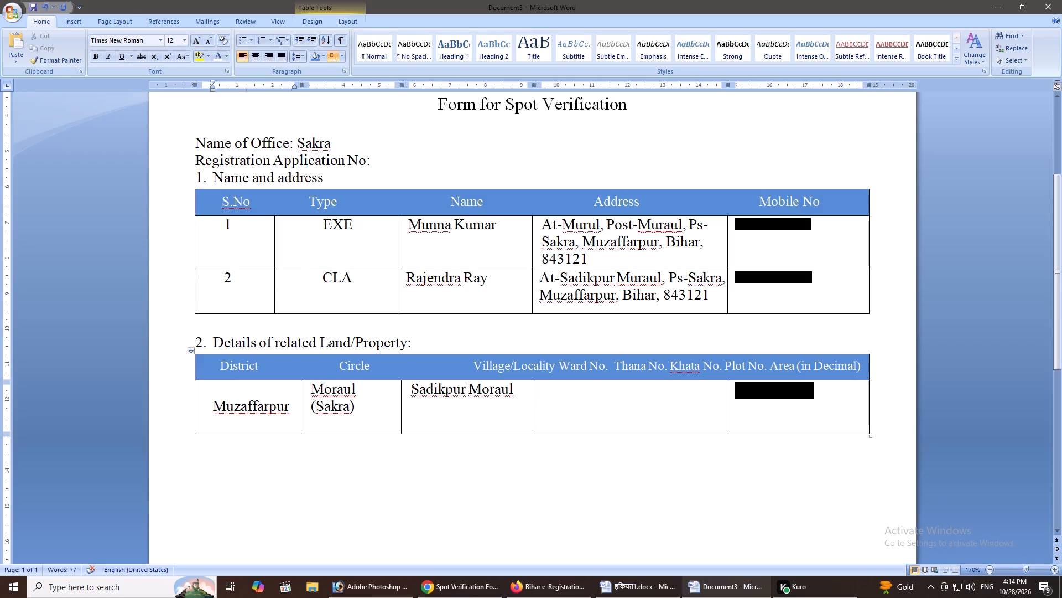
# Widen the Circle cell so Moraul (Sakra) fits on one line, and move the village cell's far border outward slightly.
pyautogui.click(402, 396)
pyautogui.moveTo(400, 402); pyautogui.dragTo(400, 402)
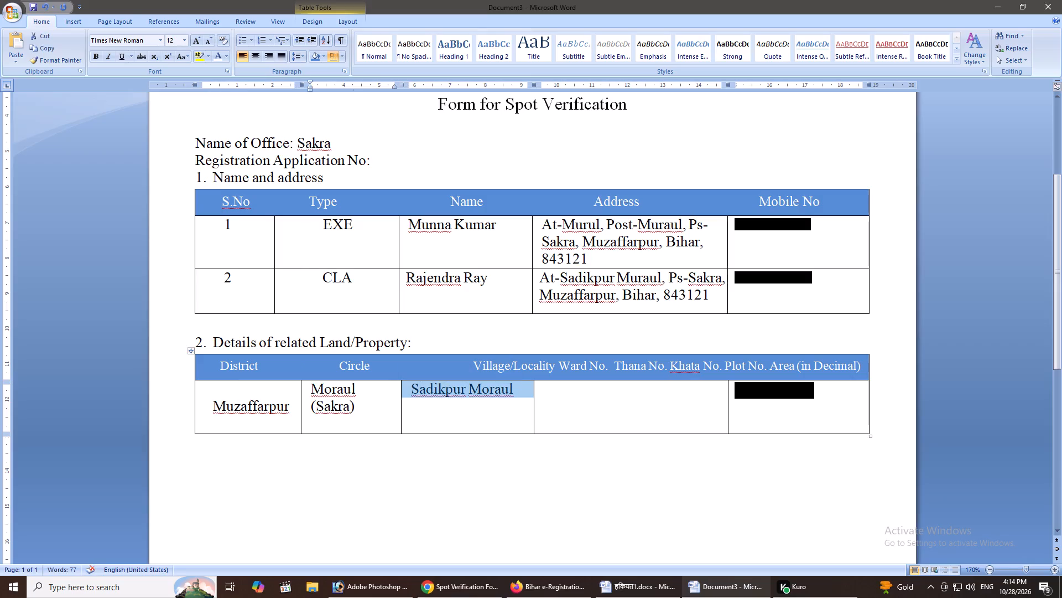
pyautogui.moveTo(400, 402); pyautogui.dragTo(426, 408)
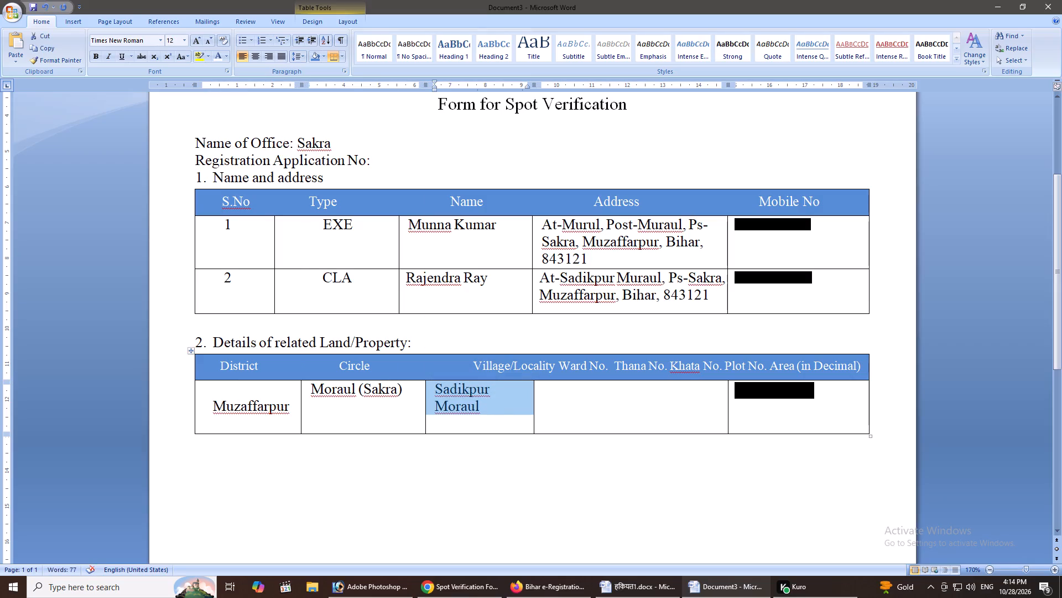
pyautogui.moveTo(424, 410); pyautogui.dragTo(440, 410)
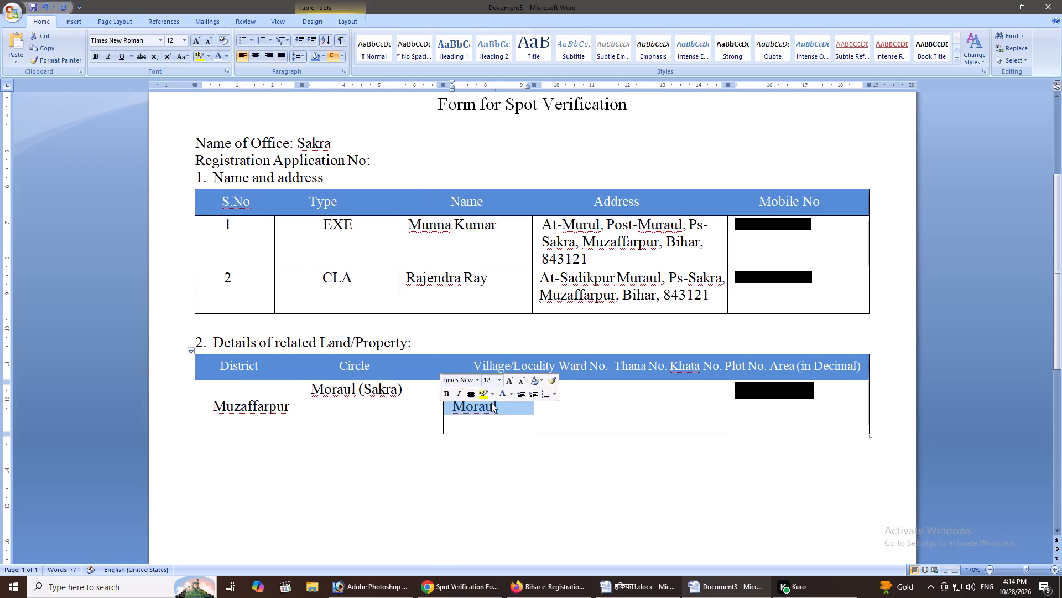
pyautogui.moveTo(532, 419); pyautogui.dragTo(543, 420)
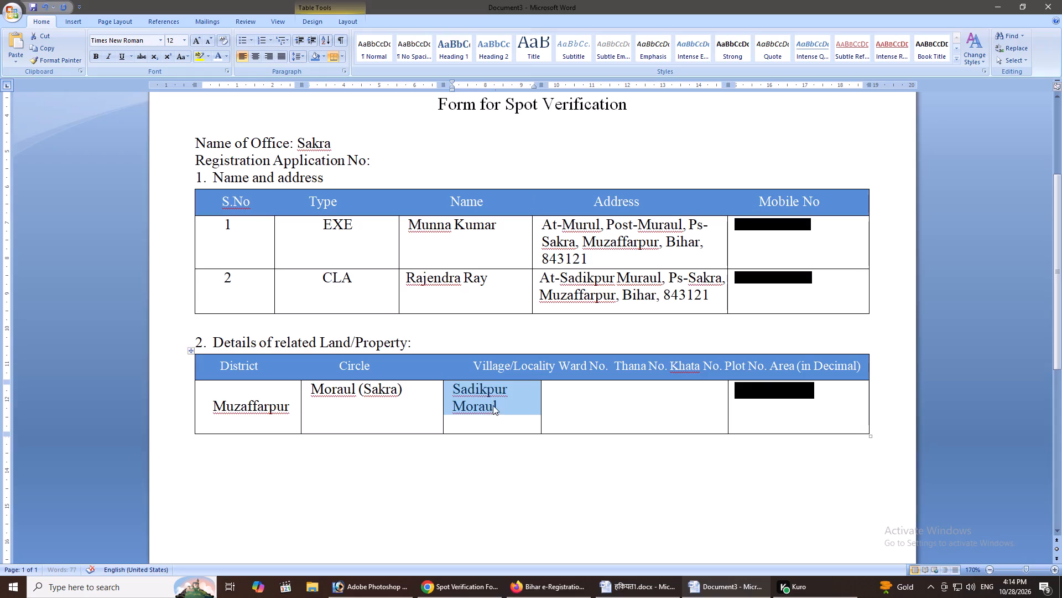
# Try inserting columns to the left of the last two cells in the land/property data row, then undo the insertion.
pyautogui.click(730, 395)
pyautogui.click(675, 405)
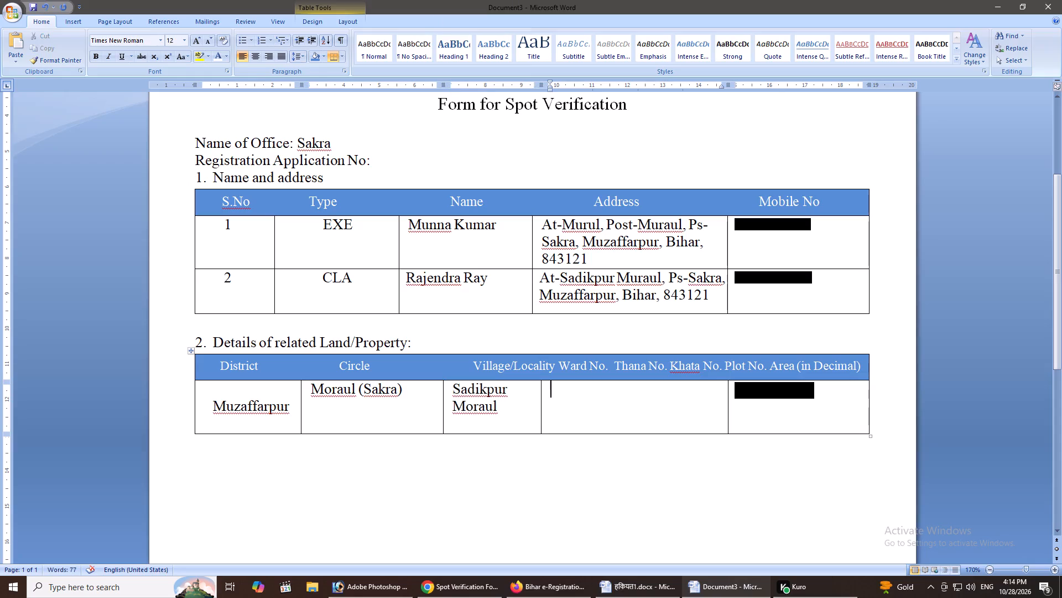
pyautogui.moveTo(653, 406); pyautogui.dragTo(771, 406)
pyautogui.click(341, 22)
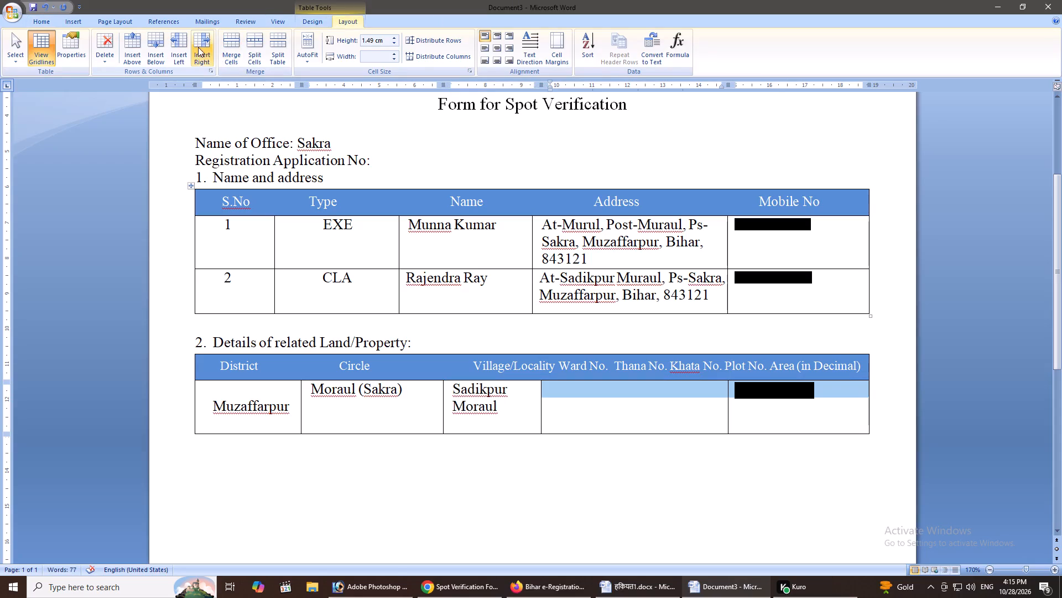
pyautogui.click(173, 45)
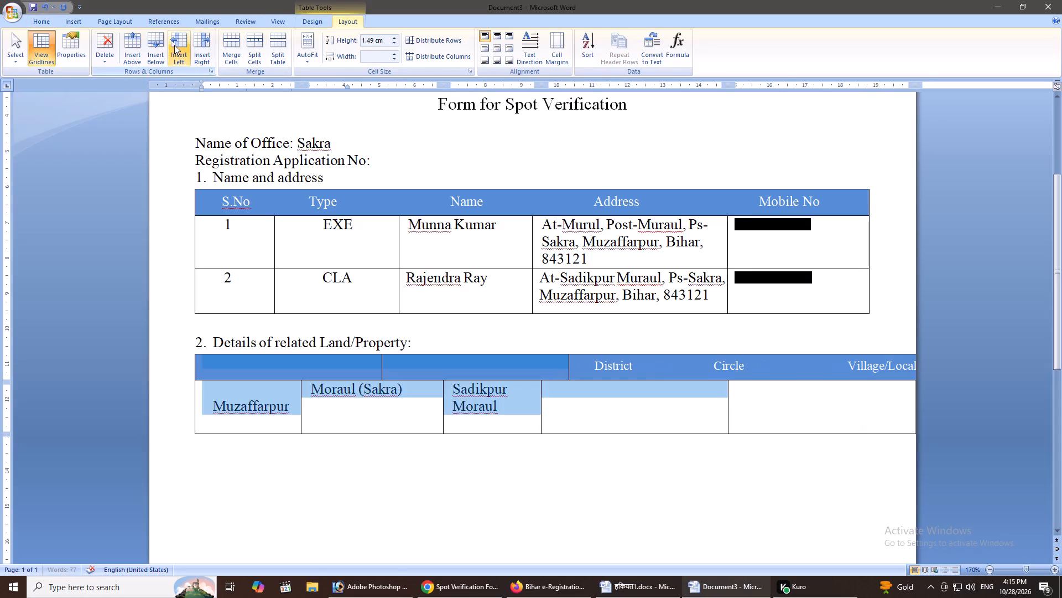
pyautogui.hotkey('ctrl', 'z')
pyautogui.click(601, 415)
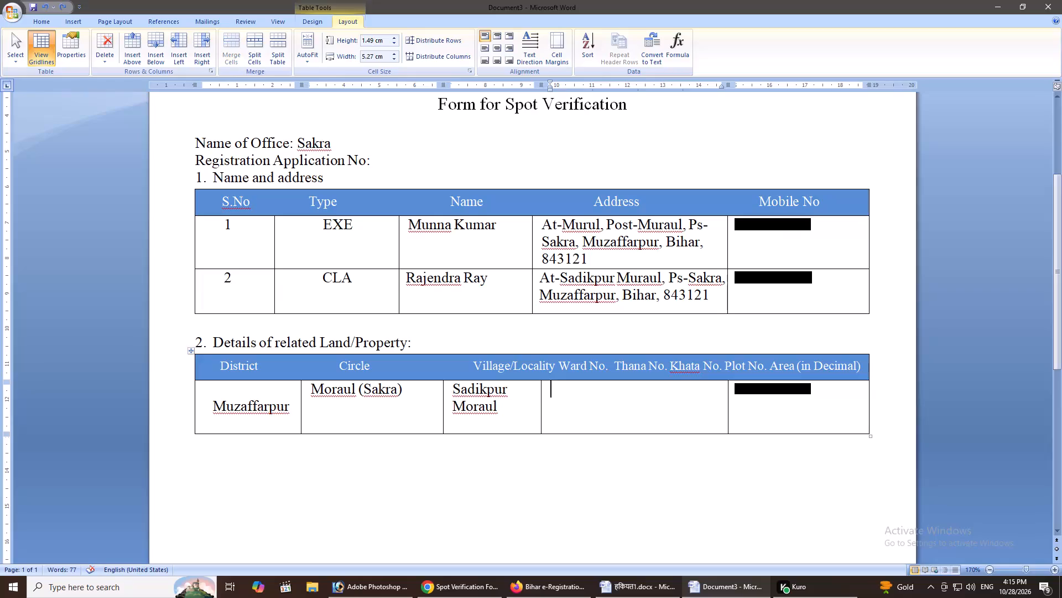
# Delete all cells of the data row beneath the land/property table's header row.
pyautogui.moveTo(254, 399); pyautogui.dragTo(763, 410)
pyautogui.press('BackSpace')
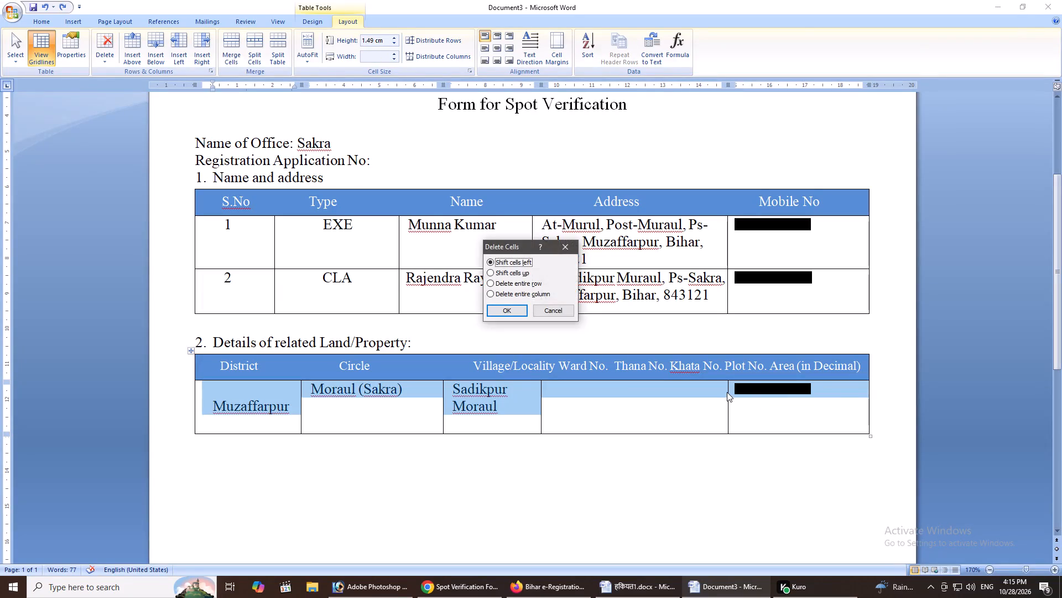
pyautogui.press('Return')
pyautogui.press('Return')
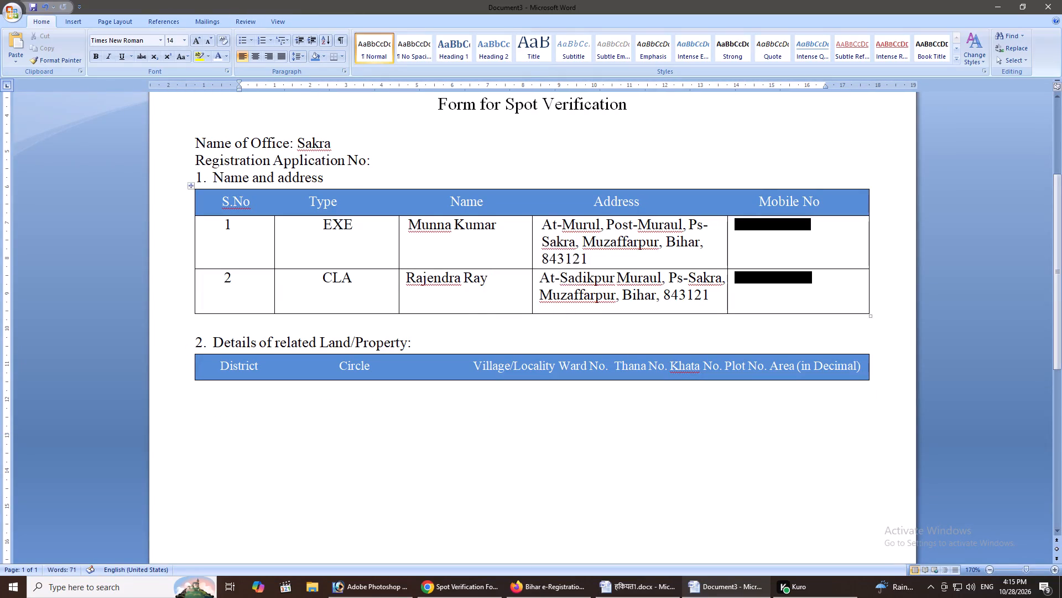
pyautogui.press('BackSpace')
# Insert an empty row directly below the header row of the land/property table.
pyautogui.moveTo(220, 370); pyautogui.dragTo(844, 378)
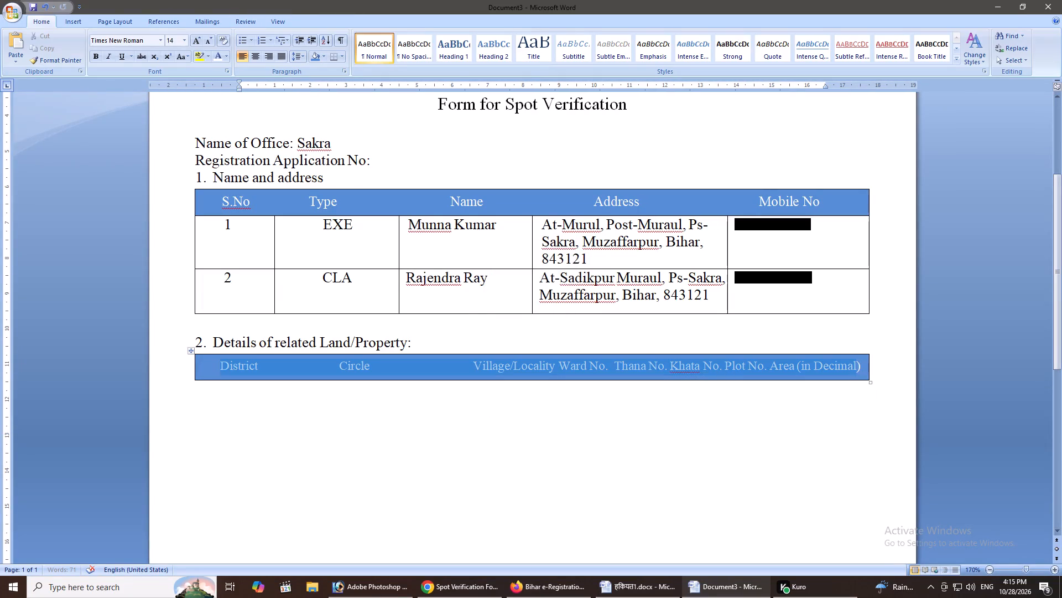
pyautogui.moveTo(844, 378); pyautogui.dragTo(847, 378)
pyautogui.hotkey('shift', 'Right')
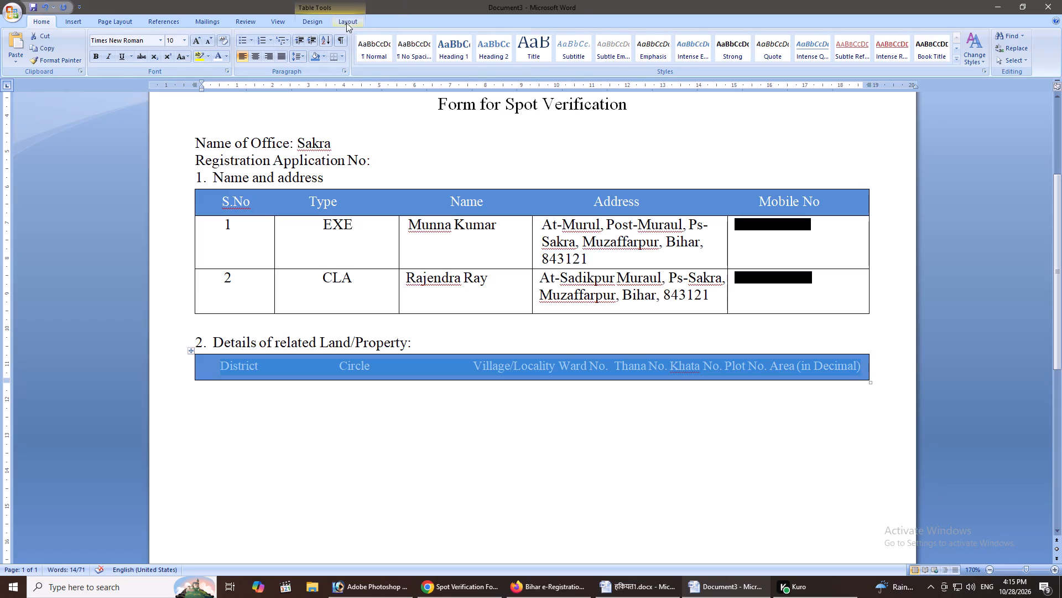
pyautogui.click(346, 23)
pyautogui.click(127, 53)
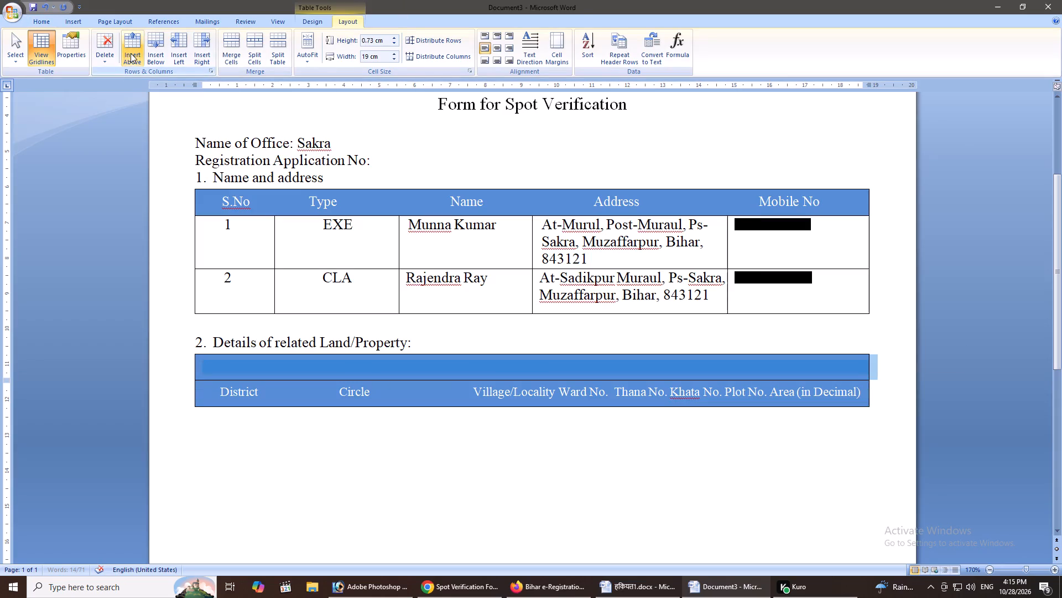
pyautogui.hotkey('ctrl', 'z')
pyautogui.click(158, 43)
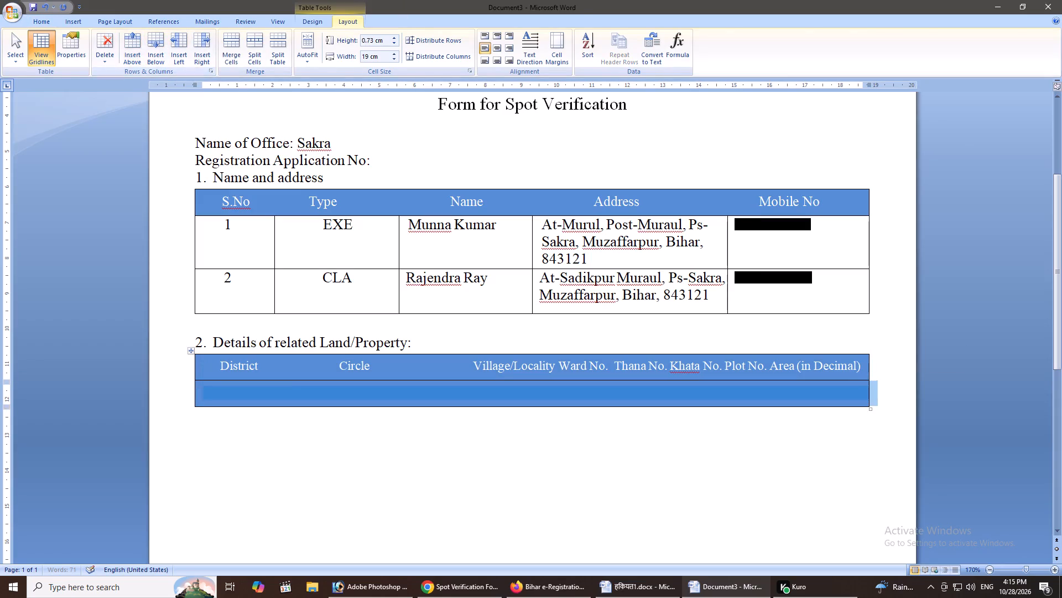
pyautogui.click(282, 413)
pyautogui.click(271, 385)
pyautogui.moveTo(261, 386); pyautogui.dragTo(404, 391)
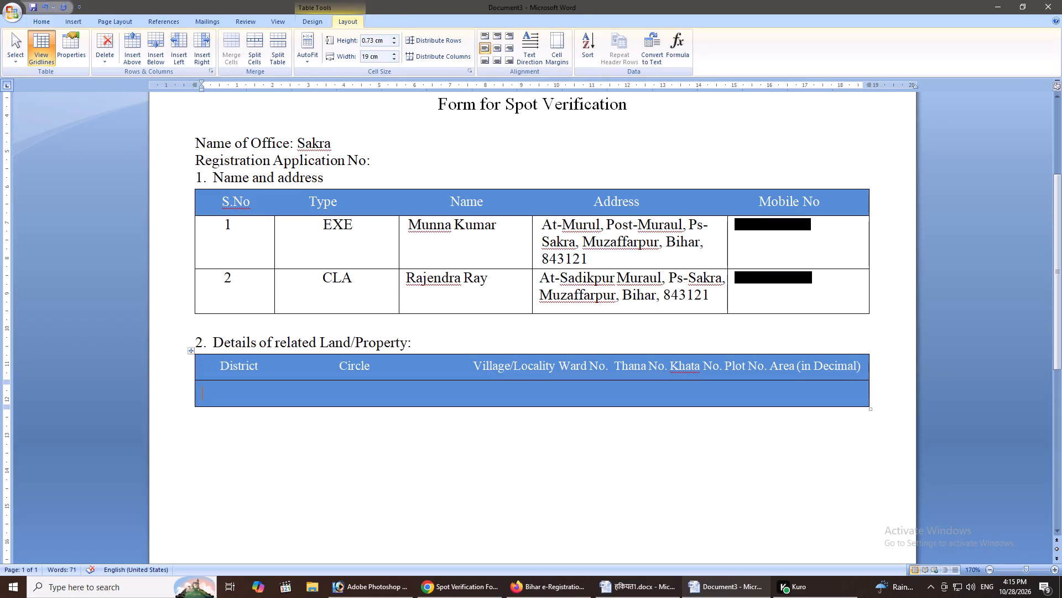
# Undo the row insertion and cell deletion so the land/property table's data row is restored.
pyautogui.hotkey('ctrl', 'z')
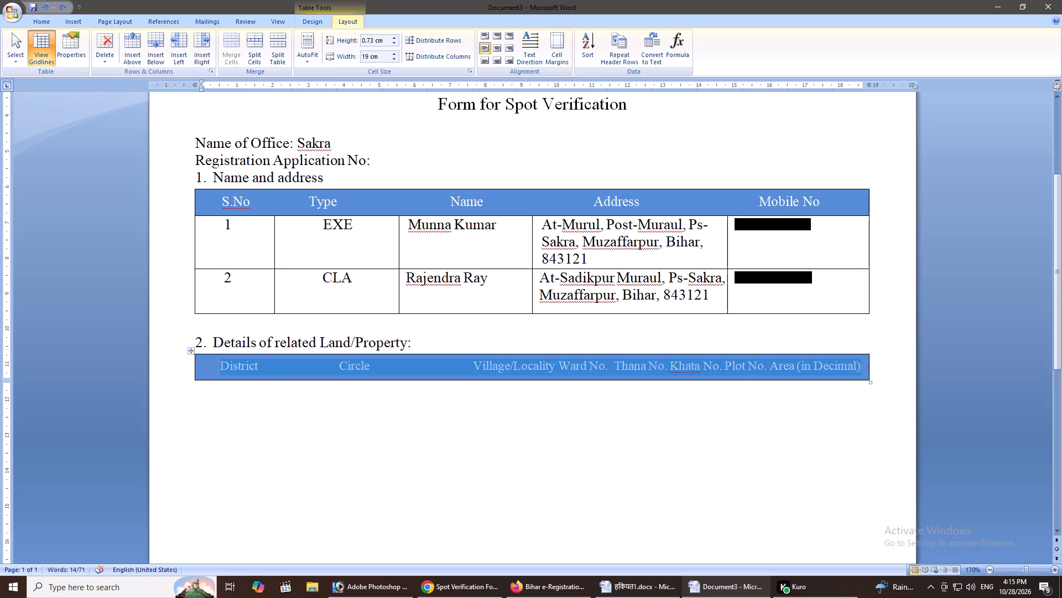
pyautogui.hotkey('ctrl', 'z')
pyautogui.hotkey('ctrl', 'z')
pyautogui.click(642, 426)
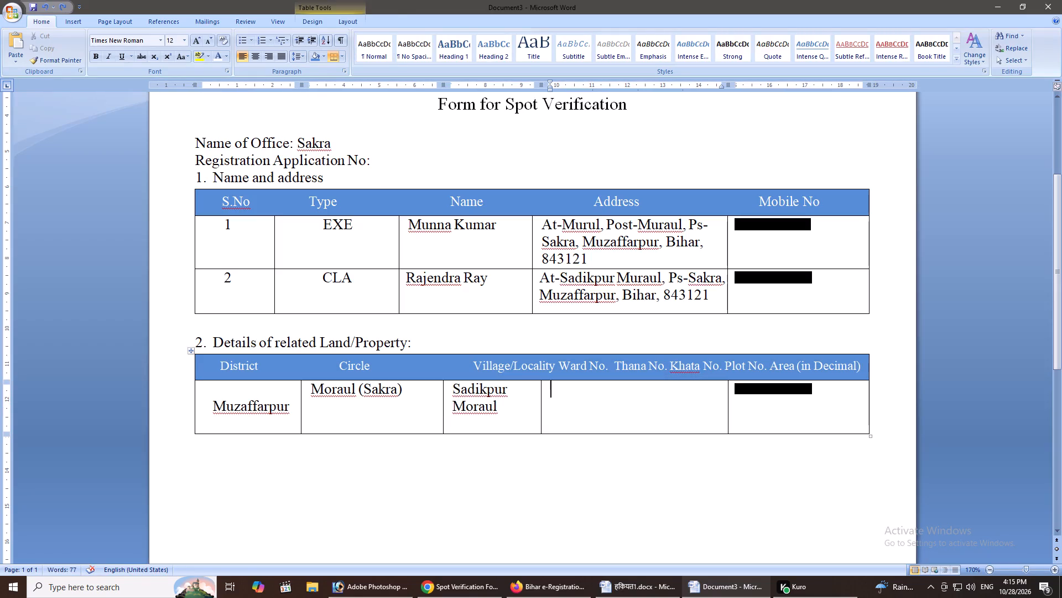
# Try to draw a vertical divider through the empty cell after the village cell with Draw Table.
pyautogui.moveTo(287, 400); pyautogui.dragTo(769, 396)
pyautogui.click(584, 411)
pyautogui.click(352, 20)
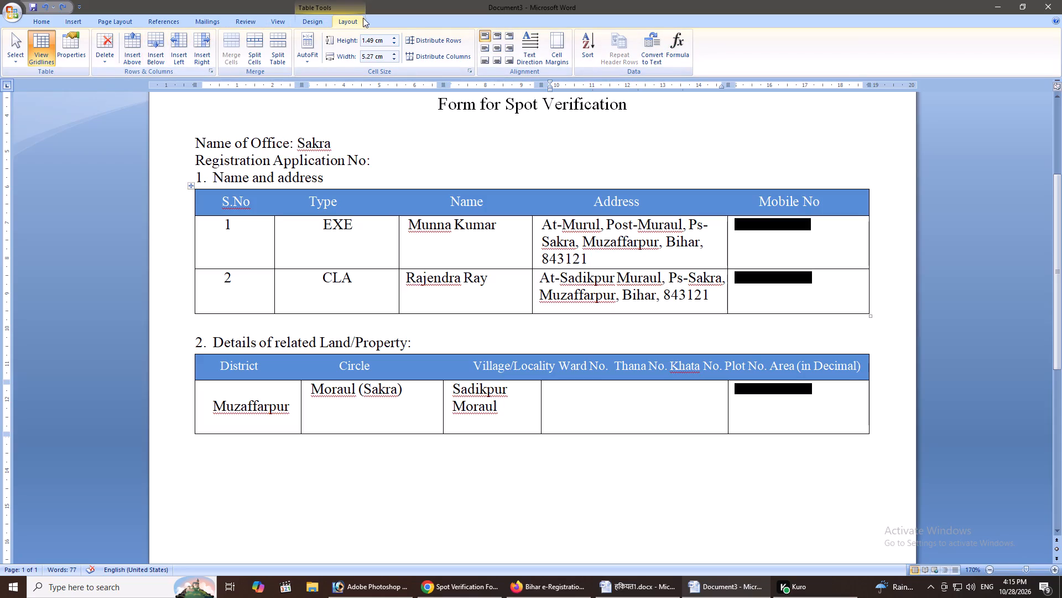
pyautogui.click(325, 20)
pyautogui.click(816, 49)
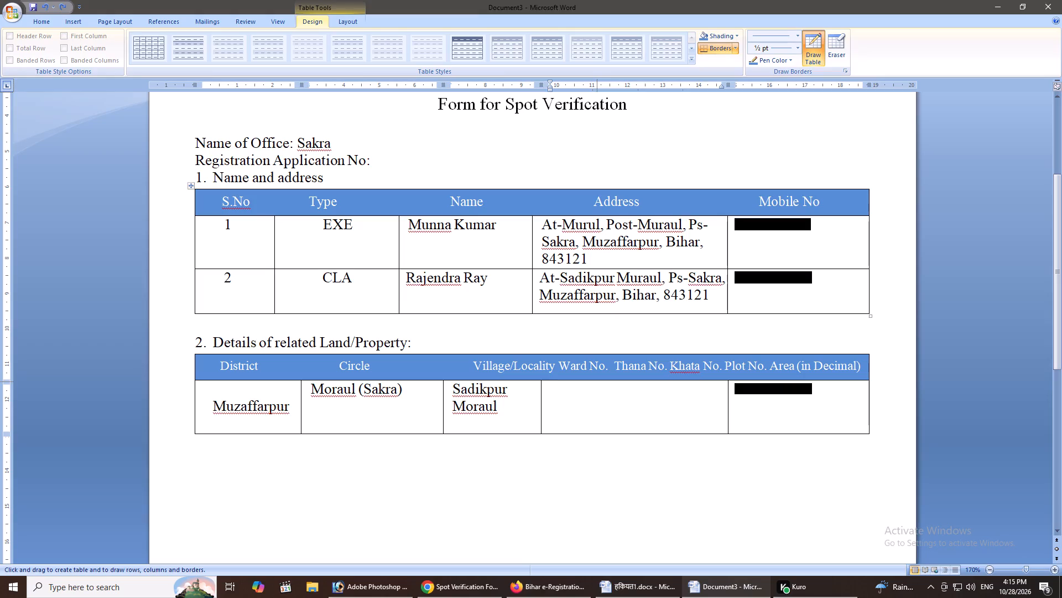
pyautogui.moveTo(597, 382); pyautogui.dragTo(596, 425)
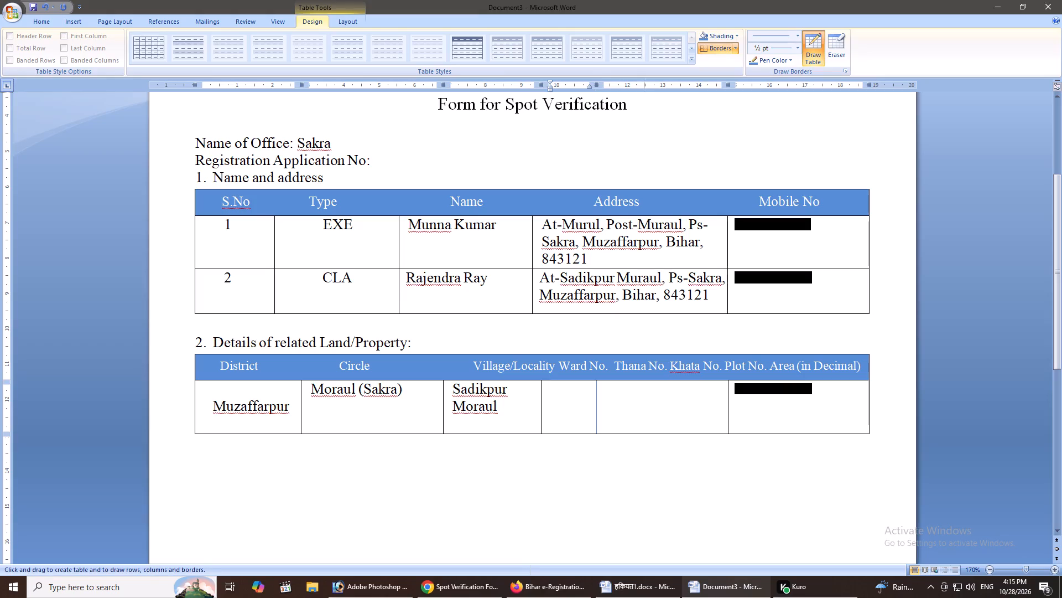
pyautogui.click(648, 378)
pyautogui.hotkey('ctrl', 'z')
# Set the pen colour to black, undo the earlier divider, and draw three vertical lines splitting the empty cell into four.
pyautogui.click(785, 62)
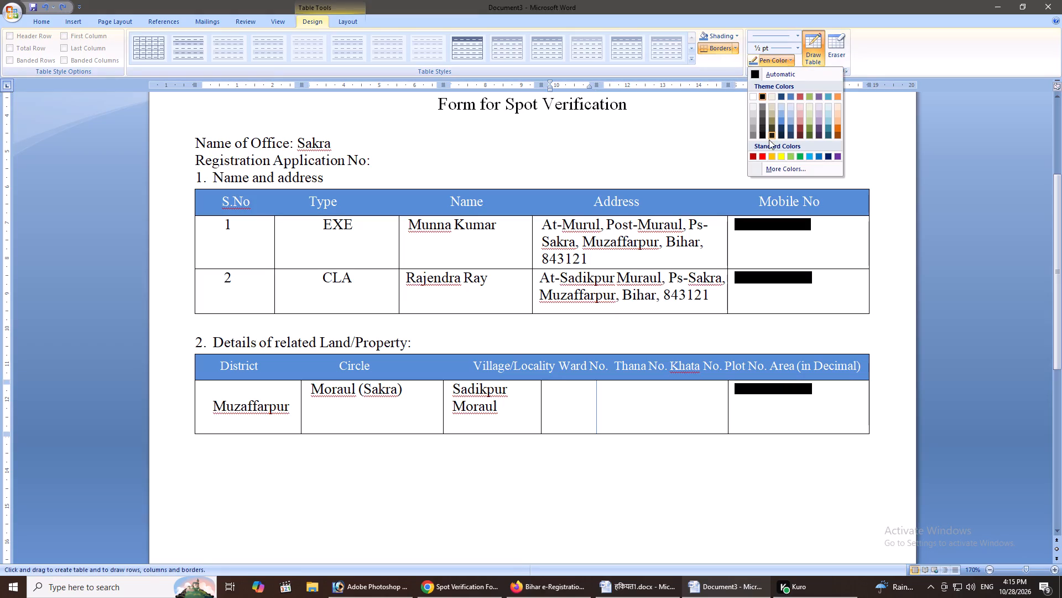
pyautogui.click(764, 97)
pyautogui.hotkey('ctrl', 'z')
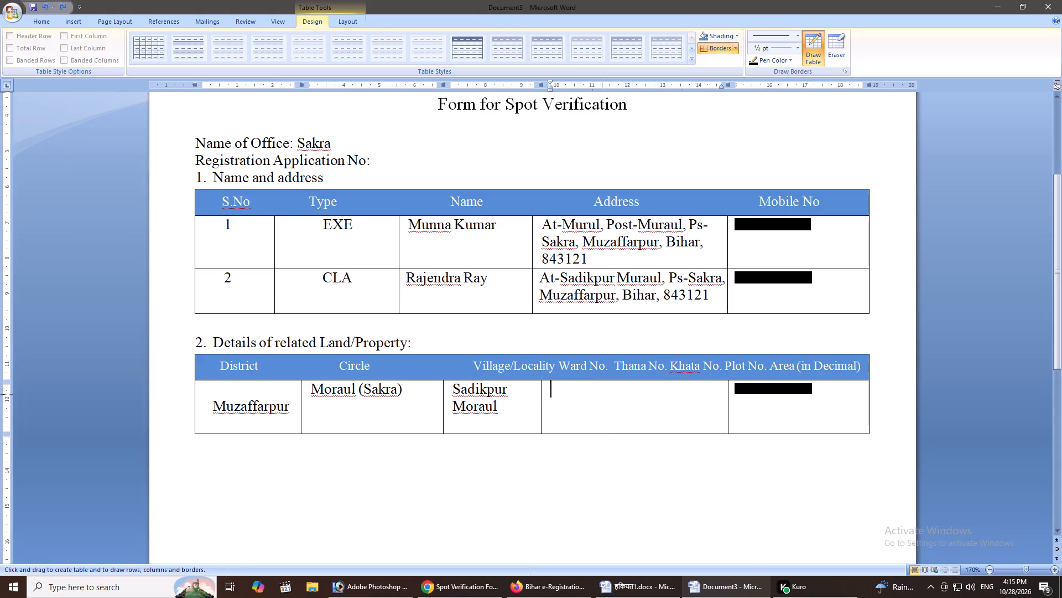
pyautogui.moveTo(592, 381); pyautogui.dragTo(593, 429)
pyautogui.moveTo(638, 384); pyautogui.dragTo(638, 423)
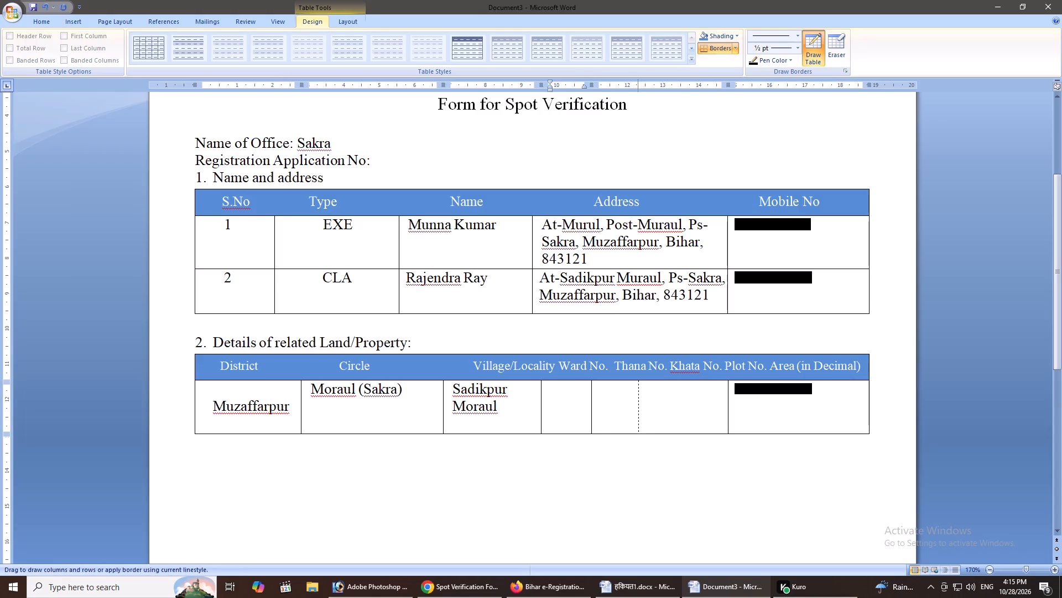
pyautogui.moveTo(638, 423); pyautogui.dragTo(637, 430)
pyautogui.moveTo(676, 383); pyautogui.dragTo(677, 422)
pyautogui.moveTo(677, 422); pyautogui.dragTo(677, 435)
pyautogui.click(815, 45)
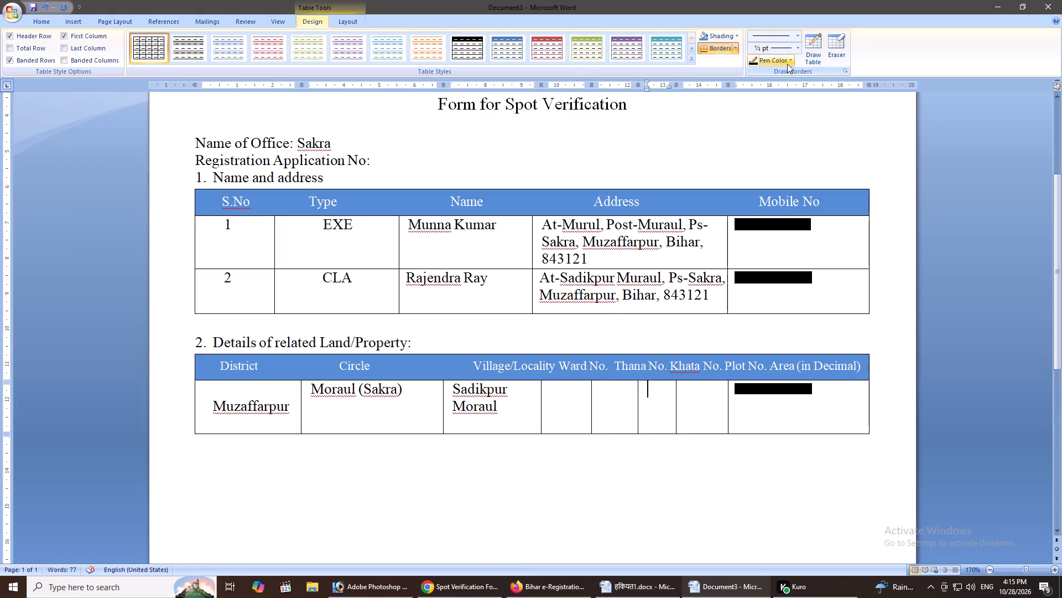
# Narrow the Circle cell of the data row to about 3.75 cm by moving its border with the village cell.
pyautogui.moveTo(442, 406); pyautogui.dragTo(426, 404)
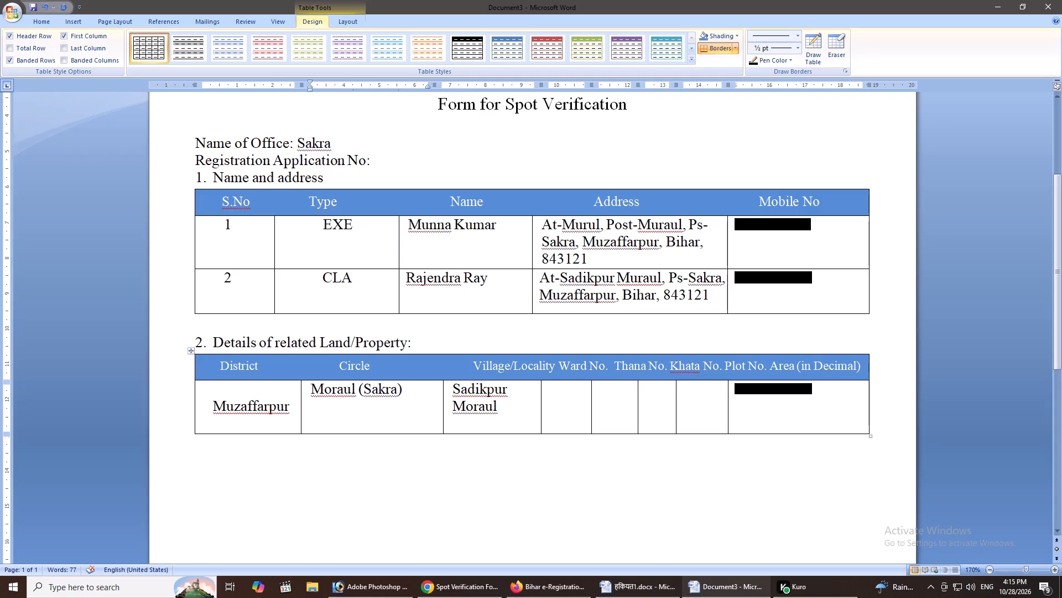
pyautogui.moveTo(426, 404); pyautogui.dragTo(433, 404)
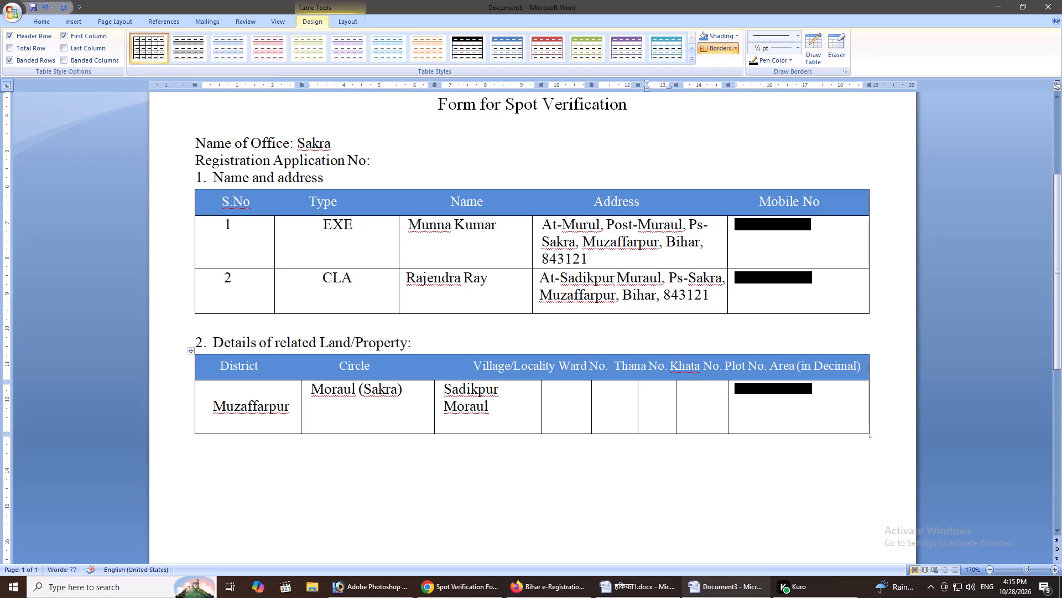
# Reduce the font size of the whole land/property data row to 11.
pyautogui.moveTo(243, 394); pyautogui.dragTo(742, 431)
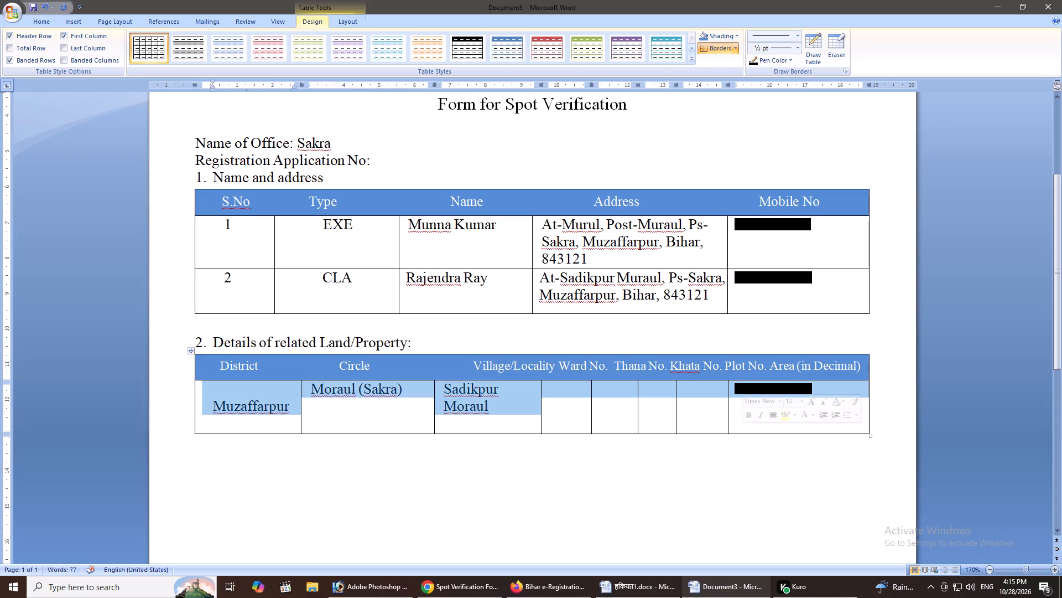
pyautogui.hotkey('ctrl', '[')
pyautogui.click(395, 378)
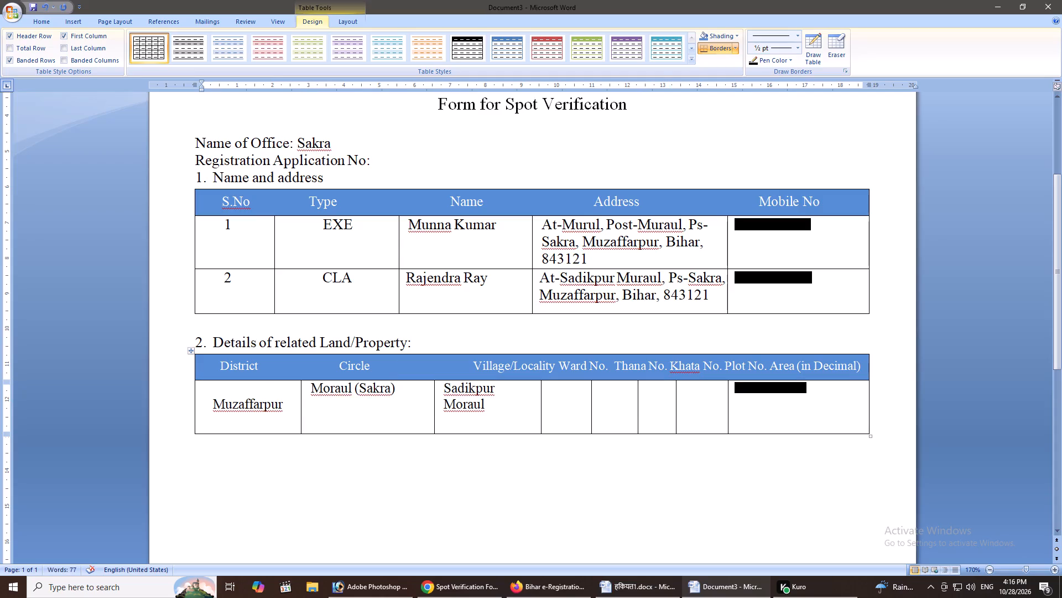
# Remove the blank line above Muzaffarpur in the District cell.
pyautogui.click(214, 401)
pyautogui.press('BackSpace')
pyautogui.press('BackSpace')
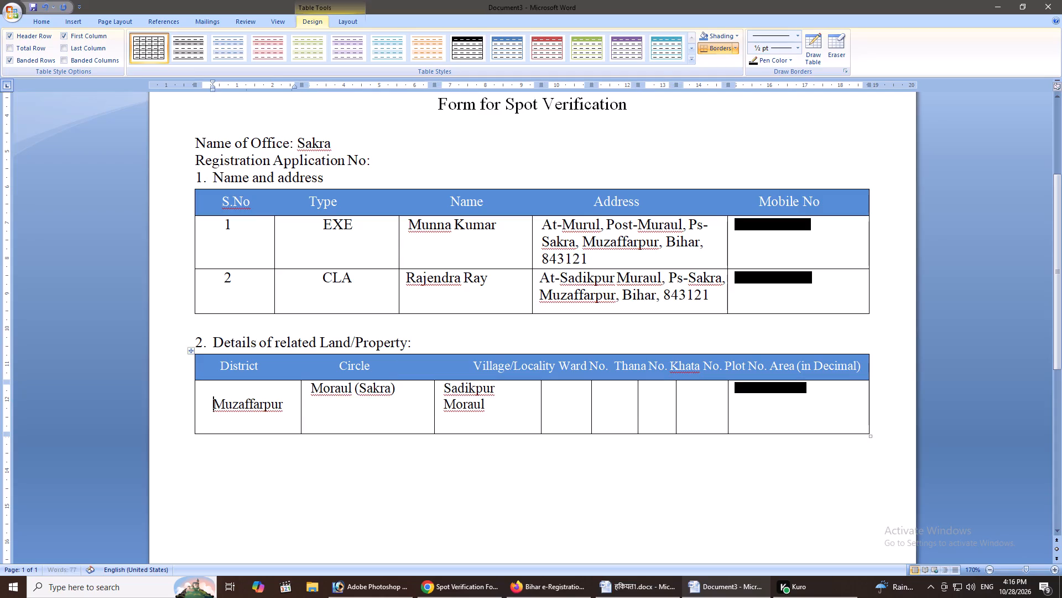
pyautogui.press('BackSpace')
# Align all cells of the land/property data row to top center.
pyautogui.moveTo(223, 388); pyautogui.dragTo(839, 425)
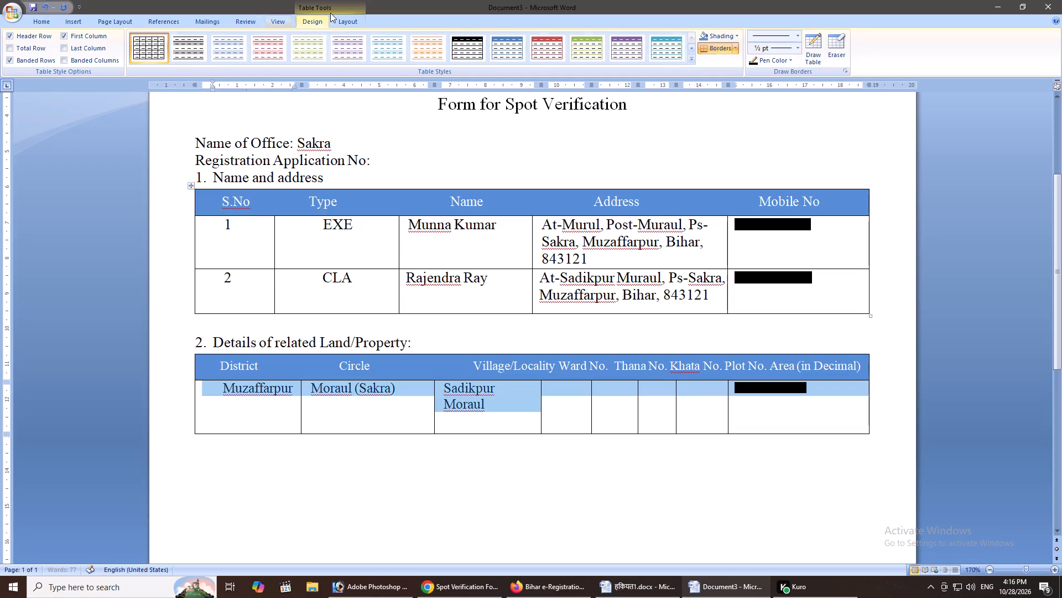
pyautogui.click(346, 22)
pyautogui.click(495, 35)
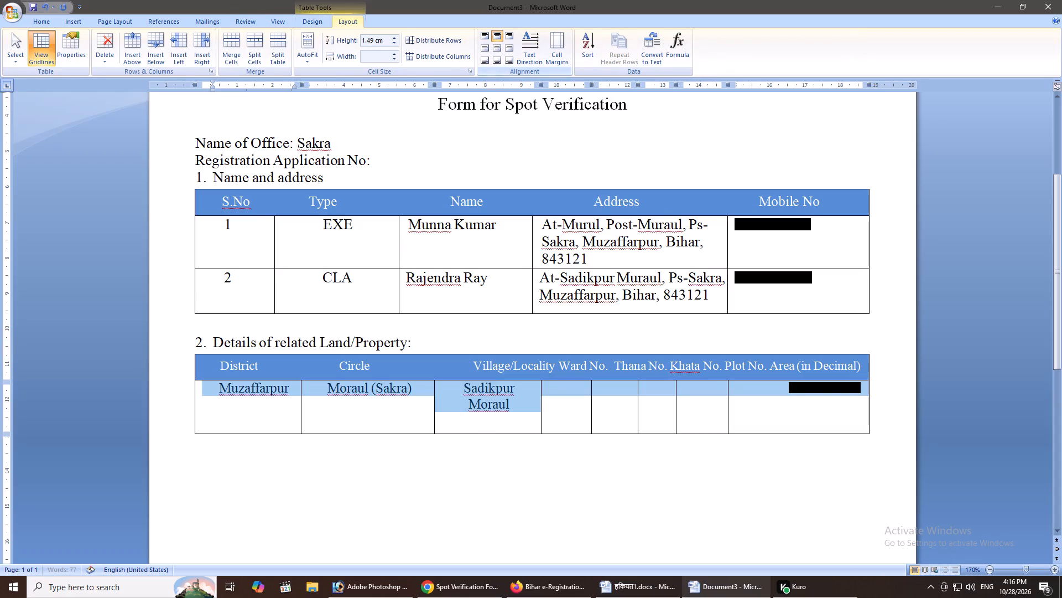
pyautogui.click(365, 399)
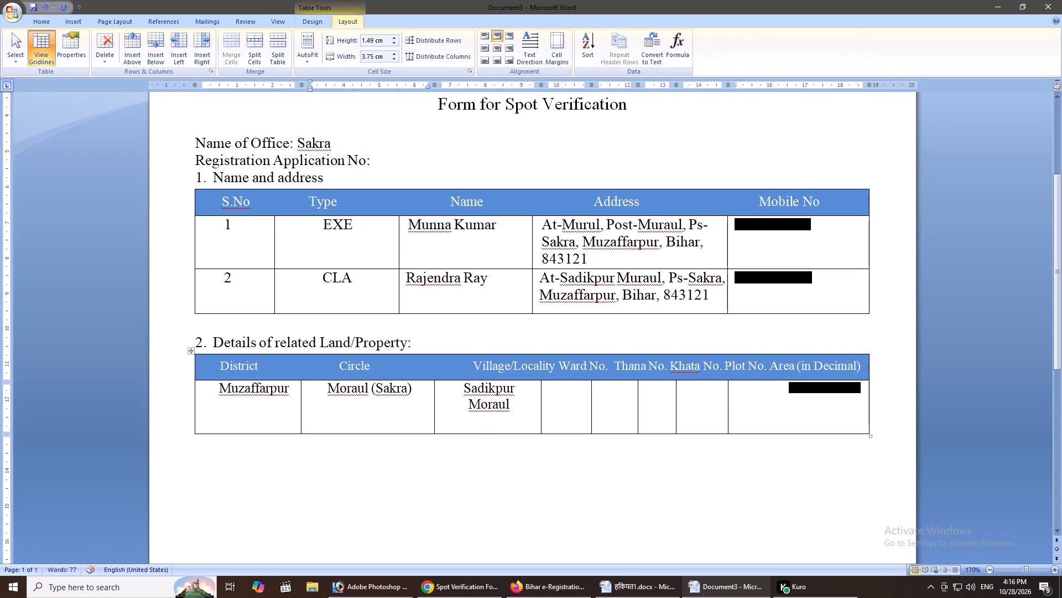
# Align the village text Sadikpur Moraul to the top right of its cell.
pyautogui.moveTo(462, 386); pyautogui.dragTo(518, 402)
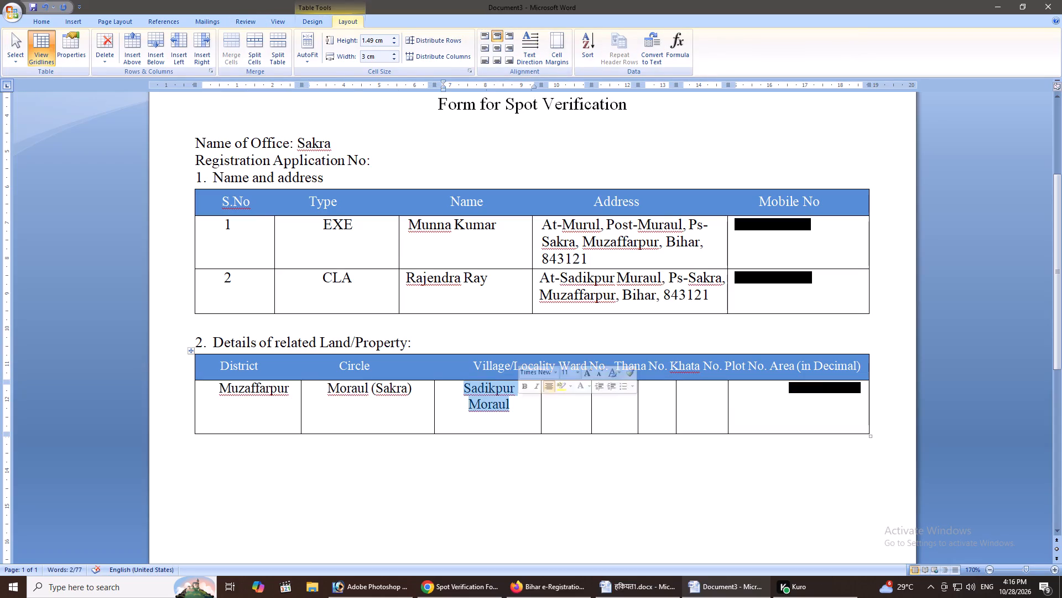
pyautogui.click(507, 37)
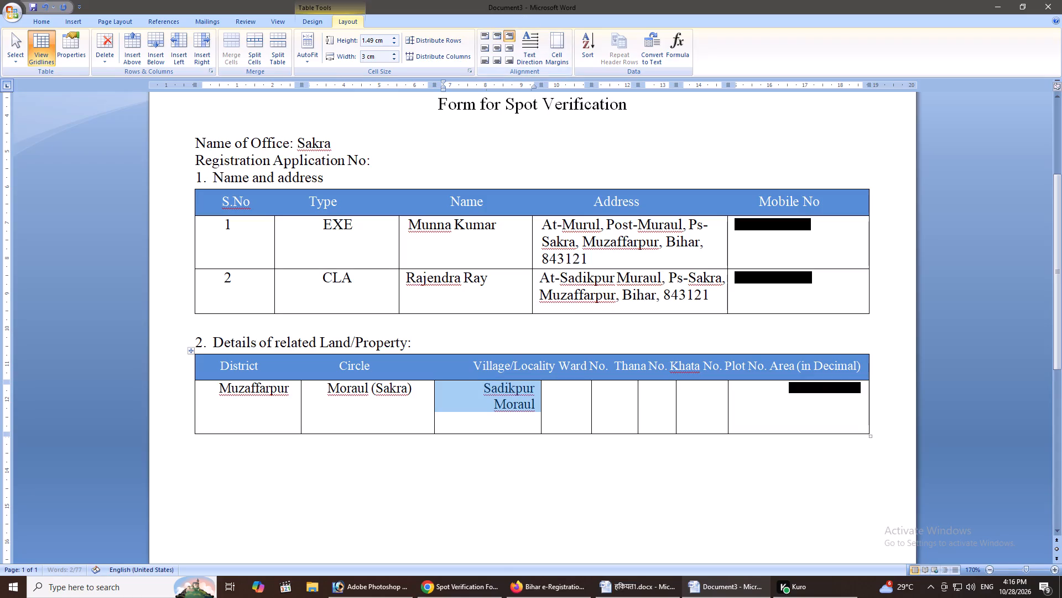
pyautogui.click(582, 414)
pyautogui.click(605, 391)
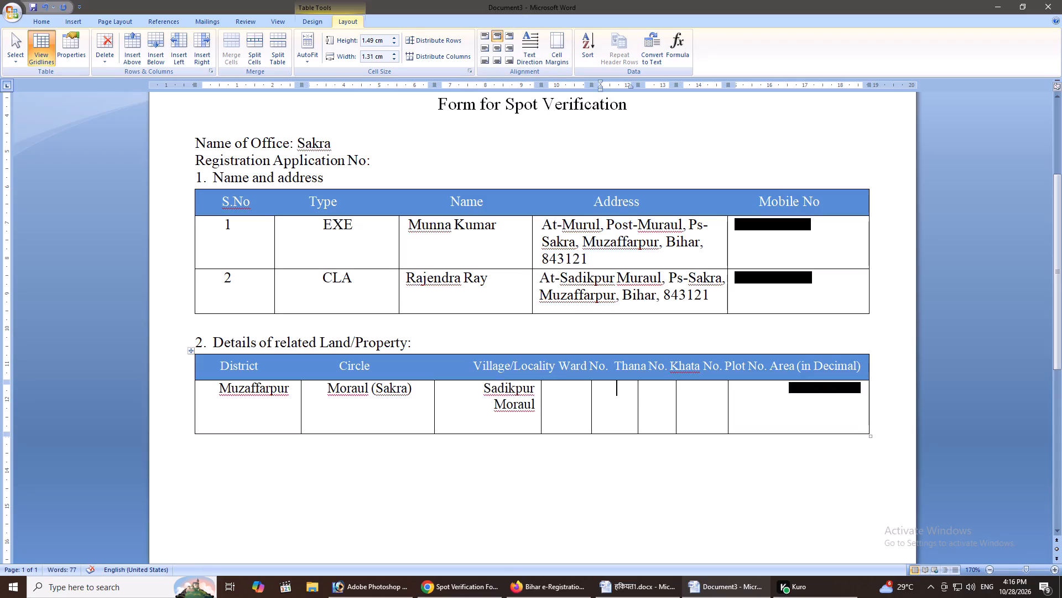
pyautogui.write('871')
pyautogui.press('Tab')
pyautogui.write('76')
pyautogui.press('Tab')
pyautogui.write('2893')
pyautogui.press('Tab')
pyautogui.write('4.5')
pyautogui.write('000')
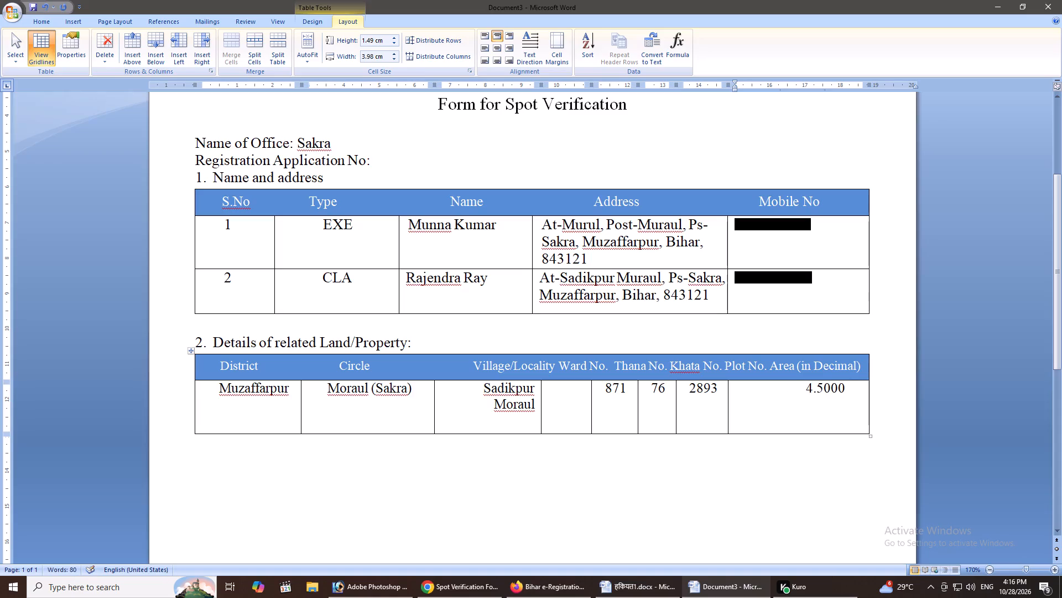
# Narrow the Area cell to about 2.25 cm and bring its right indent in to the cell's edge.
pyautogui.moveTo(728, 399); pyautogui.dragTo(795, 404)
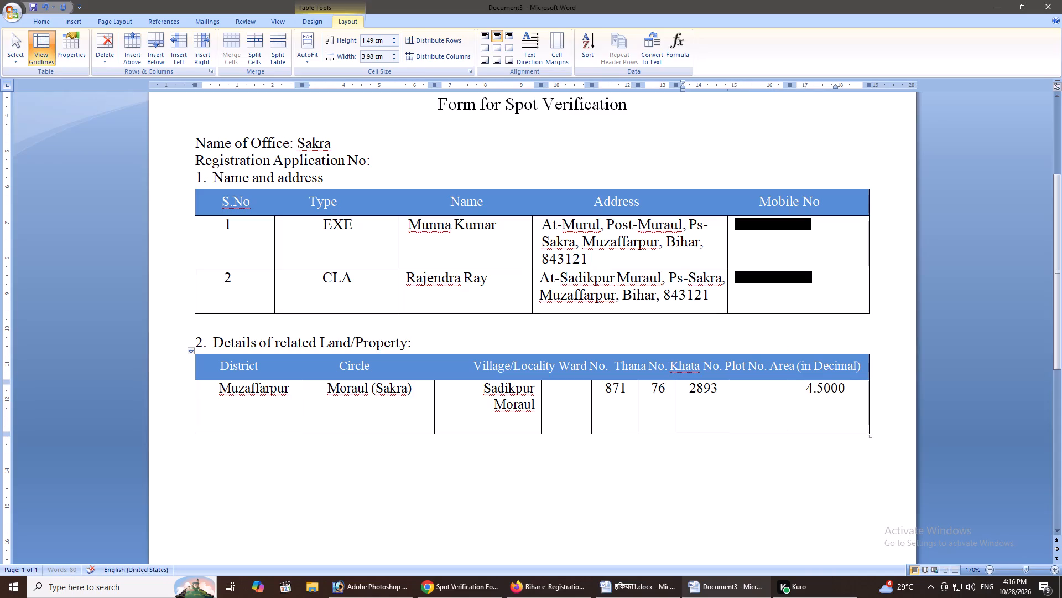
pyautogui.moveTo(795, 404); pyautogui.dragTo(793, 403)
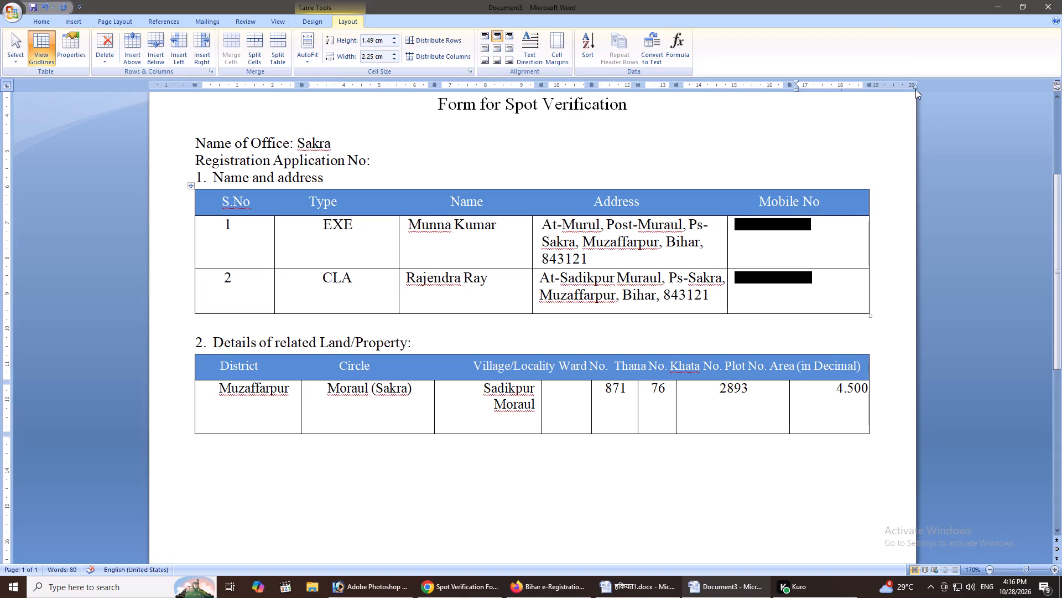
pyautogui.moveTo(915, 87); pyautogui.dragTo(870, 86)
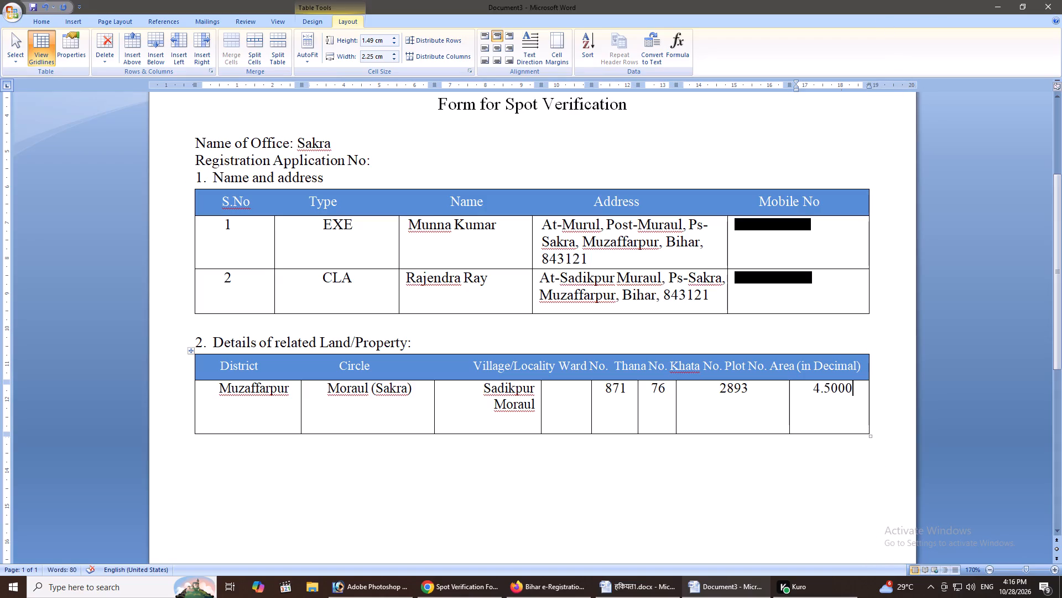
# Reduce the land/property data row's height to about 0.78 cm so it fits its two lines of text.
pyautogui.moveTo(733, 433); pyautogui.dragTo(710, 410)
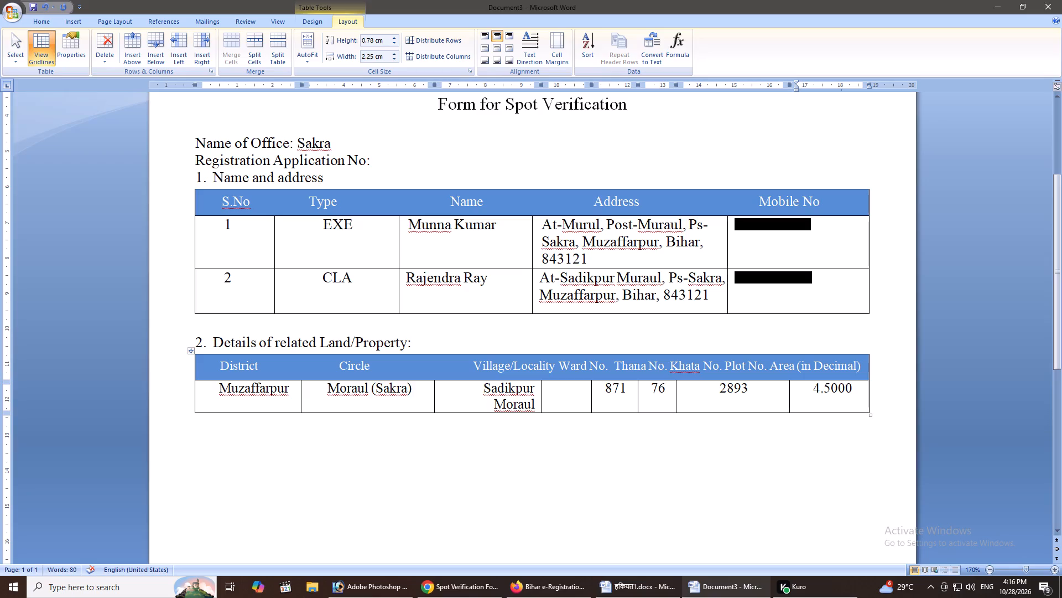
# Adjust the borders around the Plot cell, making the Khata cell about 1.77 cm and the Area cell about 2.5 cm wide.
pyautogui.moveTo(675, 398); pyautogui.dragTo(678, 398)
pyautogui.moveTo(678, 398); pyautogui.dragTo(707, 400)
pyautogui.moveTo(707, 400); pyautogui.dragTo(718, 403)
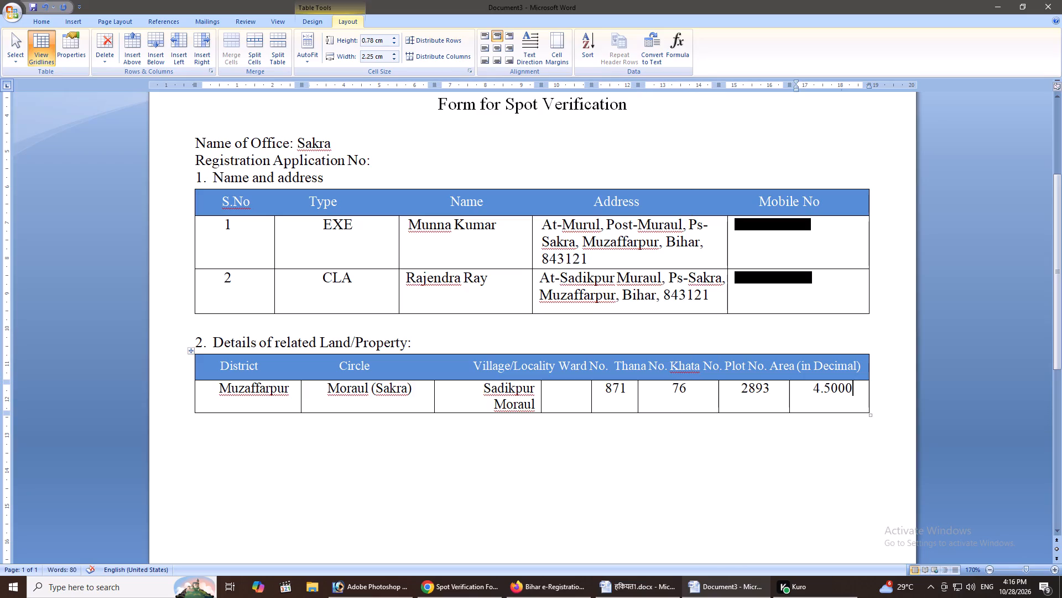
pyautogui.moveTo(788, 401); pyautogui.dragTo(778, 397)
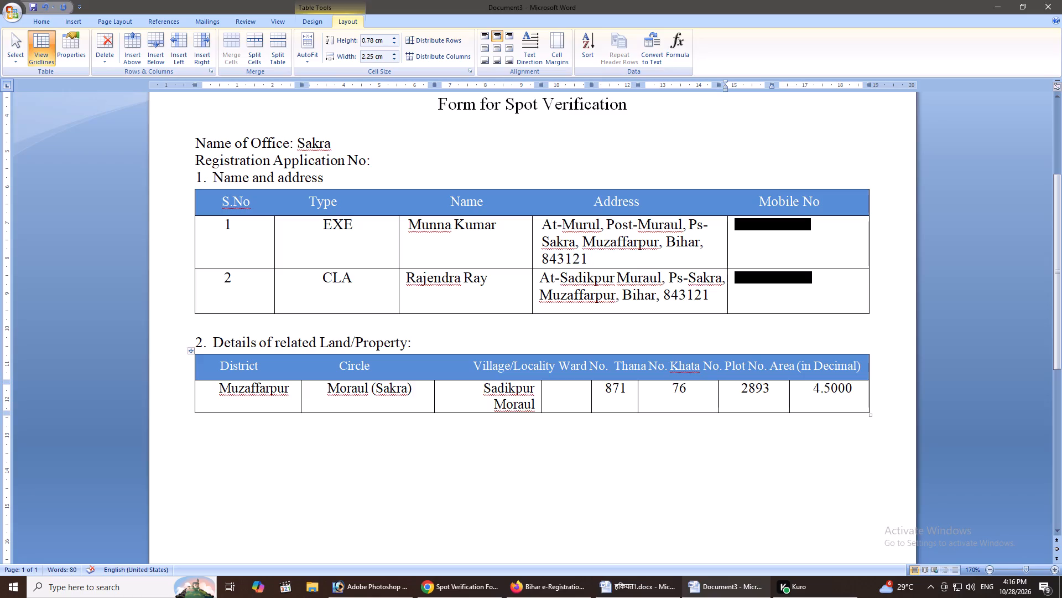
pyautogui.moveTo(778, 397); pyautogui.dragTo(779, 397)
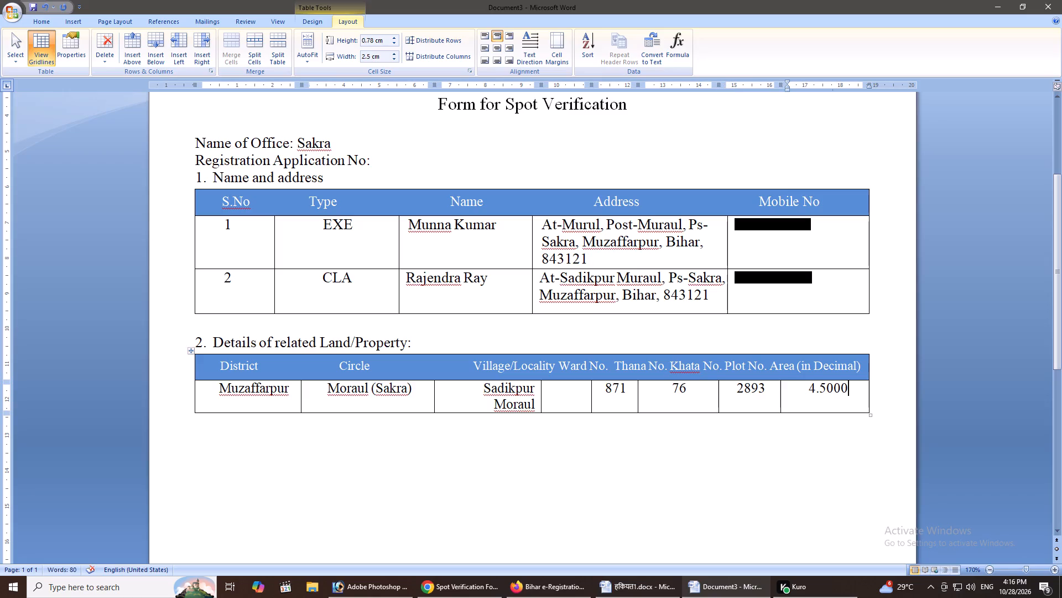
pyautogui.click(720, 399)
pyautogui.click(716, 404)
pyautogui.moveTo(719, 401); pyautogui.dragTo(709, 398)
pyautogui.moveTo(709, 398); pyautogui.dragTo(705, 396)
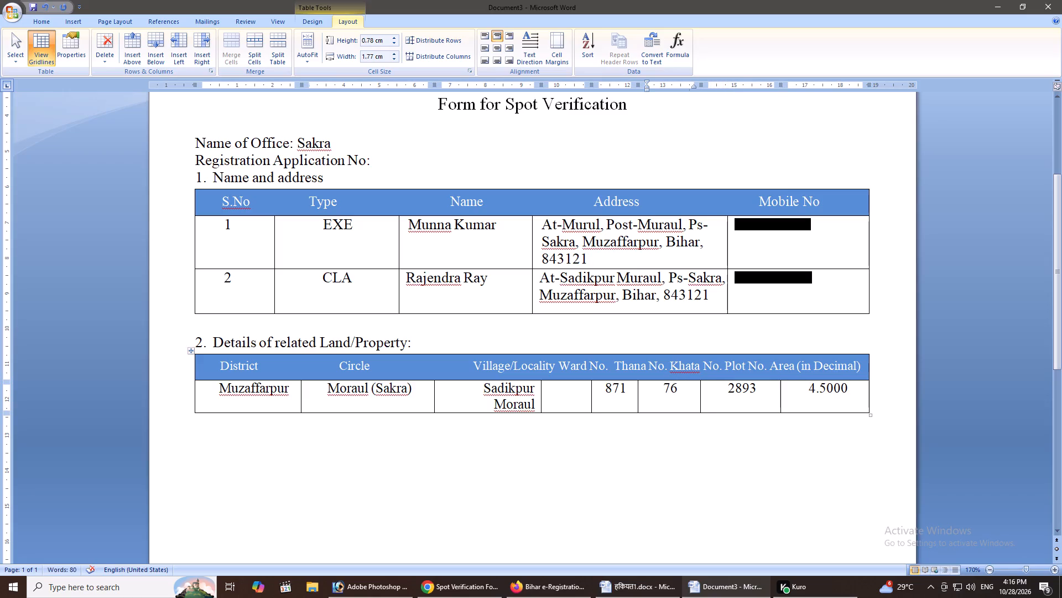
# Shift the land/property data row's borders around the Circle, Thana and Khata cells so they line up with the headings above.
pyautogui.moveTo(591, 399); pyautogui.dragTo(599, 400)
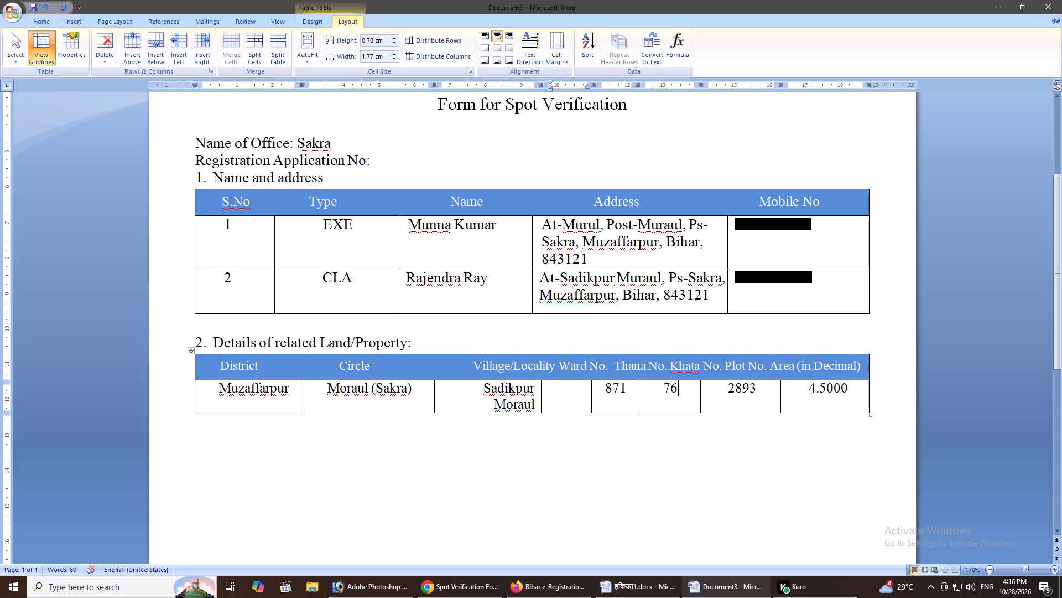
pyautogui.moveTo(599, 400); pyautogui.dragTo(601, 400)
pyautogui.moveTo(638, 399); pyautogui.dragTo(654, 401)
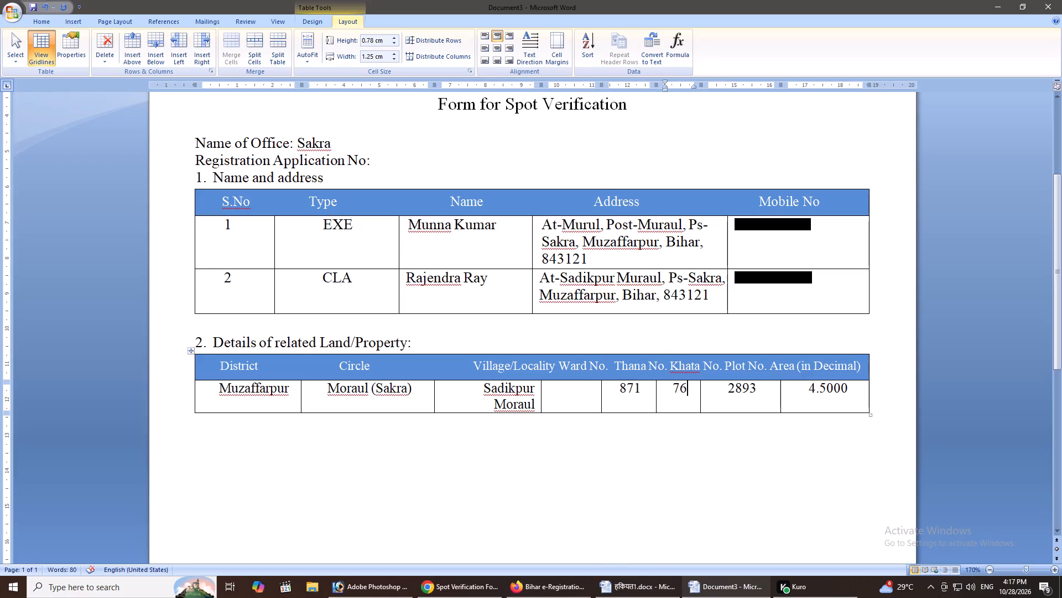
pyautogui.click(300, 395)
pyautogui.moveTo(434, 400); pyautogui.dragTo(457, 399)
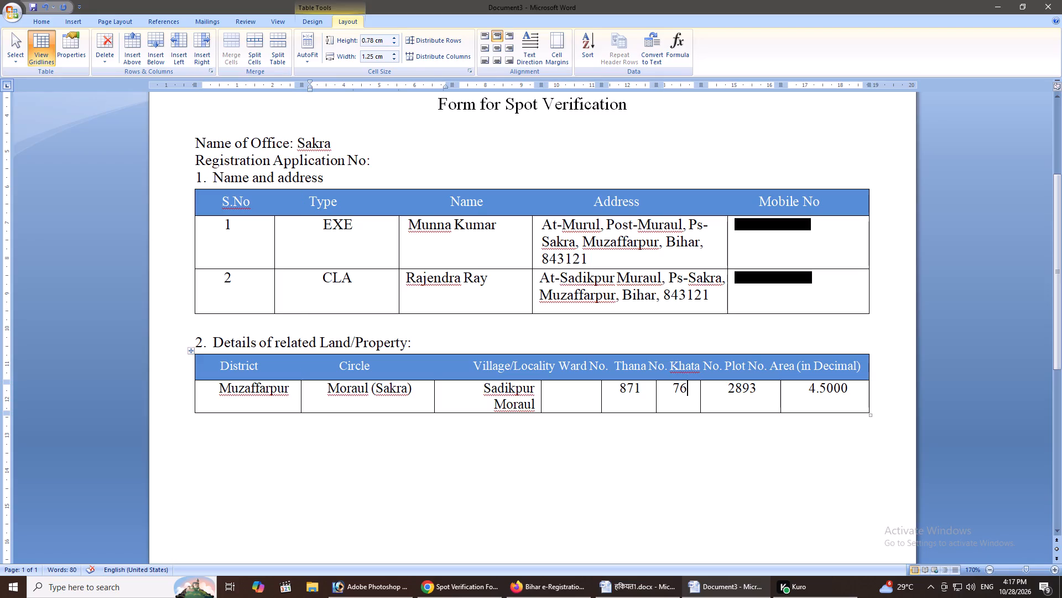
pyautogui.moveTo(457, 399); pyautogui.dragTo(461, 399)
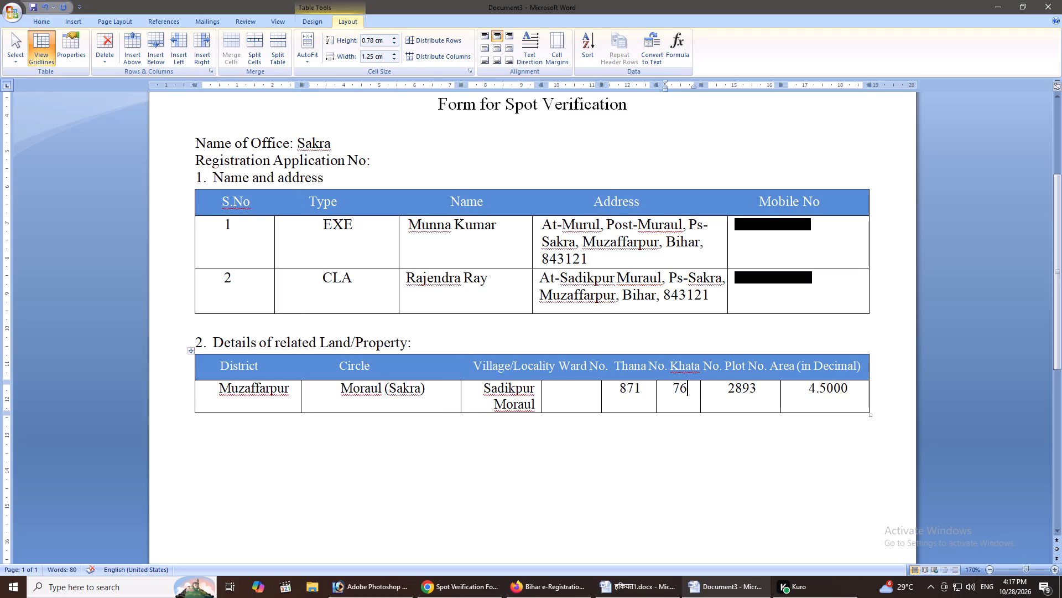
pyautogui.click(601, 396)
pyautogui.click(779, 395)
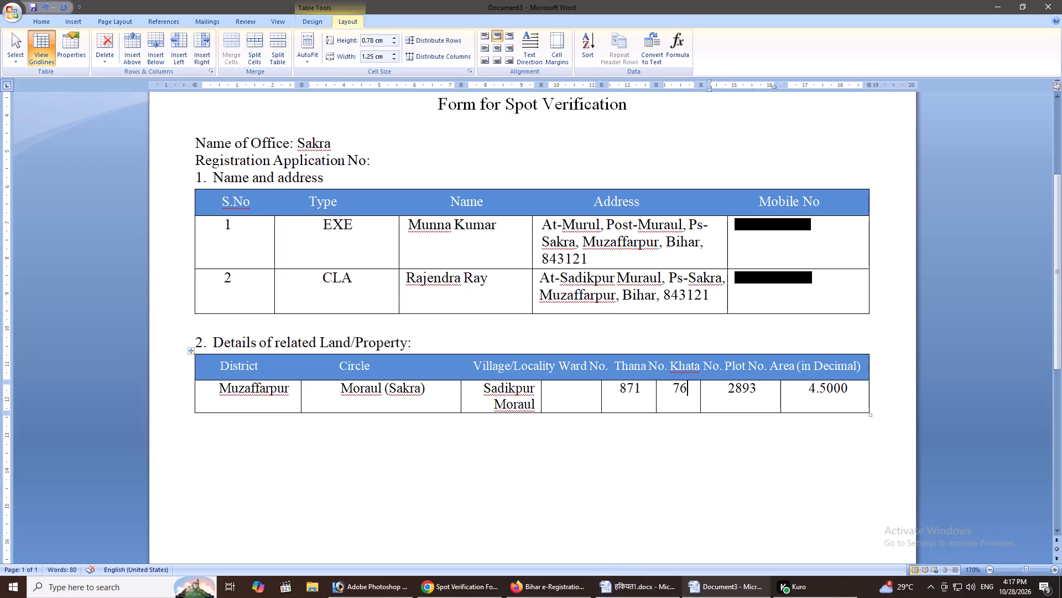
pyautogui.moveTo(700, 397); pyautogui.dragTo(706, 397)
pyautogui.moveTo(706, 397); pyautogui.dragTo(707, 397)
pyautogui.click(680, 419)
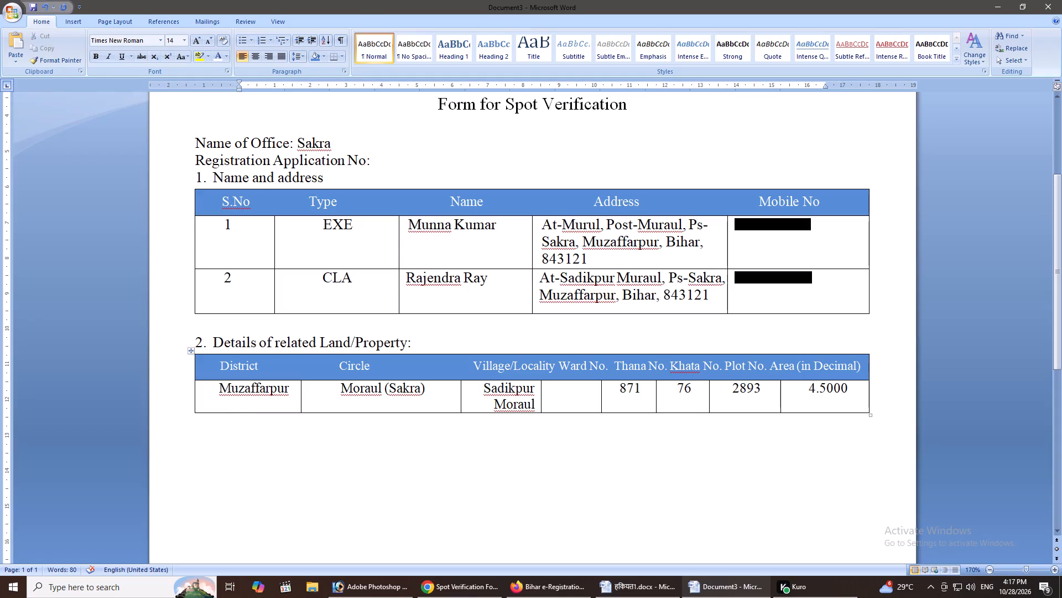
# Delete the extra spaces before the Village/Locality heading so it starts at its cell's edge.
pyautogui.click(468, 364)
pyautogui.press('BackSpace')
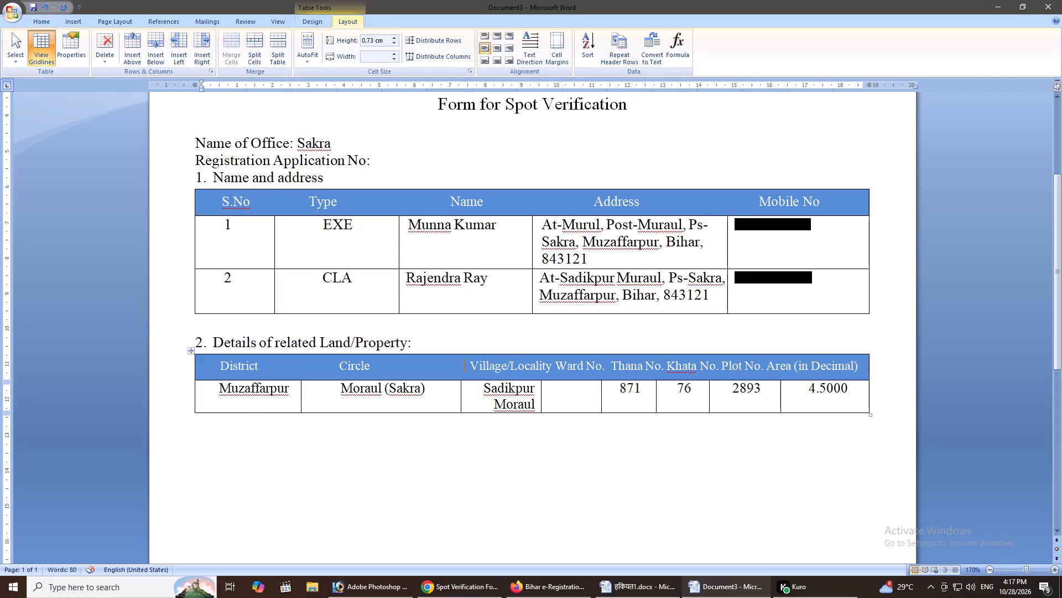
pyautogui.click(475, 365)
pyautogui.press('Left')
pyautogui.press('BackSpace')
pyautogui.press('BackSpace')
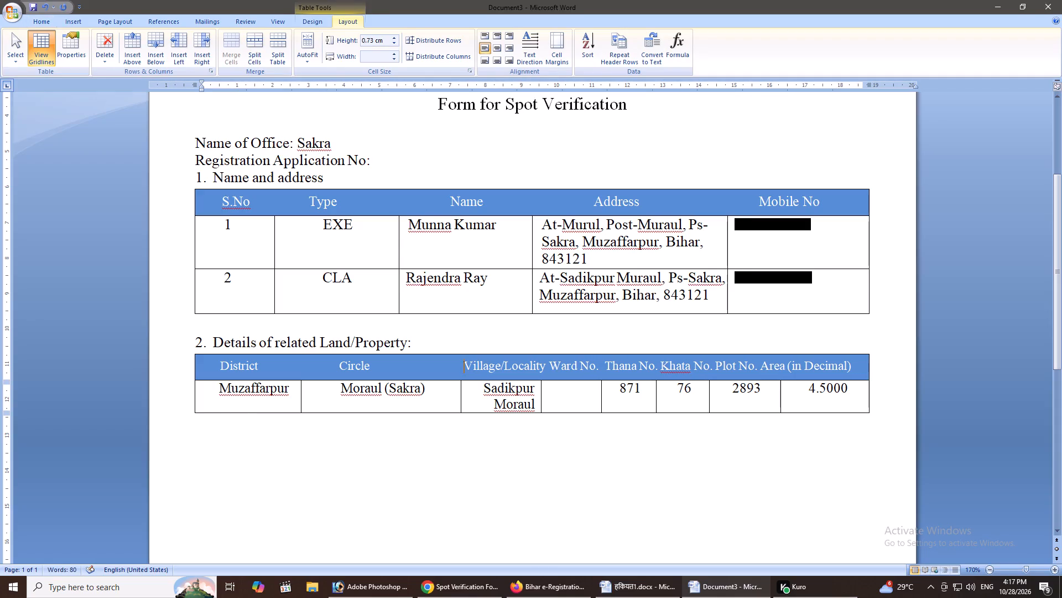
pyautogui.press('BackSpace')
# Insert three spaces before the Plot No. heading to move it over the 2893 cell.
pyautogui.press('Right')
pyautogui.press('Right')
pyautogui.press('Right')
pyautogui.press('Right')
pyautogui.press('Right')
pyautogui.press('Right')
pyautogui.press('Right')
pyautogui.press('Right')
pyautogui.press('Right')
pyautogui.press('Right')
pyautogui.press('Right')
pyautogui.press('Right')
pyautogui.press('Right')
pyautogui.press('Right')
pyautogui.press('Right')
pyautogui.press('Right')
pyautogui.press('Right')
pyautogui.press('Right')
pyautogui.press('Right')
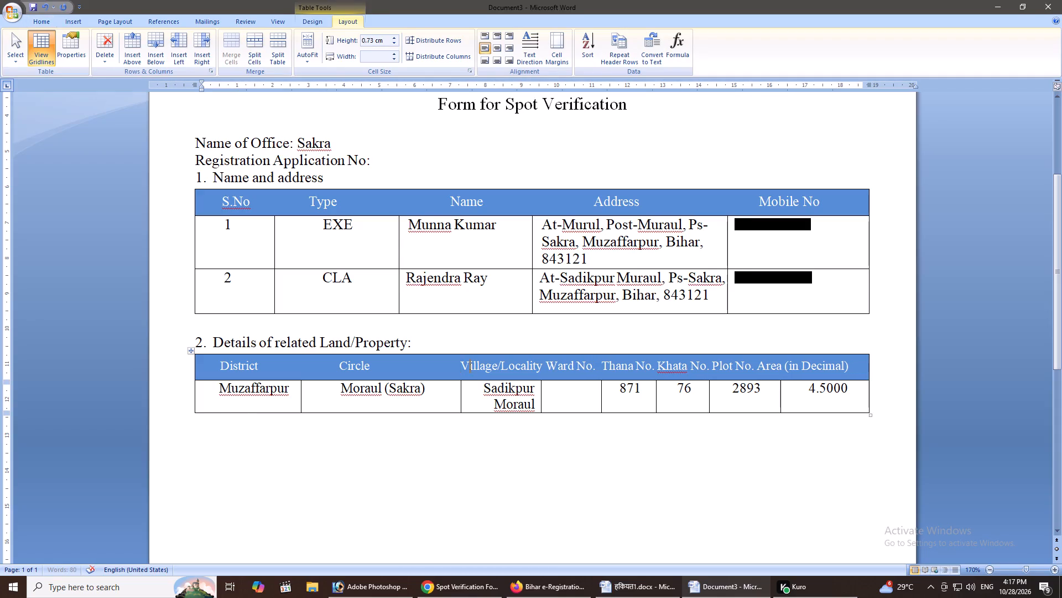
pyautogui.press('Right')
pyautogui.press('Right')
pyautogui.press('Right')
pyautogui.press('Right')
pyautogui.press('Right')
pyautogui.press('Right')
pyautogui.press('Right')
pyautogui.press('Right')
pyautogui.press('Right')
pyautogui.press('Right')
pyautogui.press('Right')
pyautogui.press('Right')
pyautogui.press('Right')
pyautogui.press('Right')
pyautogui.press('Right')
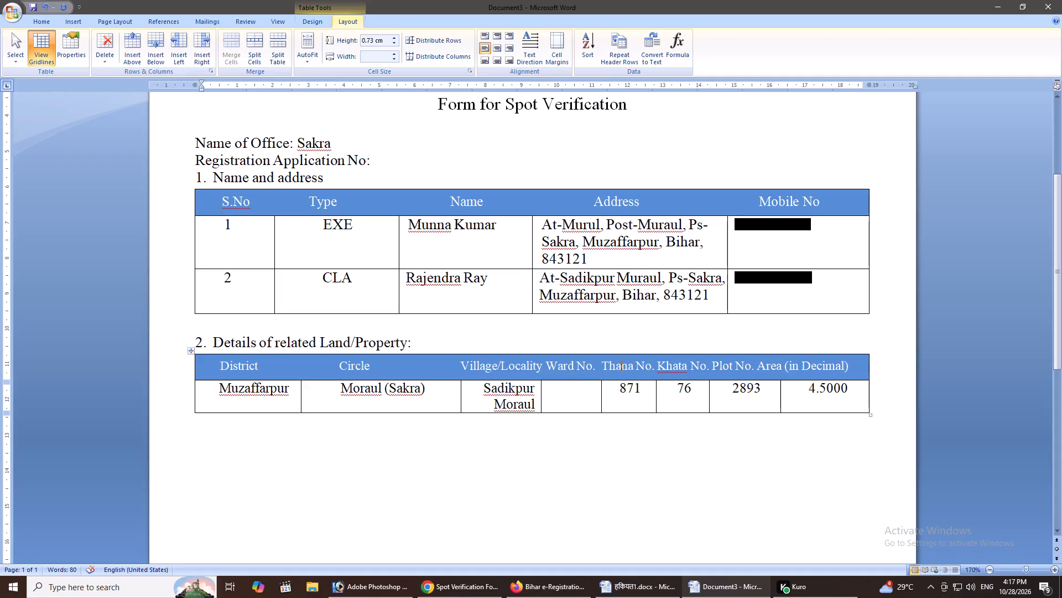
pyautogui.press('Right')
pyautogui.press('Right')
pyautogui.press('Right')
pyautogui.press('Right')
pyautogui.press('Right')
pyautogui.press('Right')
pyautogui.press('Right')
pyautogui.press('Right')
pyautogui.press('Right')
pyautogui.press('Right')
pyautogui.press('Right')
pyautogui.press('Right')
pyautogui.press('Right')
pyautogui.press('Right')
pyautogui.press('Right')
pyautogui.press('Right')
pyautogui.press('Right')
pyautogui.press('Right')
pyautogui.press('Right')
pyautogui.press('Right')
pyautogui.press('Right')
pyautogui.press('Left')
pyautogui.press('Left')
pyautogui.press('Left')
pyautogui.press('Left')
pyautogui.press('Left')
pyautogui.press('Left')
pyautogui.press('Left')
pyautogui.press('Left')
pyautogui.press('Left')
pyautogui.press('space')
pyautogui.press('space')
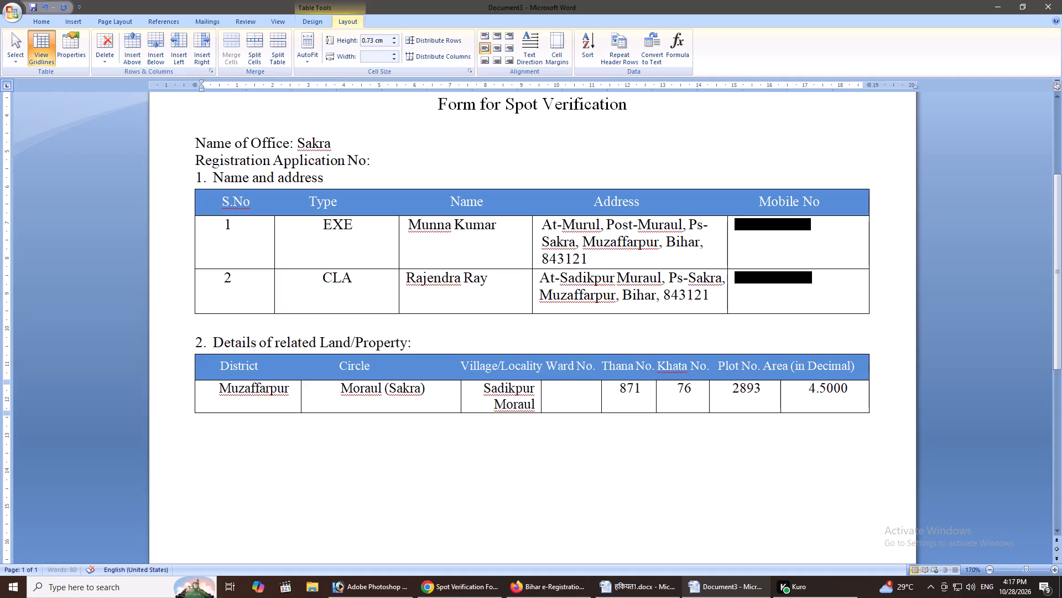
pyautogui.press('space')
pyautogui.press('Right')
pyautogui.press('Right')
pyautogui.press('Right')
pyautogui.press('Right')
pyautogui.press('Right')
pyautogui.press('Right')
pyautogui.press('Right')
pyautogui.press('Right')
pyautogui.press('Right')
pyautogui.press('Right')
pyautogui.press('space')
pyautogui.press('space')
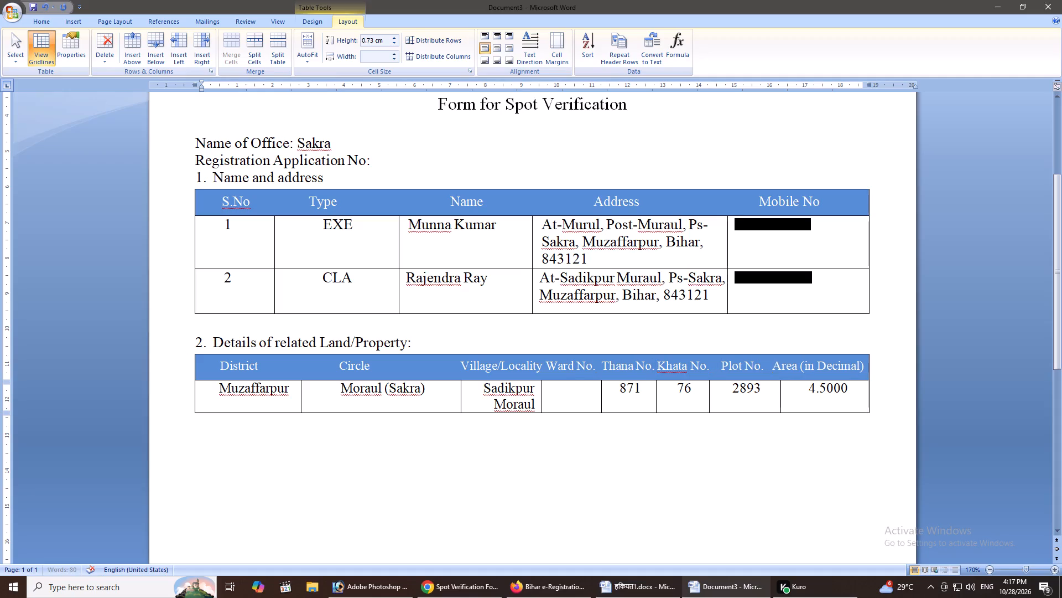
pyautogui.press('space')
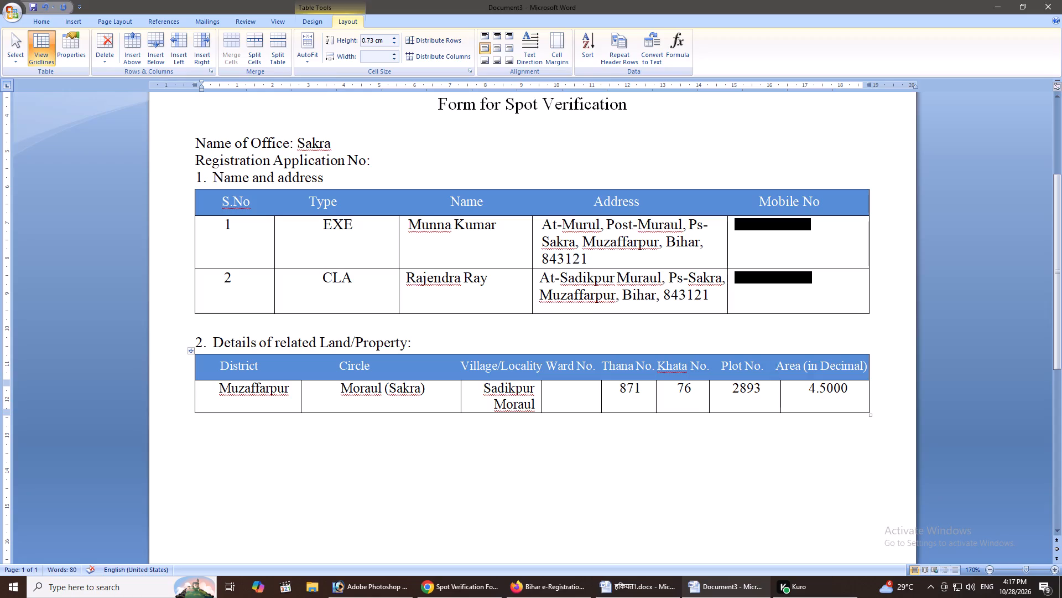
# Reword the area heading to "Area in (Decimal)" by moving its opening parenthesis.
pyautogui.click(802, 365)
pyautogui.click(810, 363)
pyautogui.press('Left')
pyautogui.press('BackSpace')
pyautogui.press('Right')
pyautogui.press('Right')
pyautogui.press('Right')
pyautogui.hotkey('shift', '(')
# Break "(Decimal)" onto a second heading line and indent it with spaces until it sits above the 4.5000 cell.
pyautogui.press('Left')
pyautogui.press('Left')
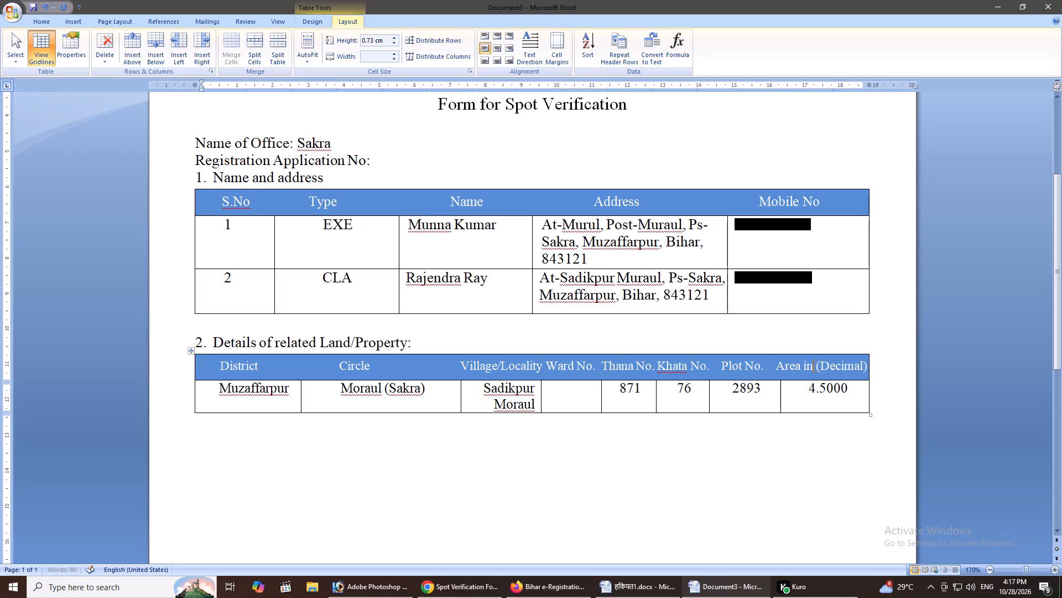
pyautogui.press('Return')
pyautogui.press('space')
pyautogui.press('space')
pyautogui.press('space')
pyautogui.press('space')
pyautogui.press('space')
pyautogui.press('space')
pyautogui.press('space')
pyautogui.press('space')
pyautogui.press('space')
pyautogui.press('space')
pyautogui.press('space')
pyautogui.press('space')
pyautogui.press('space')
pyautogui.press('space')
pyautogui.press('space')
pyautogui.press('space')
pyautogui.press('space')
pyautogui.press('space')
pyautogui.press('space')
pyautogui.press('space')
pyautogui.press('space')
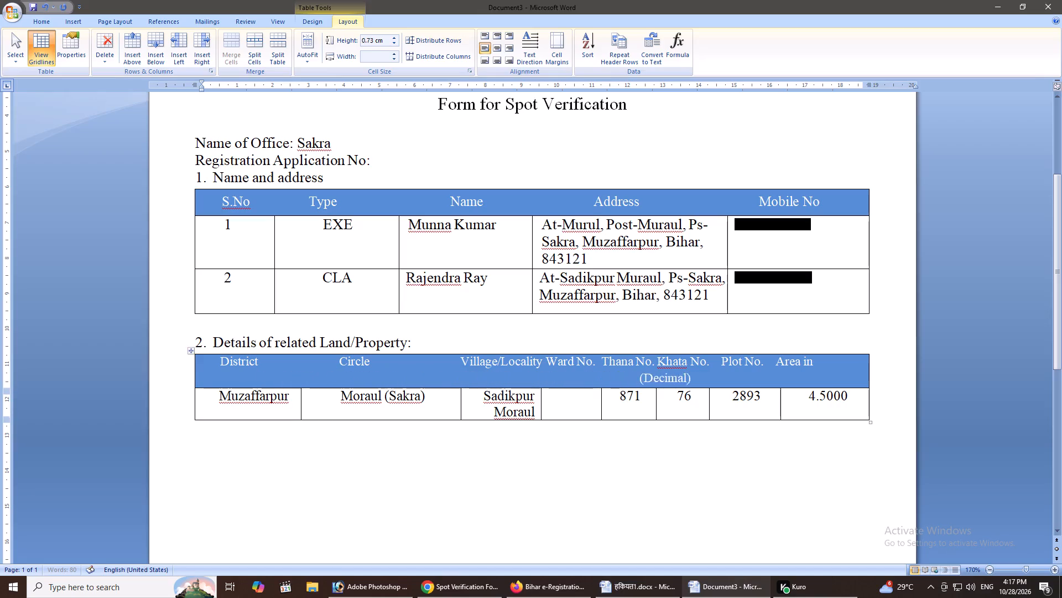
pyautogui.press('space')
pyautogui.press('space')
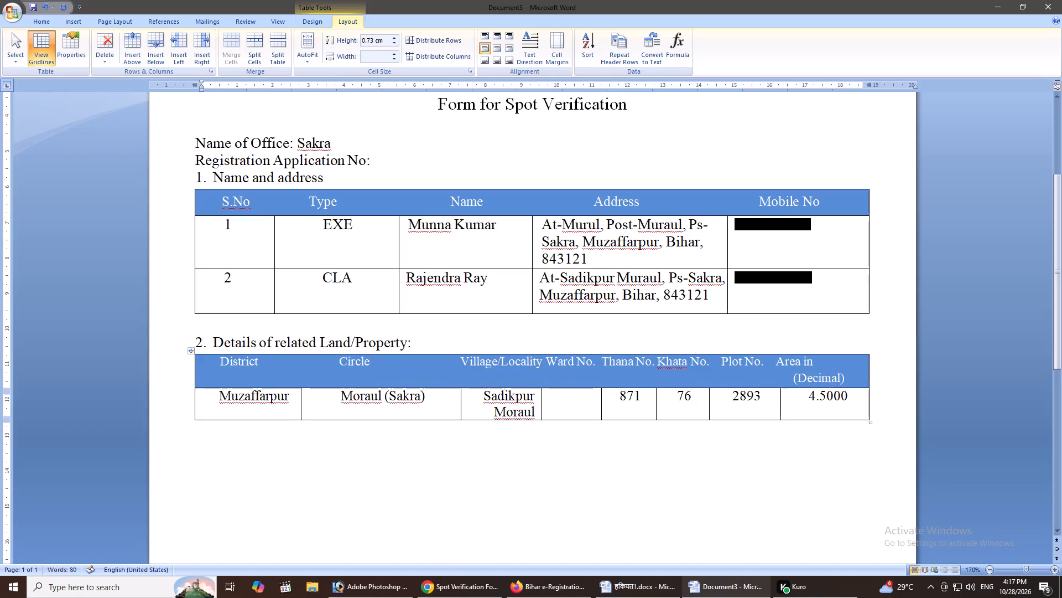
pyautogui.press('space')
# Insert ten spaces before "Area in" to place it above "(Decimal)".
pyautogui.click(771, 365)
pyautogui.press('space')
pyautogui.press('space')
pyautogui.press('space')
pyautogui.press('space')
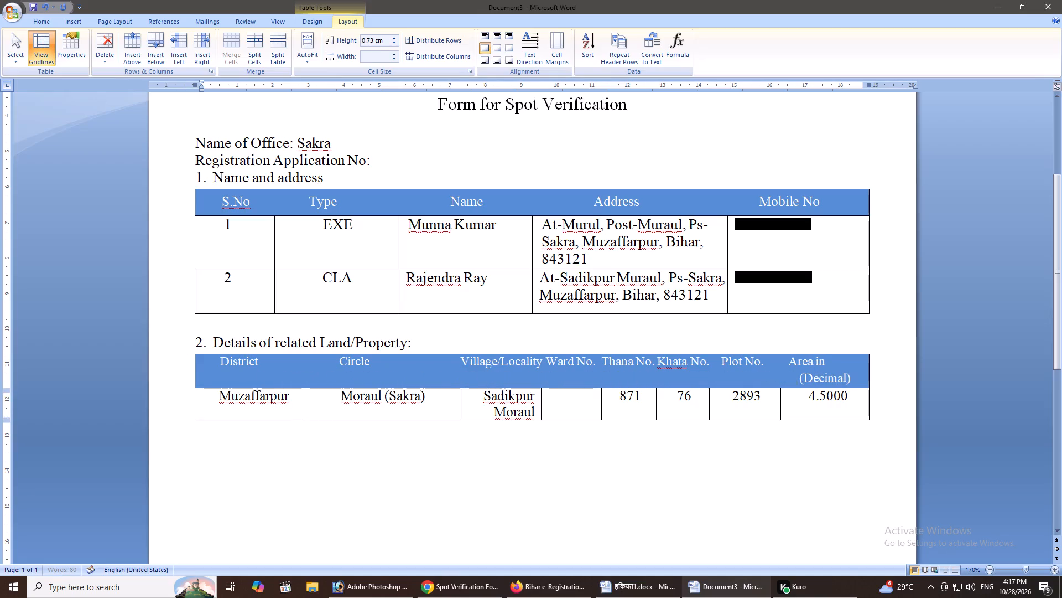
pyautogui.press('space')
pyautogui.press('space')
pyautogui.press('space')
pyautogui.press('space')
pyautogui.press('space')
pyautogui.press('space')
# Set the land/property table's two-line heading row to 1.0 line spacing.
pyautogui.moveTo(855, 381); pyautogui.dragTo(485, 370)
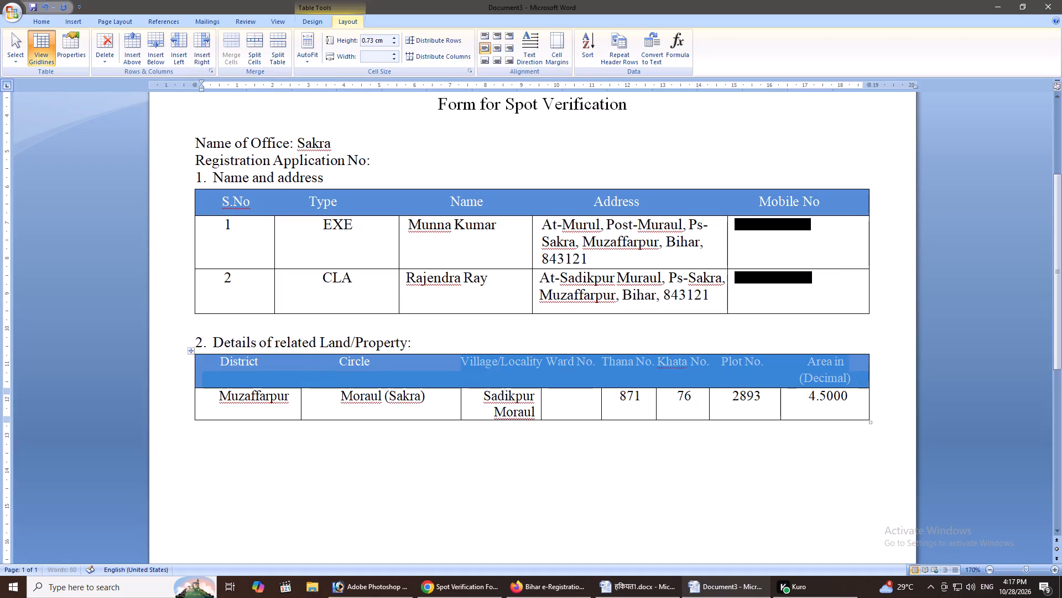
pyautogui.moveTo(485, 370); pyautogui.dragTo(217, 360)
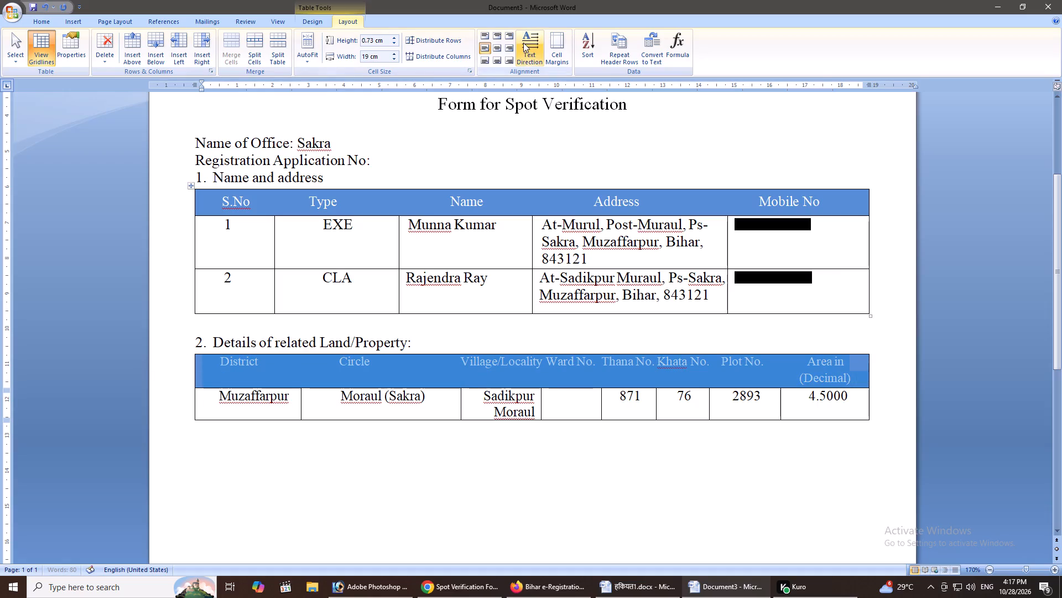
pyautogui.click(313, 22)
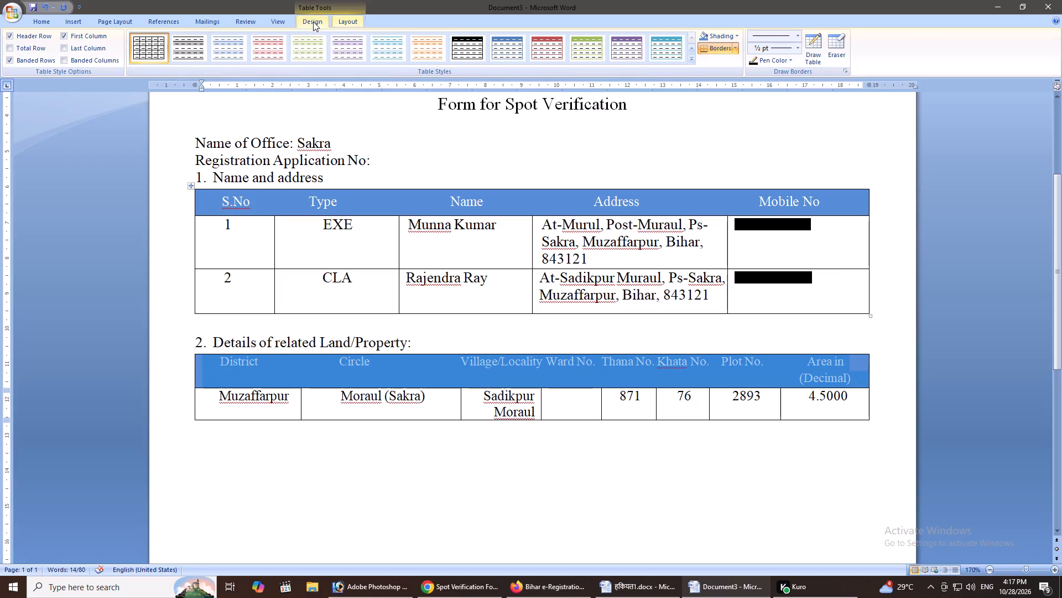
pyautogui.click(37, 25)
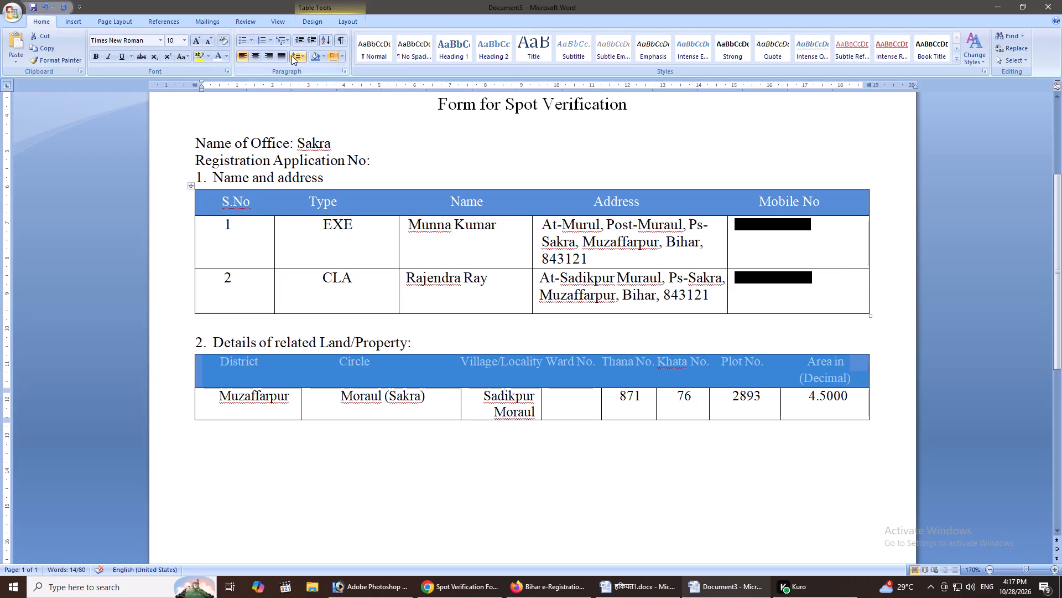
pyautogui.click(303, 57)
pyautogui.click(314, 73)
pyautogui.click(298, 59)
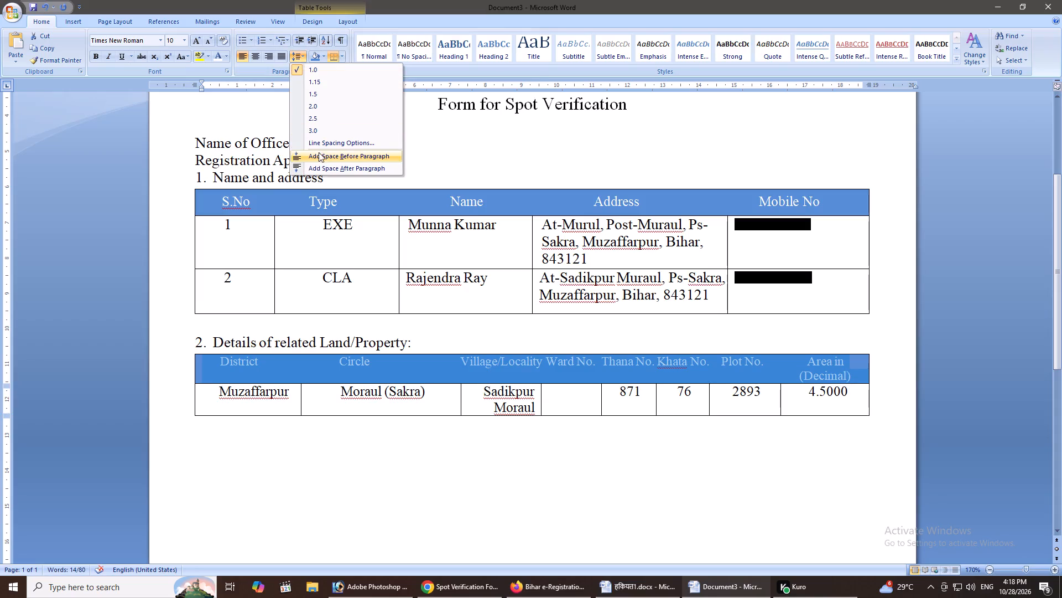
pyautogui.click(811, 361)
pyautogui.click(804, 377)
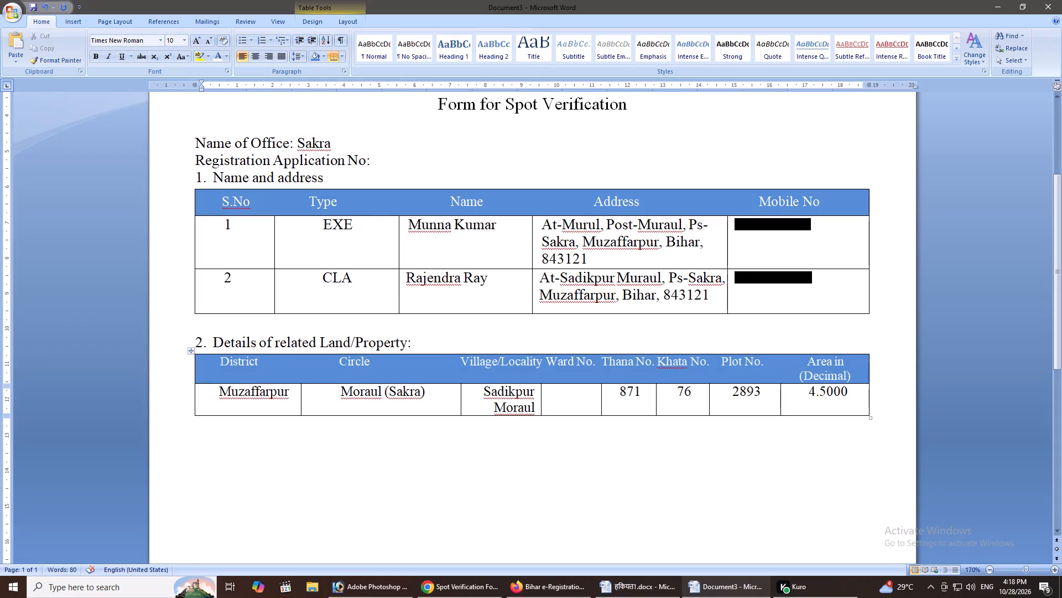
# Add one space before both the Plot No. and Khata No. headings, and remove two spaces before "Area in".
pyautogui.click(721, 360)
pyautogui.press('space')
pyautogui.click(657, 365)
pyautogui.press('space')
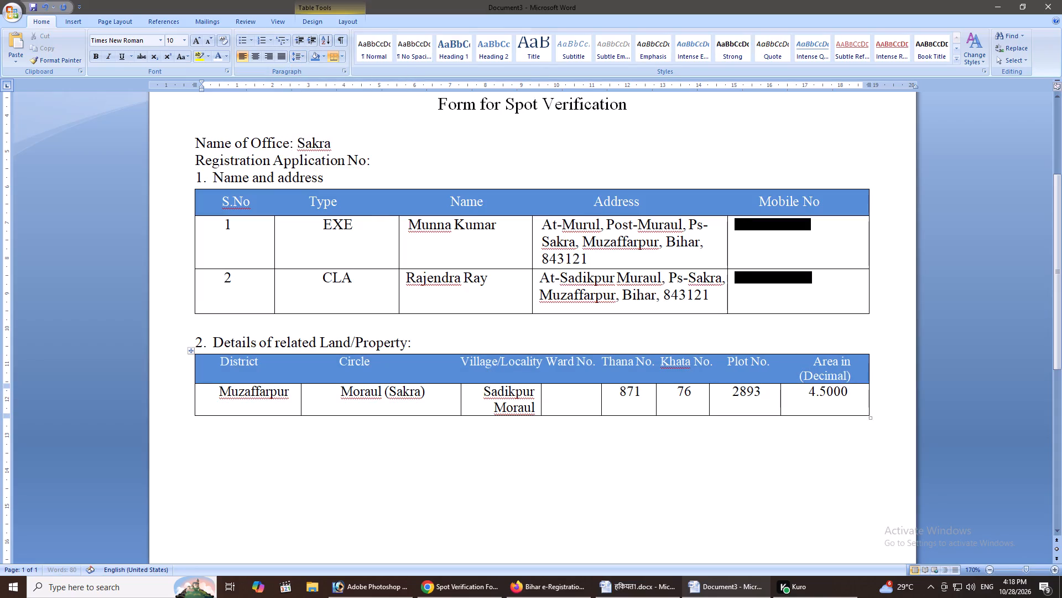
pyautogui.click(802, 360)
pyautogui.press('BackSpace')
pyautogui.press('BackSpace')
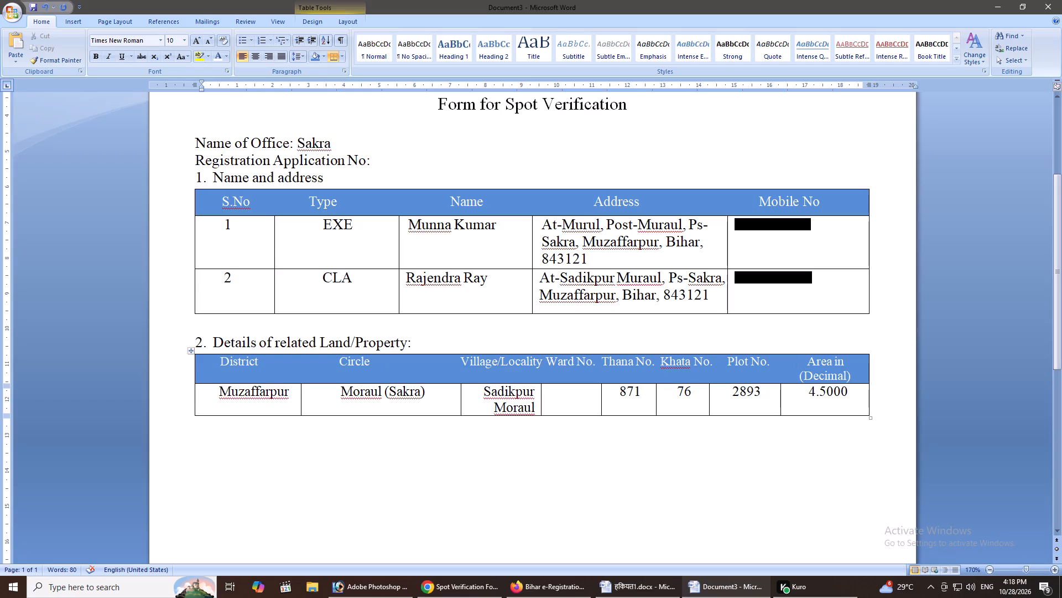
# Narrow the Circle column slightly in the land/property table so its edge falls before the Village/Locality heading.
pyautogui.moveTo(461, 396); pyautogui.dragTo(455, 396)
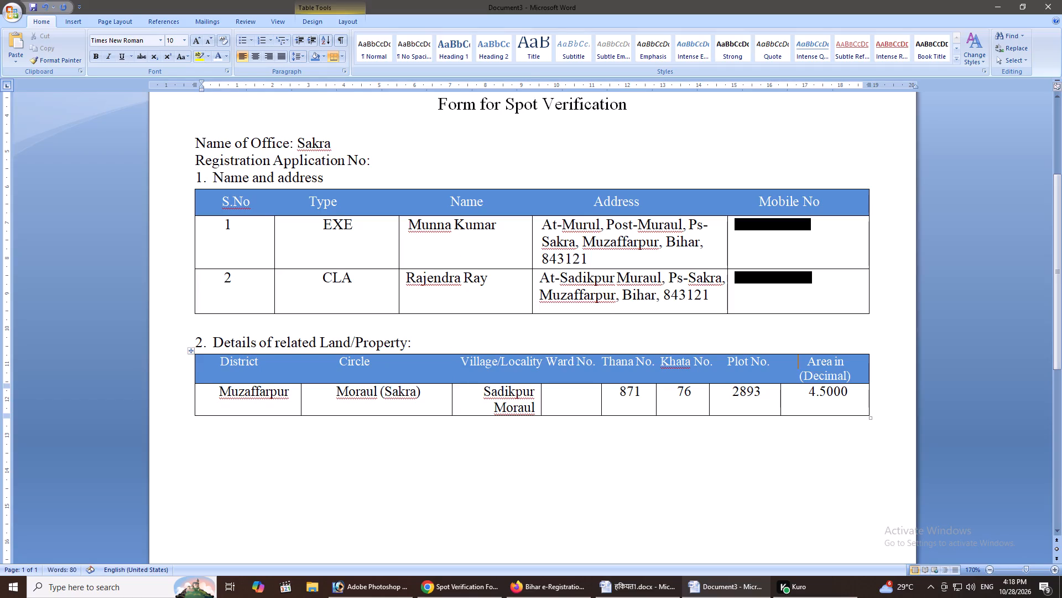
pyautogui.click(539, 390)
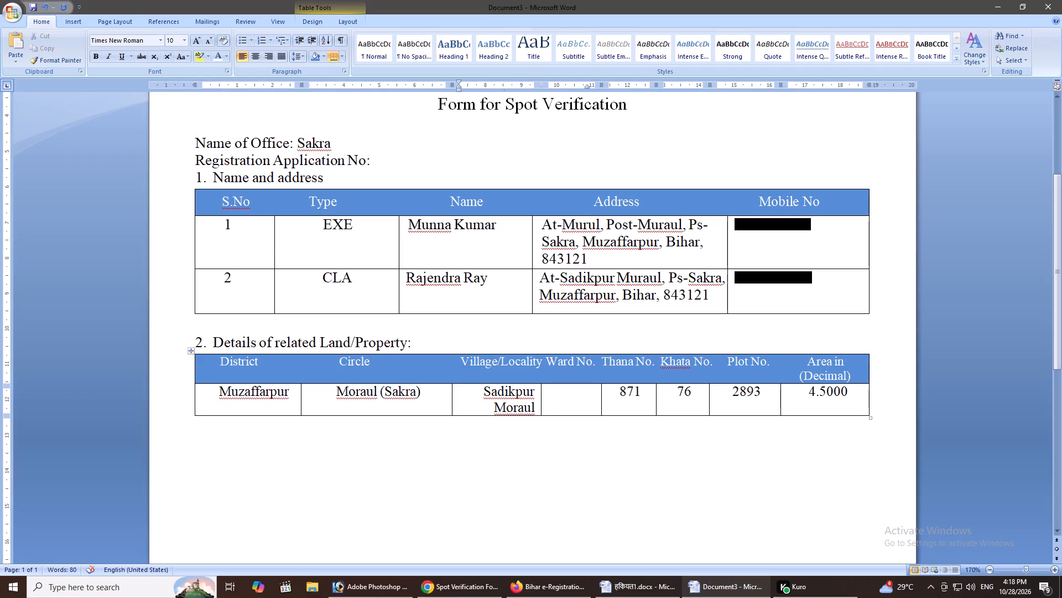
pyautogui.click(598, 402)
pyautogui.click(614, 412)
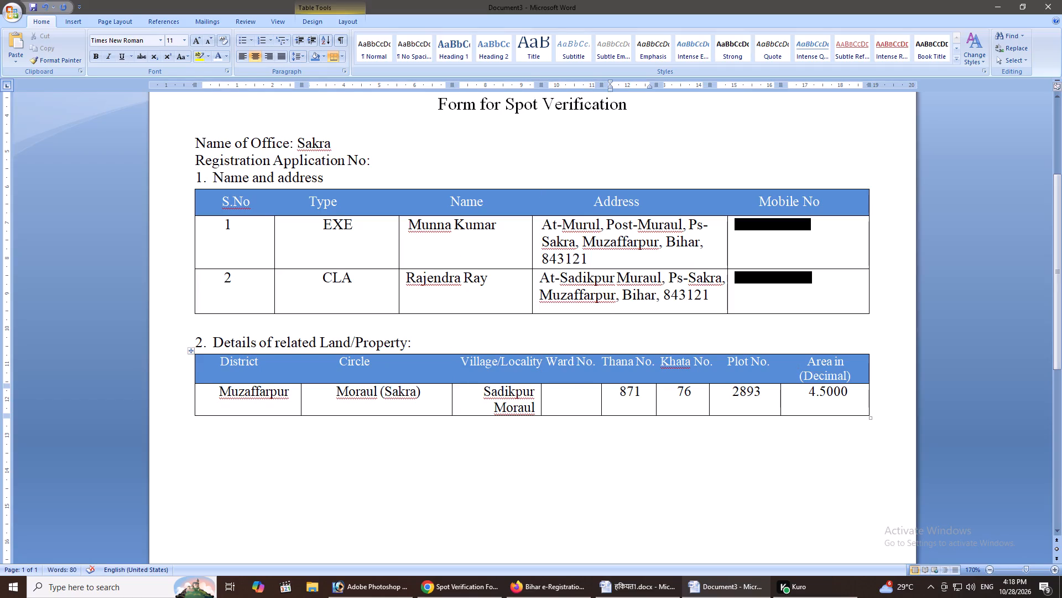
pyautogui.click(504, 364)
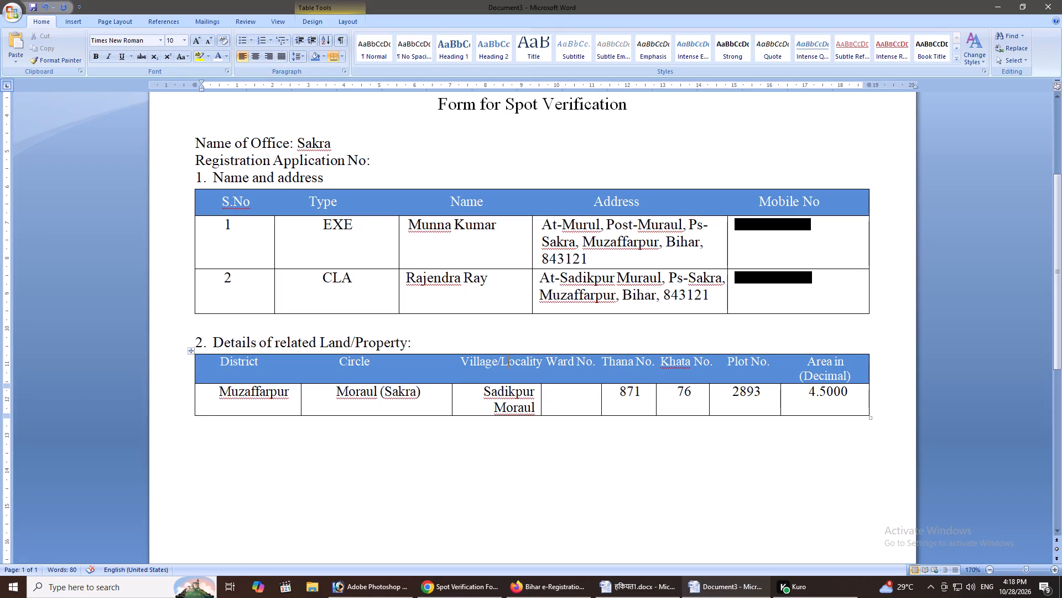
# Reduce the heading row text of the name-and-address table to 10 pt.
pyautogui.moveTo(204, 204); pyautogui.dragTo(810, 192)
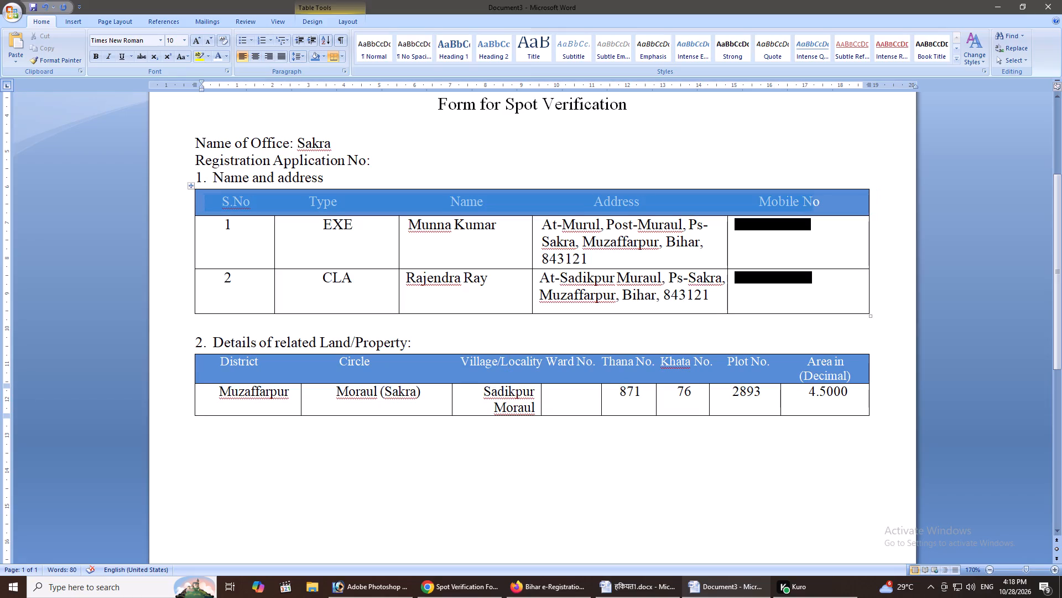
pyautogui.moveTo(810, 192); pyautogui.dragTo(818, 196)
pyautogui.hotkey('ctrl', '[')
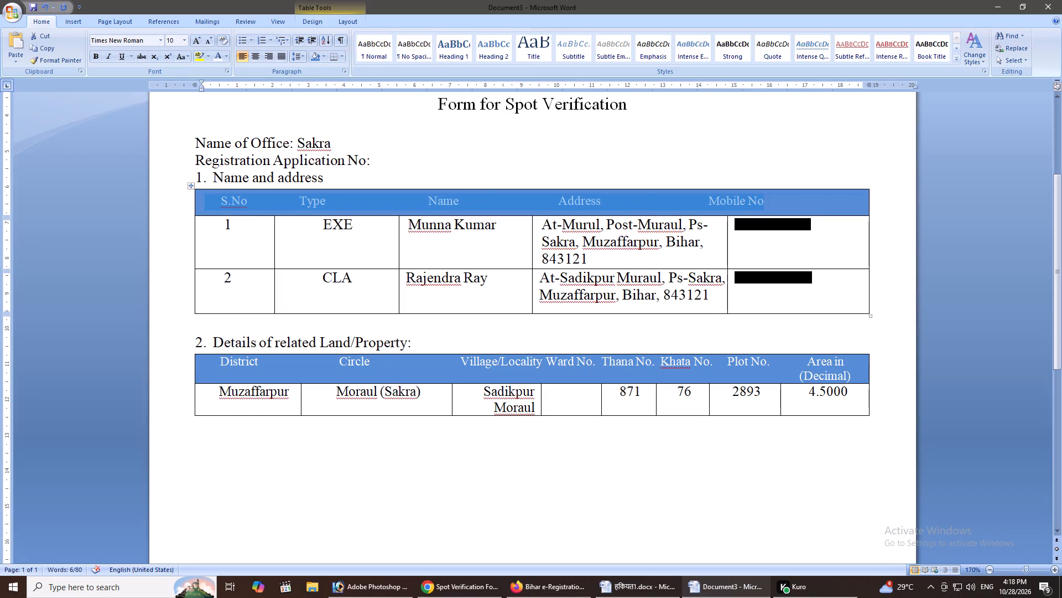
# Insert eight spaces before the Type heading to place it above the EXE and CLA cells.
pyautogui.click(273, 202)
pyautogui.click(296, 199)
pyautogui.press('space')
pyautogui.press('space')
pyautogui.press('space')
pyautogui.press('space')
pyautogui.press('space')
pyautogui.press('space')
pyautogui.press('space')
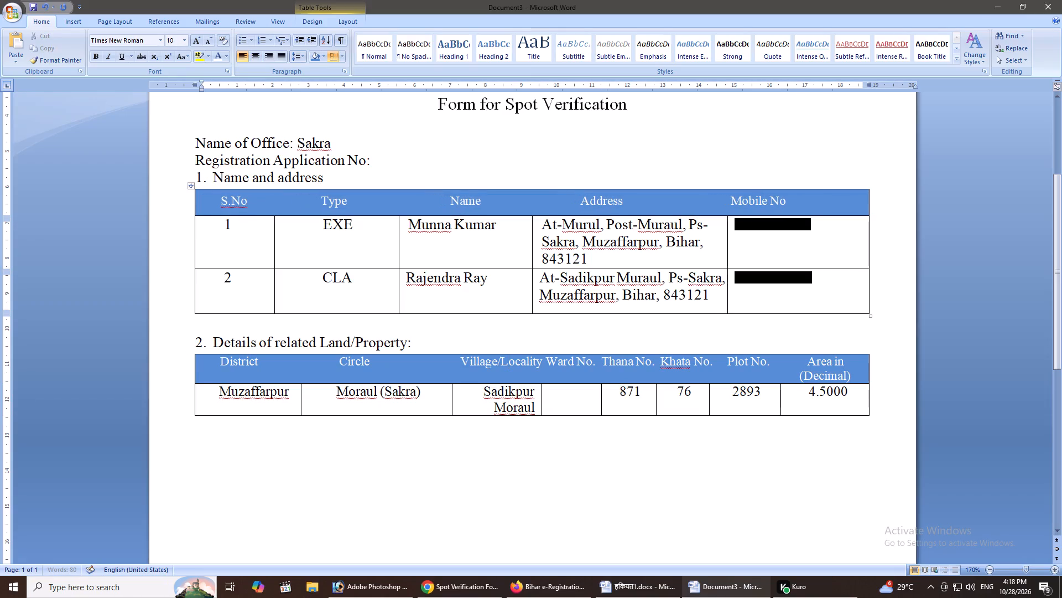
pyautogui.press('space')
pyautogui.click(449, 200)
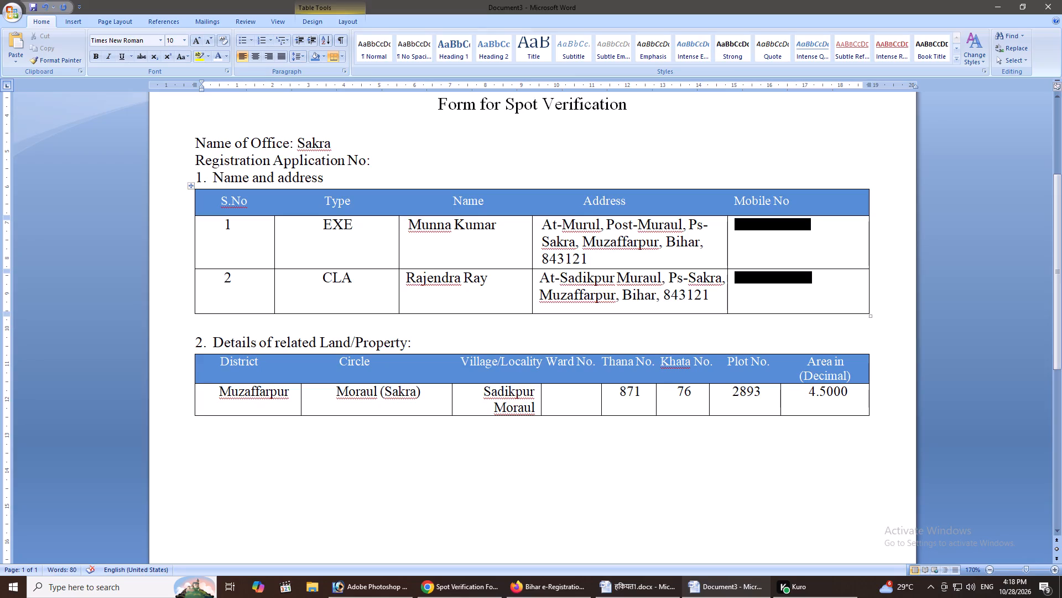
# Insert two spaces before Address and six before Mobile No in the name-and-address heading row.
pyautogui.click(579, 200)
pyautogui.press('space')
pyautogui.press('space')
pyautogui.click(731, 204)
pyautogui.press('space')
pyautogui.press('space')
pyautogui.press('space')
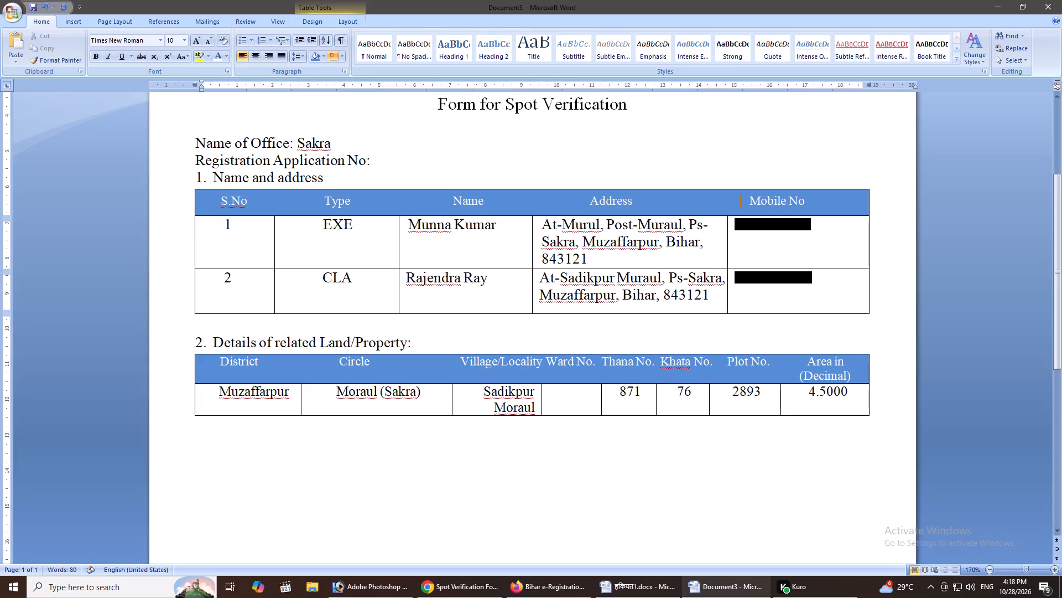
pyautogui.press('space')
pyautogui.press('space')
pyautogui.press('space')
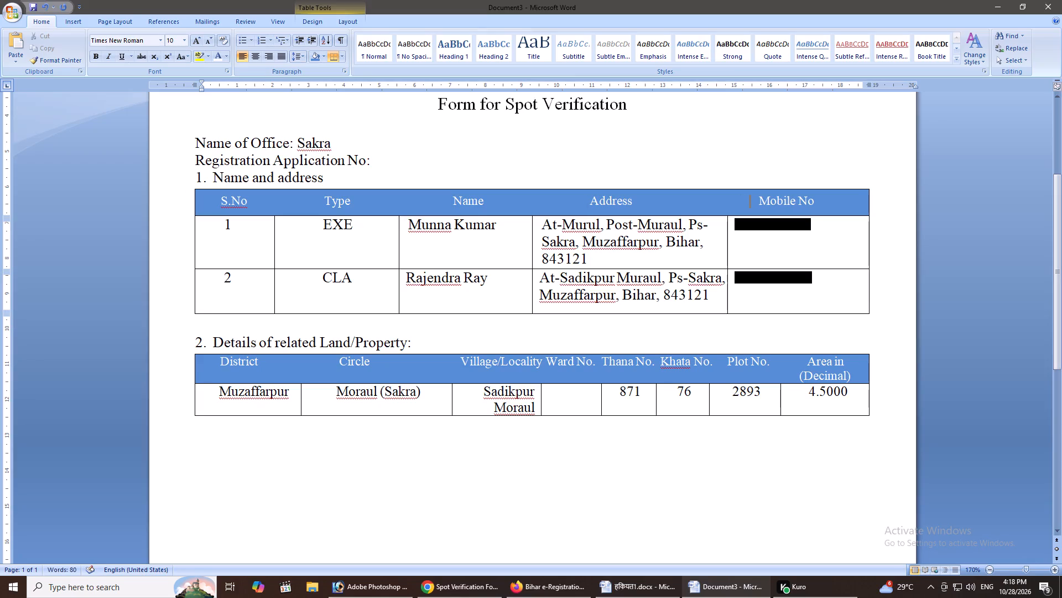
# Add the numbered heading "3. Four Boundary:" below the land/property table, followed by an unnumbered blank line.
pyautogui.scroll(-3, 509, 255)
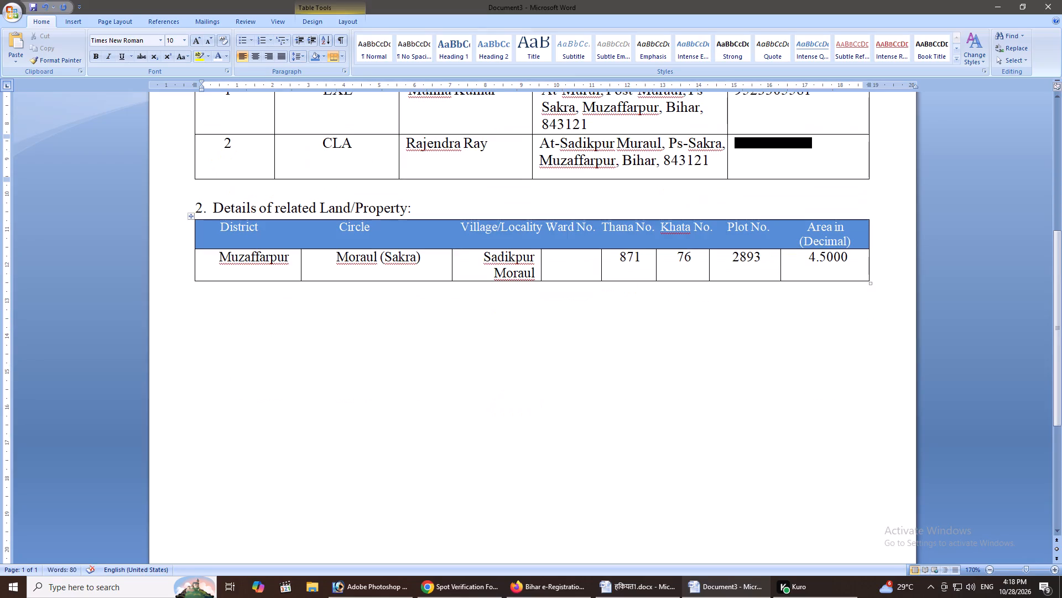
pyautogui.click(835, 311)
pyautogui.press('Return')
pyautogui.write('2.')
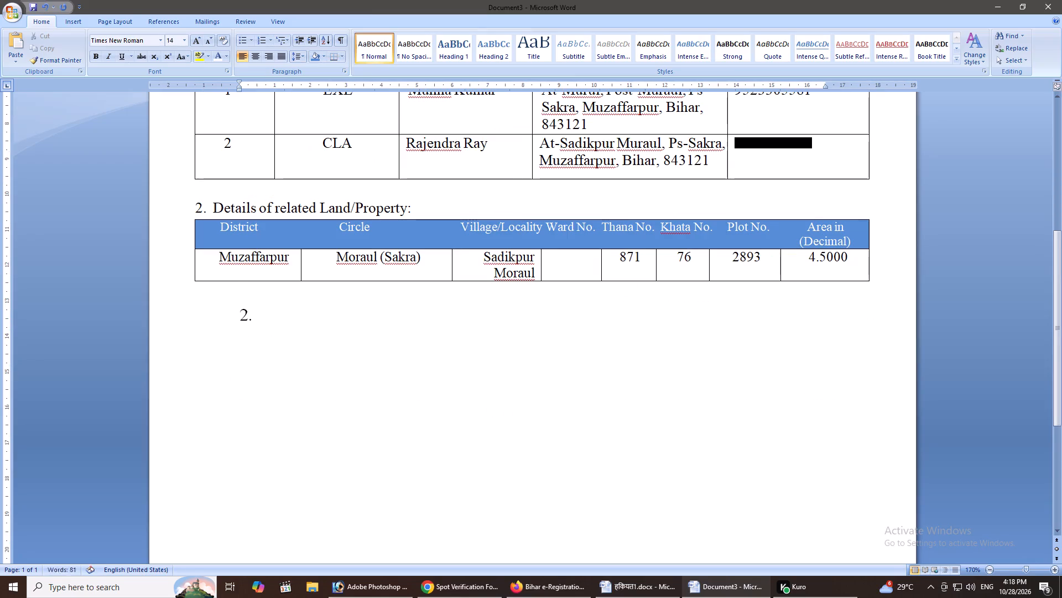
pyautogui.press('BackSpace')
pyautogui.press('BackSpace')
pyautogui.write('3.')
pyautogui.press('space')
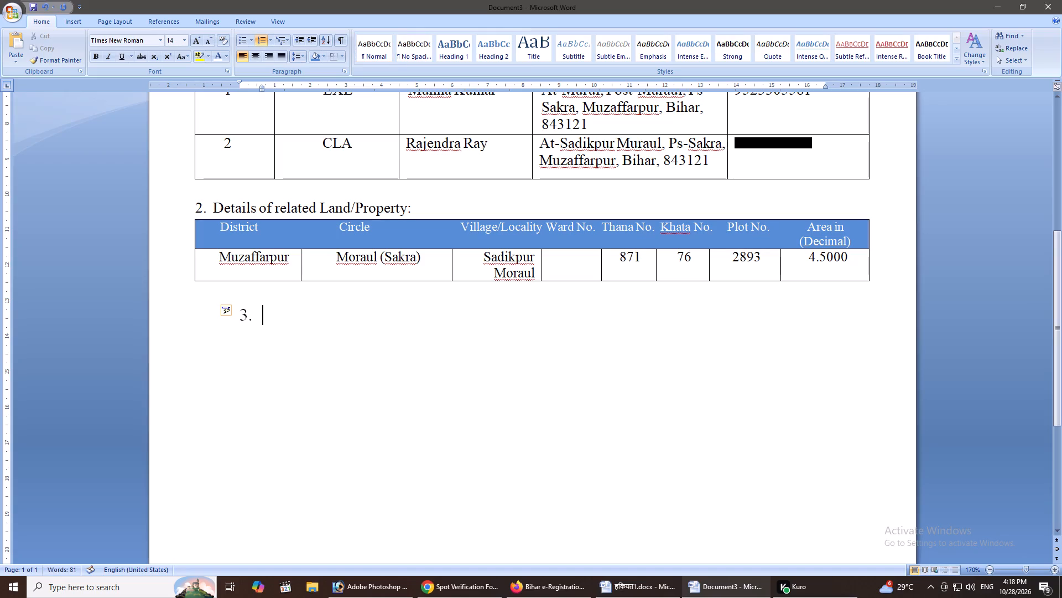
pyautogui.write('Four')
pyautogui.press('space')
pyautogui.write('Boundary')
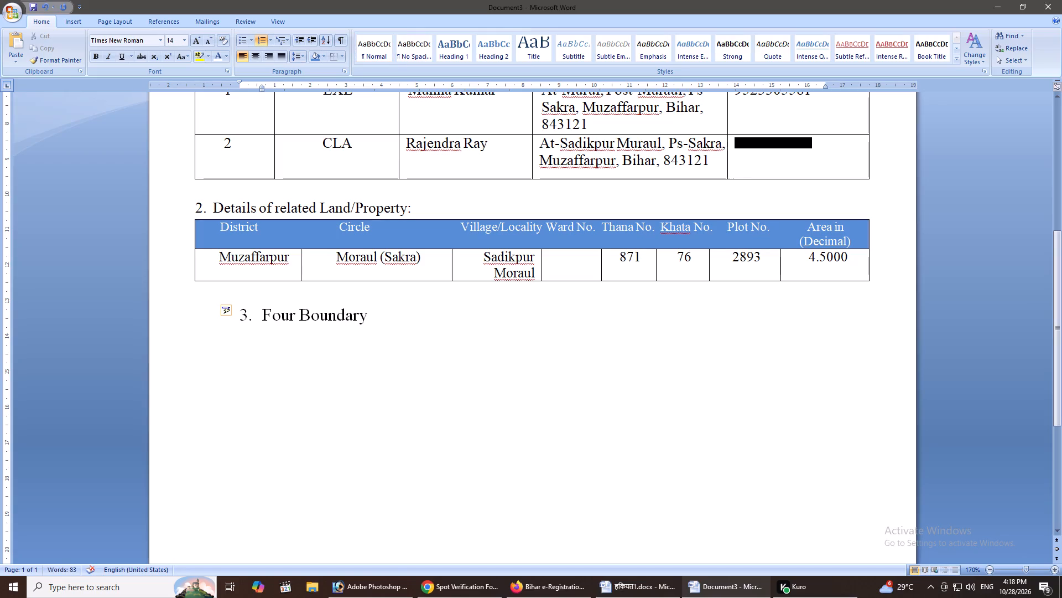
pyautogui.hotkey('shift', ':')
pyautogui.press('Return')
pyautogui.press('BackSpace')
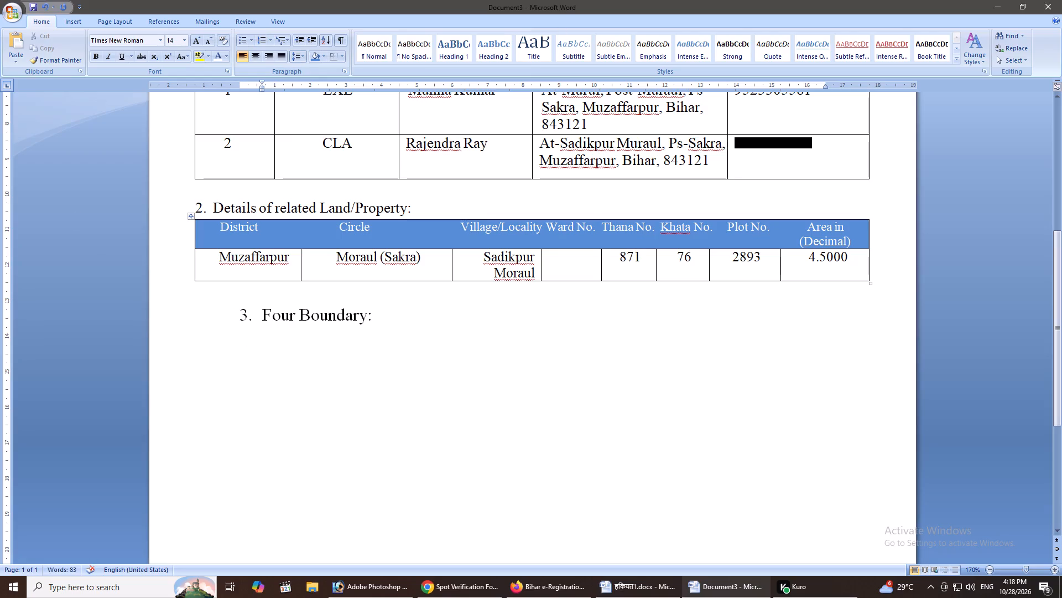
# Copy the whole name-and-address table and paste it below the Four Boundary heading.
pyautogui.moveTo(218, 232); pyautogui.dragTo(459, 231)
pyautogui.click(391, 267)
pyautogui.scroll(3, 285, 271)
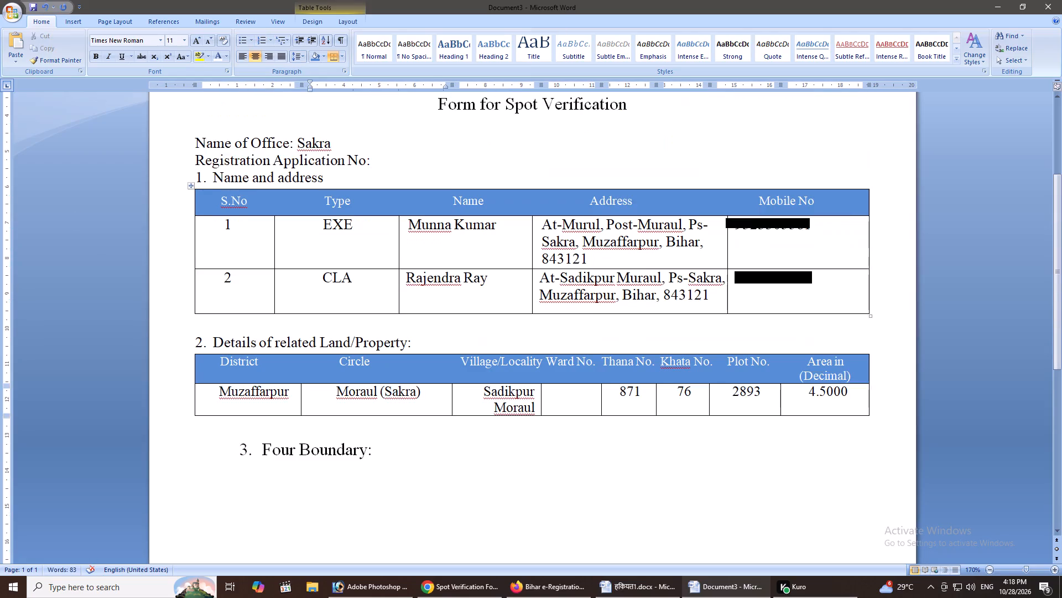
pyautogui.scroll(-2, 290, 271)
pyautogui.moveTo(243, 116); pyautogui.dragTo(752, 200)
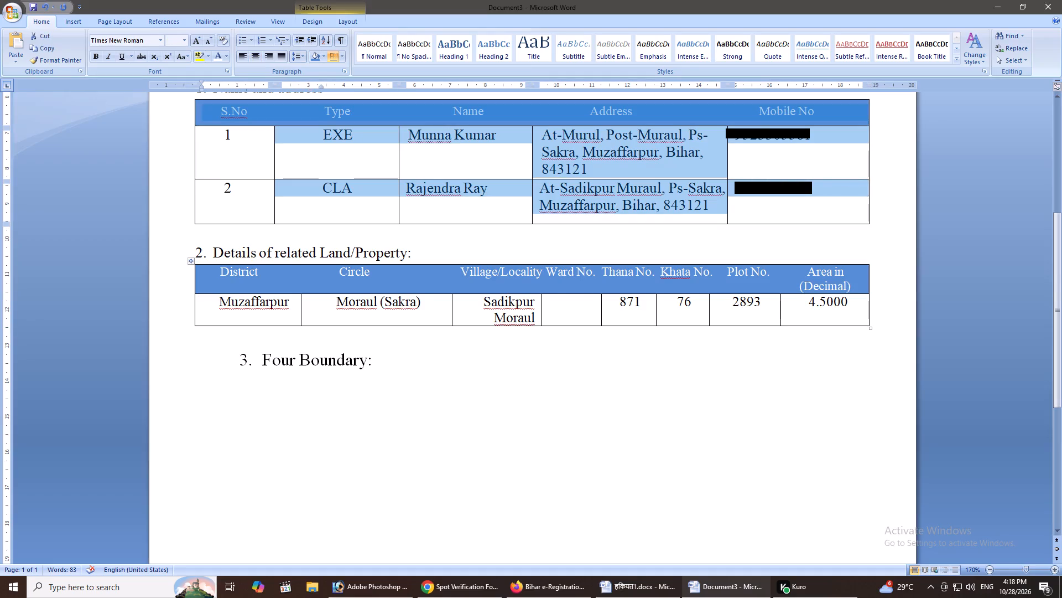
pyautogui.scroll(2, 487, 267)
pyautogui.click(190, 185)
pyautogui.hotkey('ctrl', 'c')
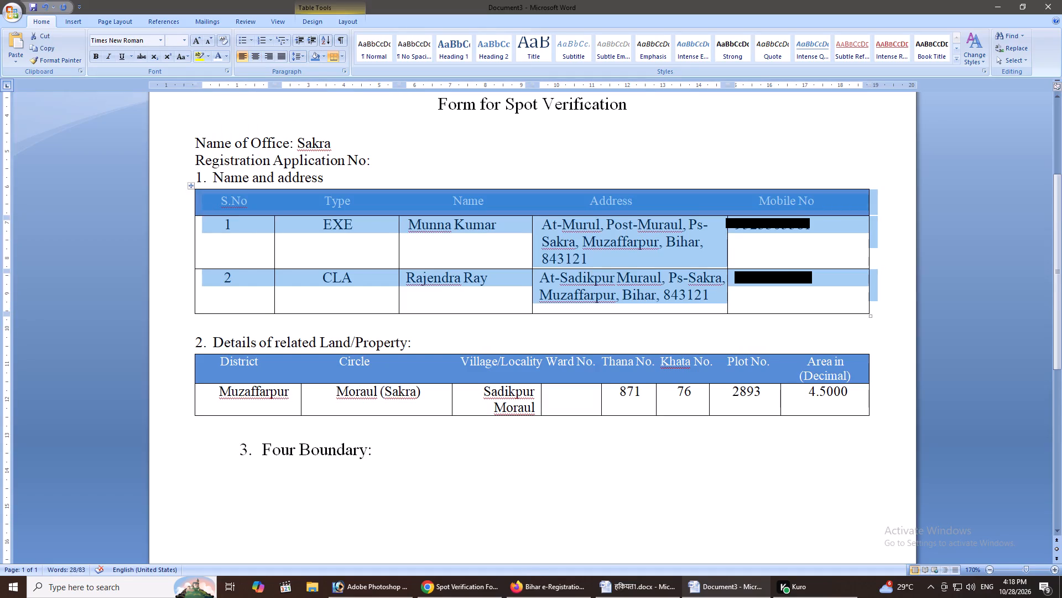
pyautogui.click(306, 532)
pyautogui.hotkey('ctrl', 'v')
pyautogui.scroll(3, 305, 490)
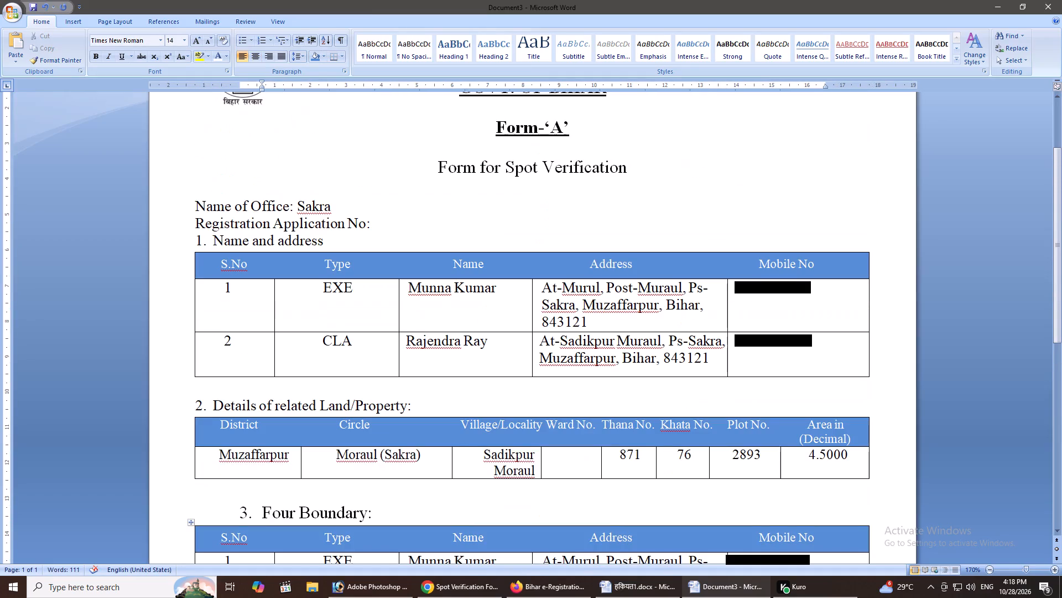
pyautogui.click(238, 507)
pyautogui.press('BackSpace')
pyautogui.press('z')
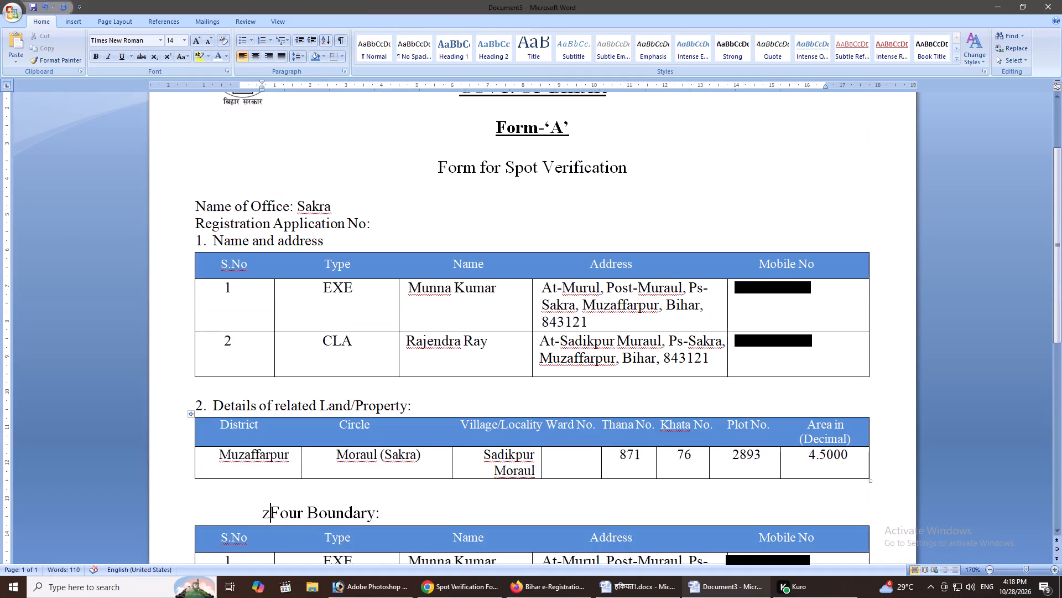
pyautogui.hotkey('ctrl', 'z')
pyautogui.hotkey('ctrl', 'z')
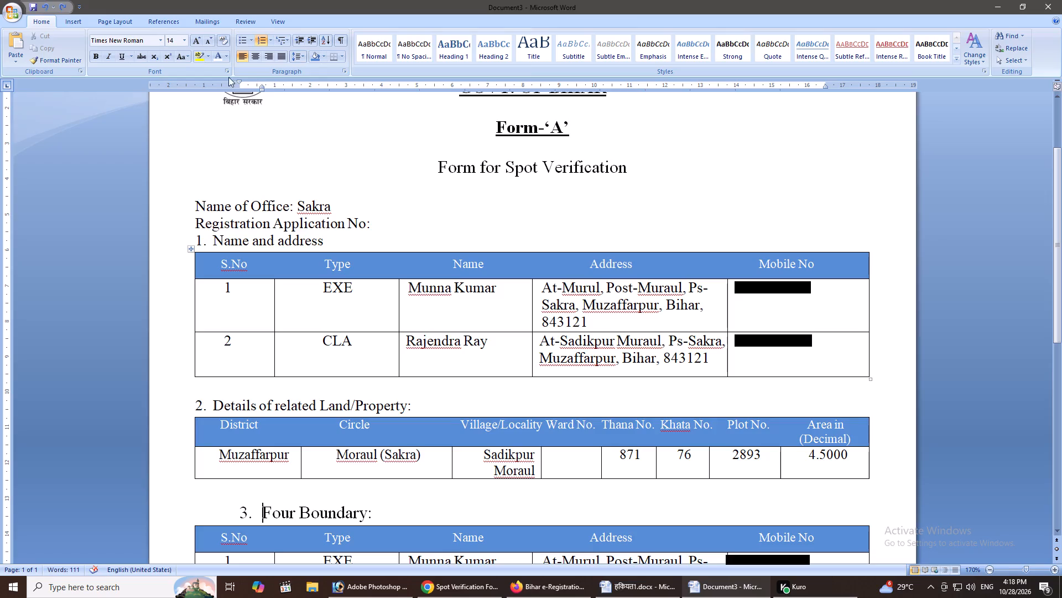
# Copy the item 2 heading's text formatting onto "Four Boundary:" and adjust its indents to align with the item 2 heading.
pyautogui.moveTo(240, 81); pyautogui.dragTo(194, 80)
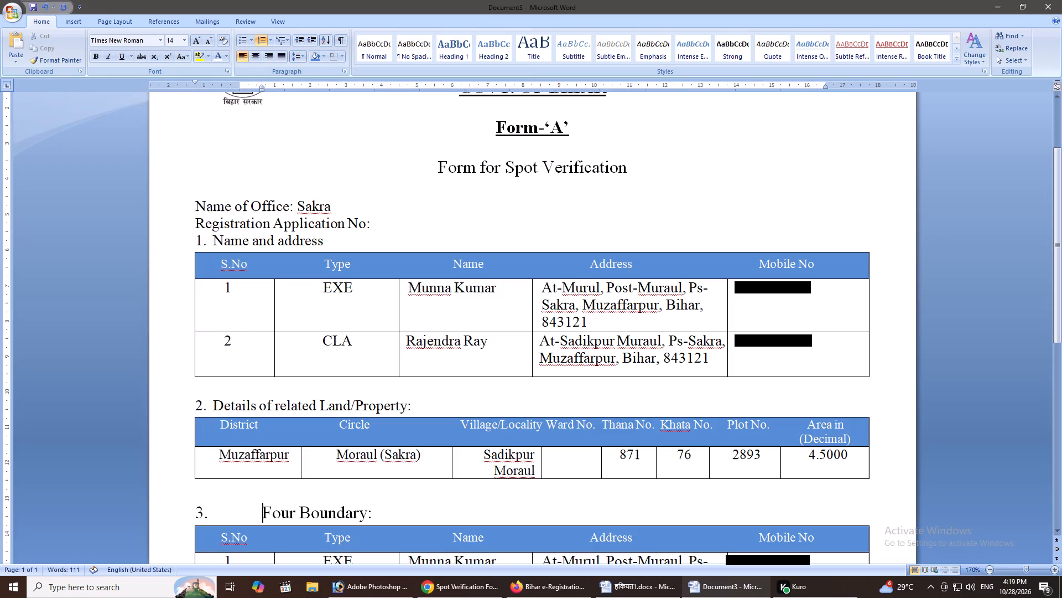
pyautogui.moveTo(301, 403); pyautogui.dragTo(367, 403)
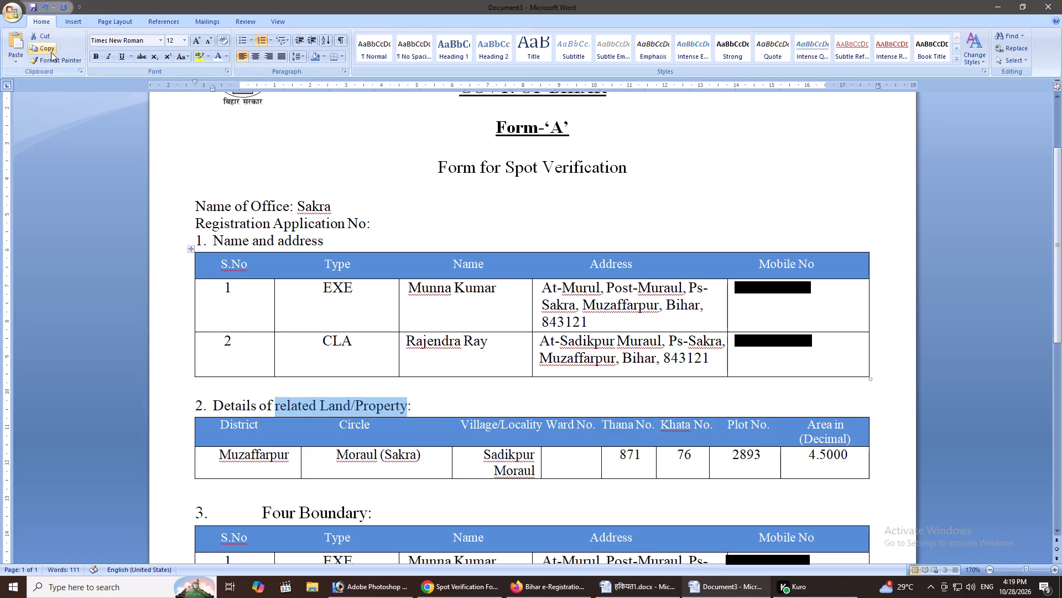
pyautogui.click(53, 57)
pyautogui.moveTo(389, 512); pyautogui.dragTo(204, 517)
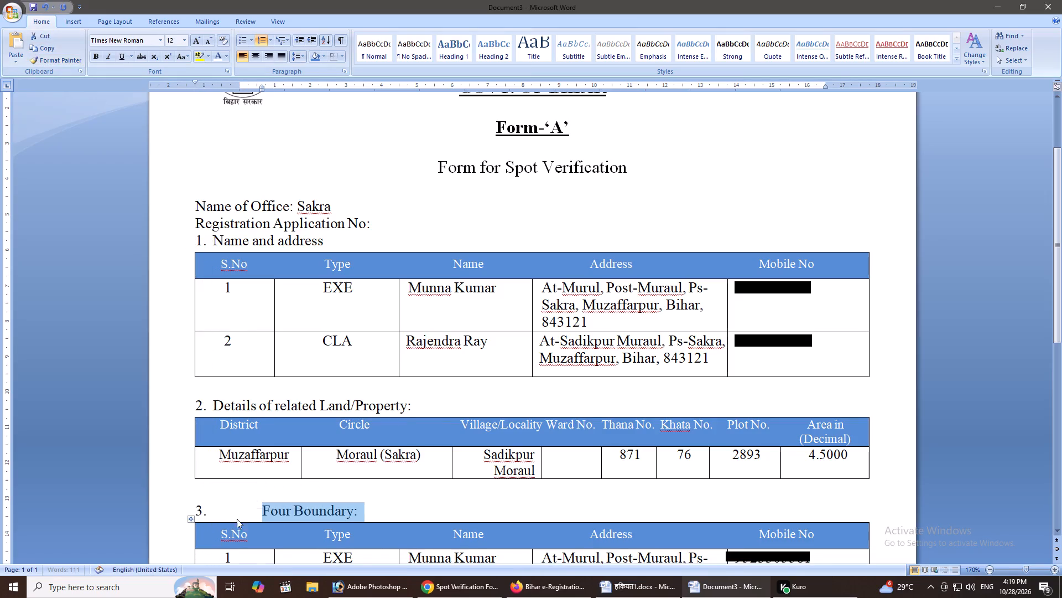
pyautogui.moveTo(262, 88); pyautogui.dragTo(200, 89)
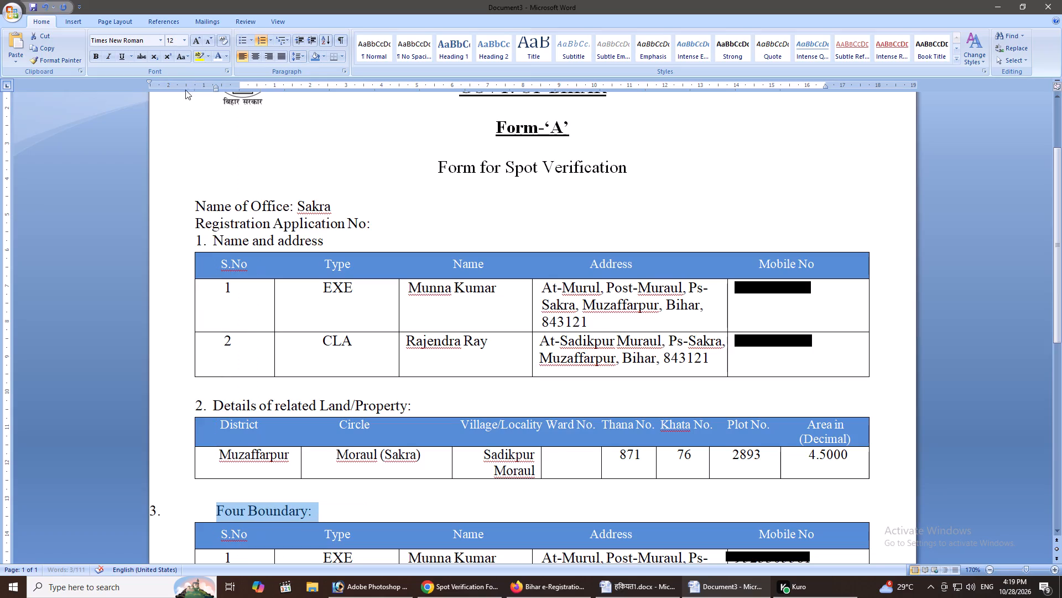
pyautogui.moveTo(149, 81); pyautogui.dragTo(197, 89)
# Replace all heading text of the pasted Four Boundary table with "North South East West".
pyautogui.scroll(-2, 332, 480)
pyautogui.click(351, 416)
pyautogui.scroll(-2, 267, 477)
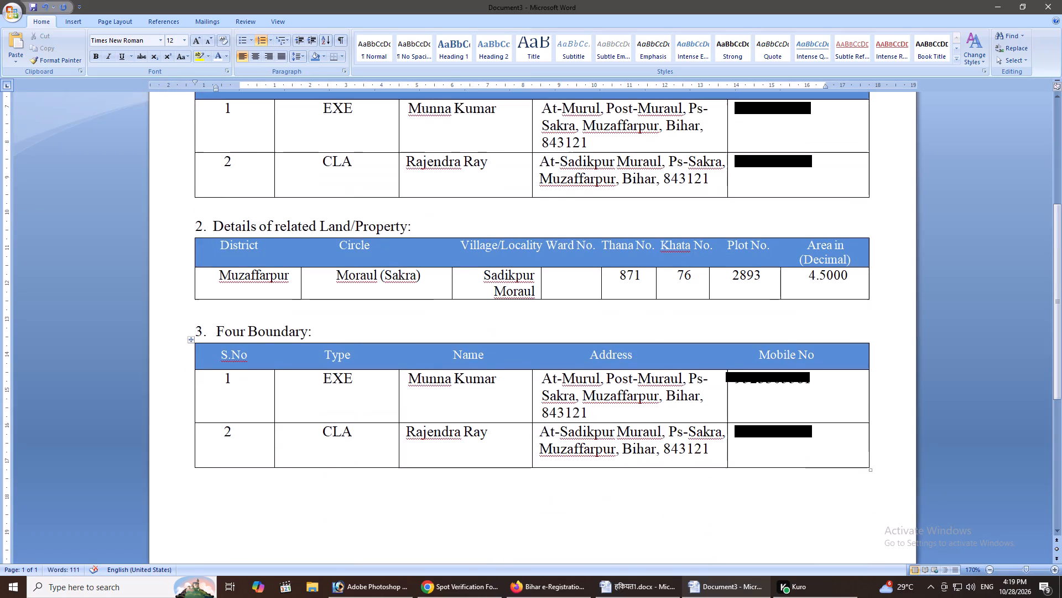
pyautogui.click(245, 391)
pyautogui.moveTo(225, 382); pyautogui.dragTo(231, 386)
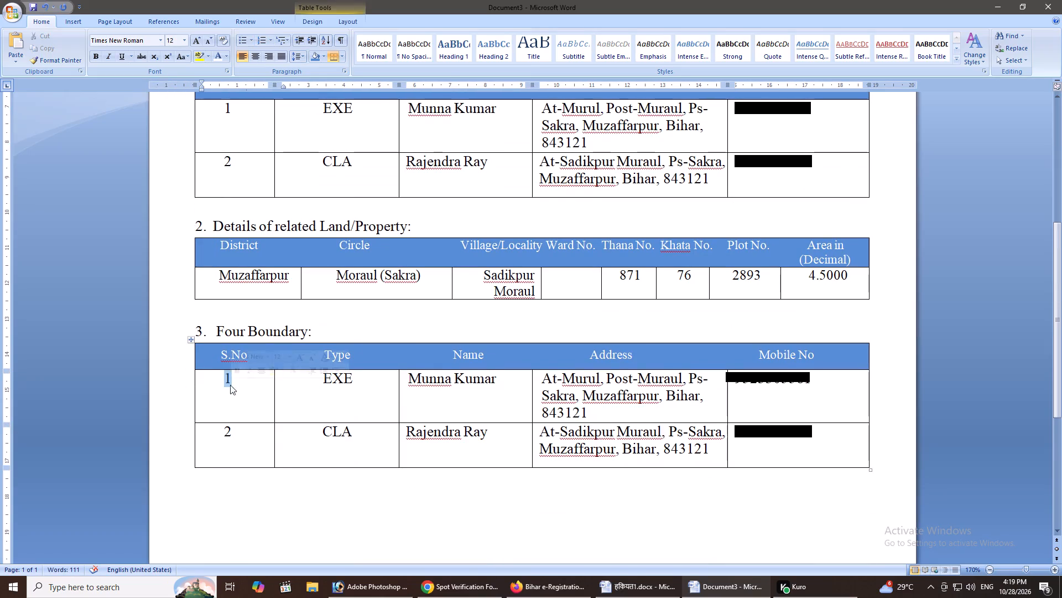
pyautogui.moveTo(221, 355); pyautogui.dragTo(798, 362)
pyautogui.hotkey('shift', 'Right')
pyautogui.hotkey('shift', 'Right')
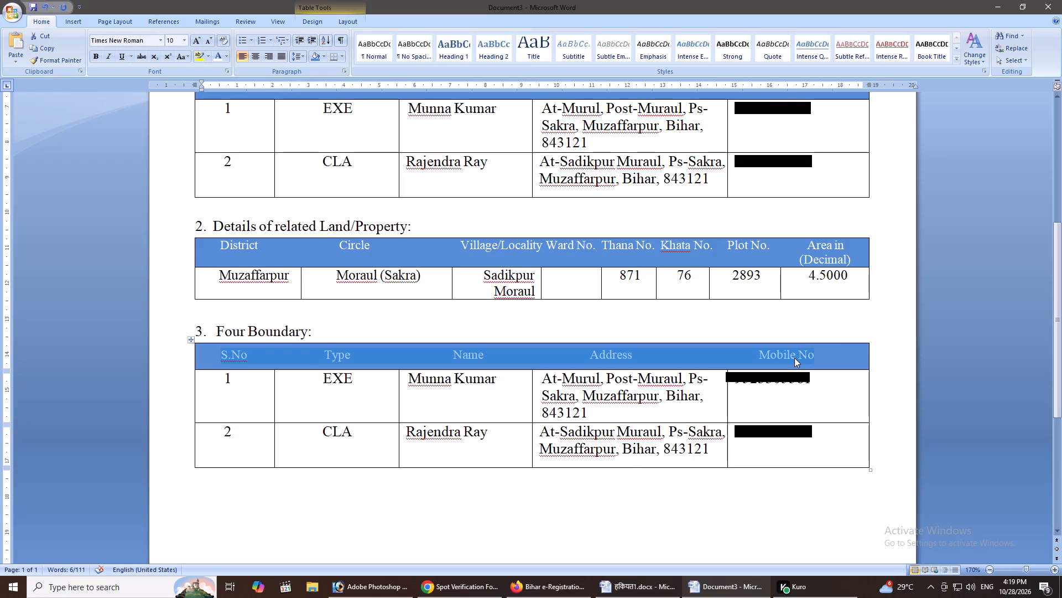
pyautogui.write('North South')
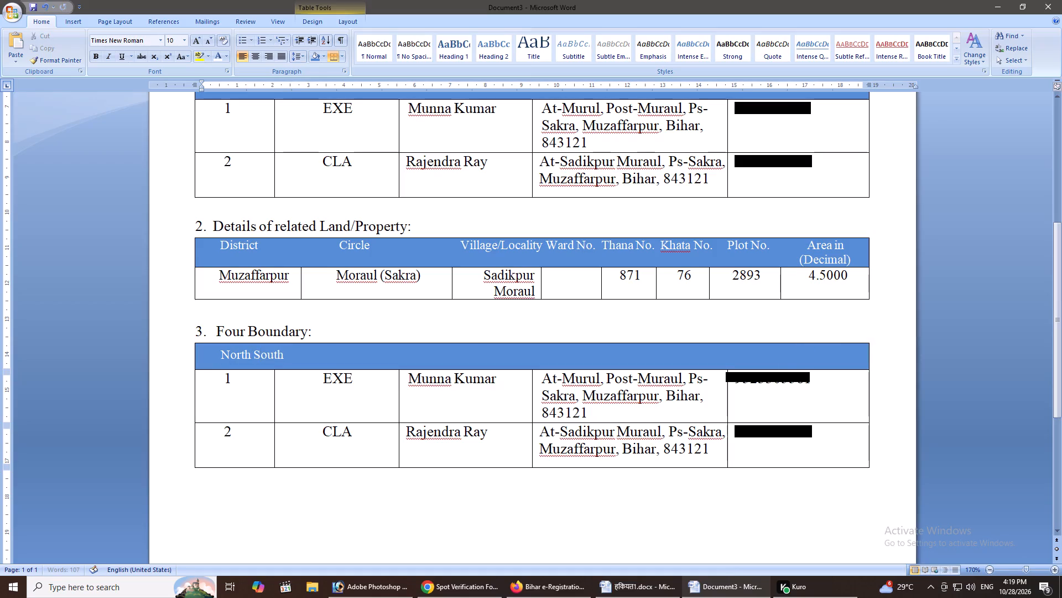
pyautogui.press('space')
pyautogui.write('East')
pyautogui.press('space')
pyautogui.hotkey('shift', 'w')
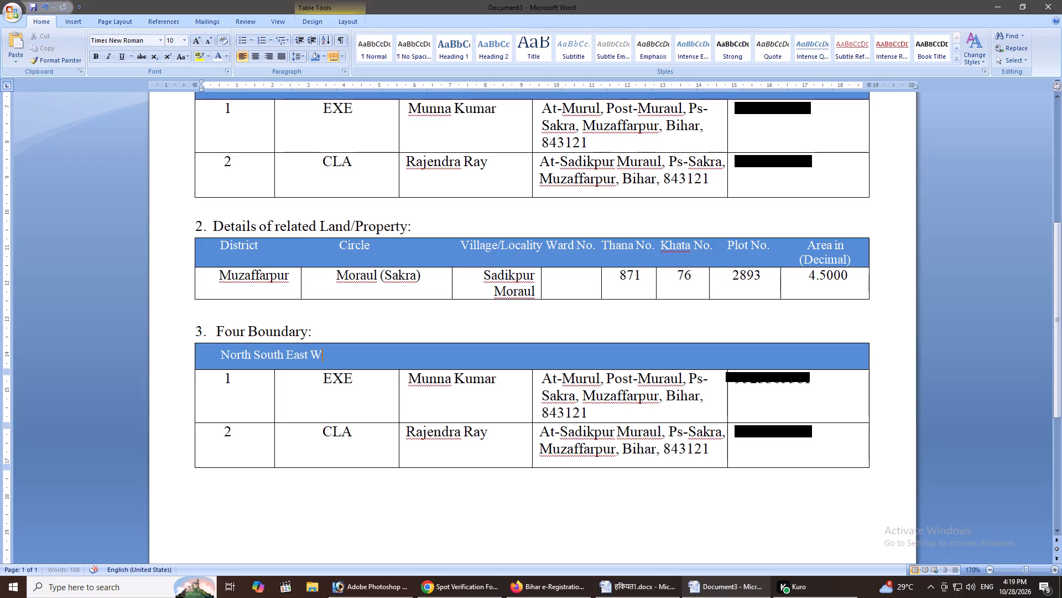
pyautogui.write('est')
# In the Four Boundary table, merge the data-row cells of the number and EXE/CLA columns, then those of the name column and the address column.
pyautogui.moveTo(258, 400); pyautogui.dragTo(345, 451)
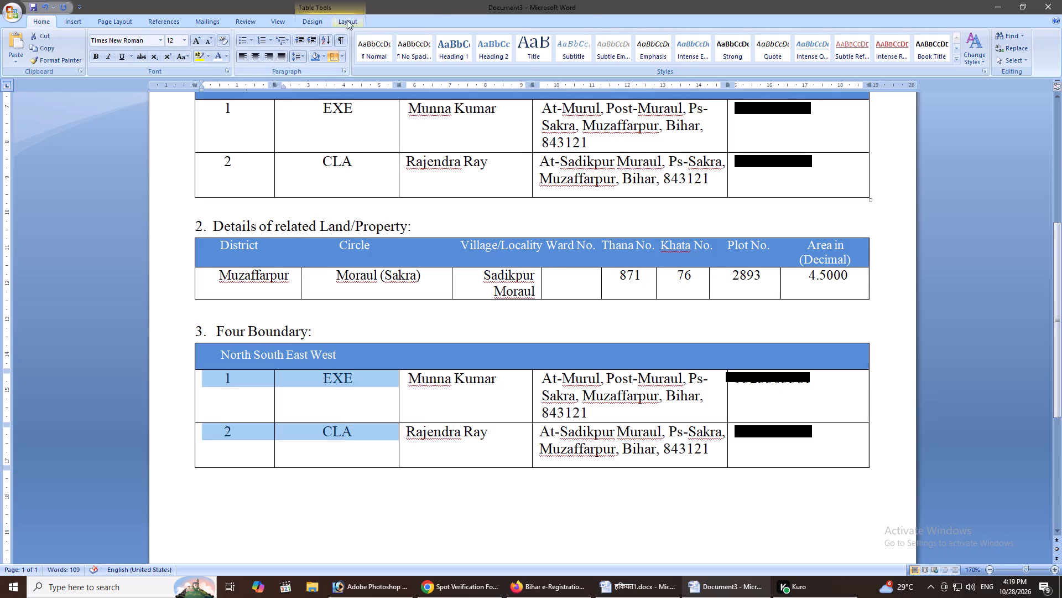
pyautogui.click(347, 20)
pyautogui.click(232, 44)
pyautogui.click(454, 394)
pyautogui.moveTo(438, 390); pyautogui.dragTo(483, 432)
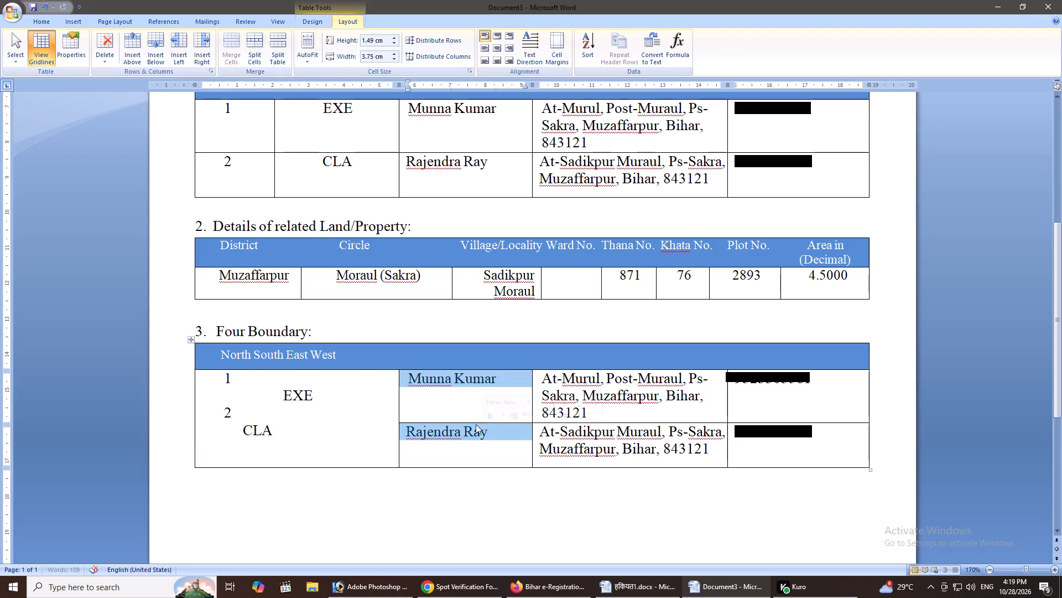
pyautogui.click(234, 45)
pyautogui.moveTo(600, 388); pyautogui.dragTo(607, 465)
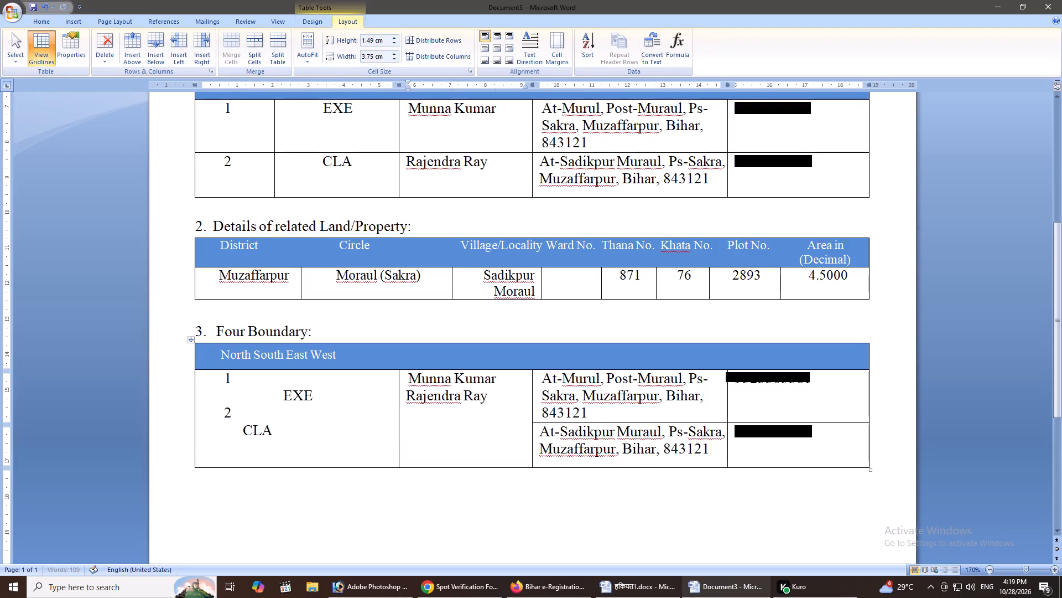
pyautogui.moveTo(607, 465); pyautogui.dragTo(604, 461)
pyautogui.click(228, 44)
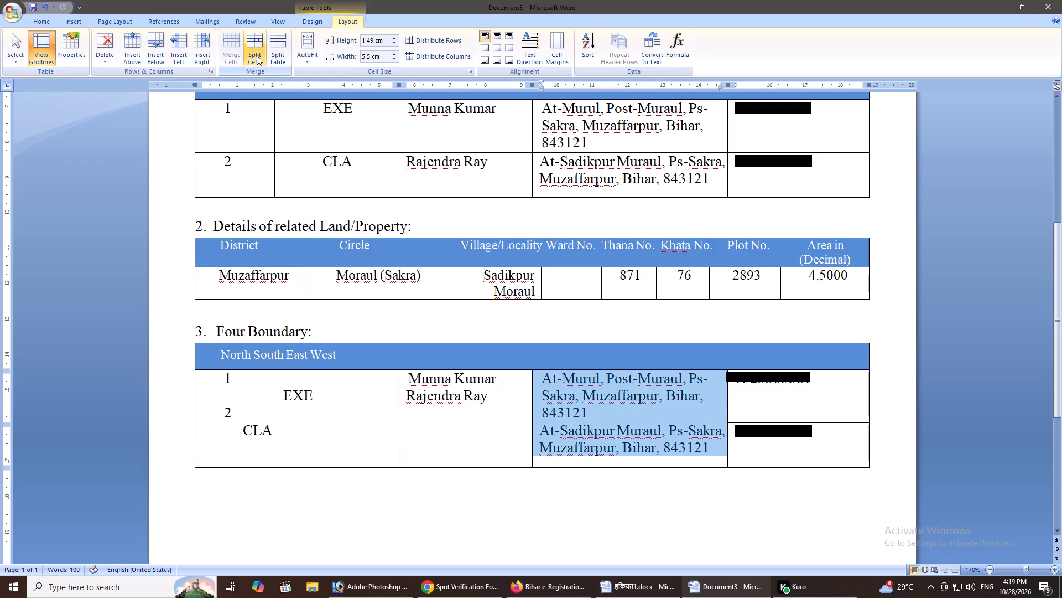
# Clear the old text from the three merged cells, keeping the "North South East West" heading.
pyautogui.press('Delete')
pyautogui.moveTo(494, 402); pyautogui.dragTo(415, 368)
pyautogui.press('Delete')
pyautogui.click(349, 410)
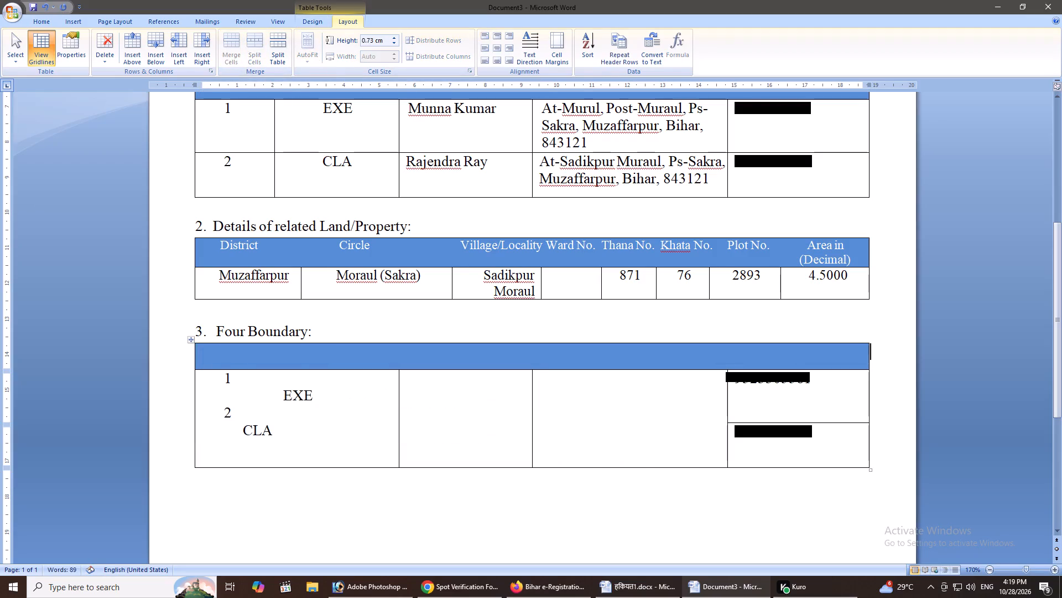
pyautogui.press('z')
pyautogui.hotkey('ctrl', 'z')
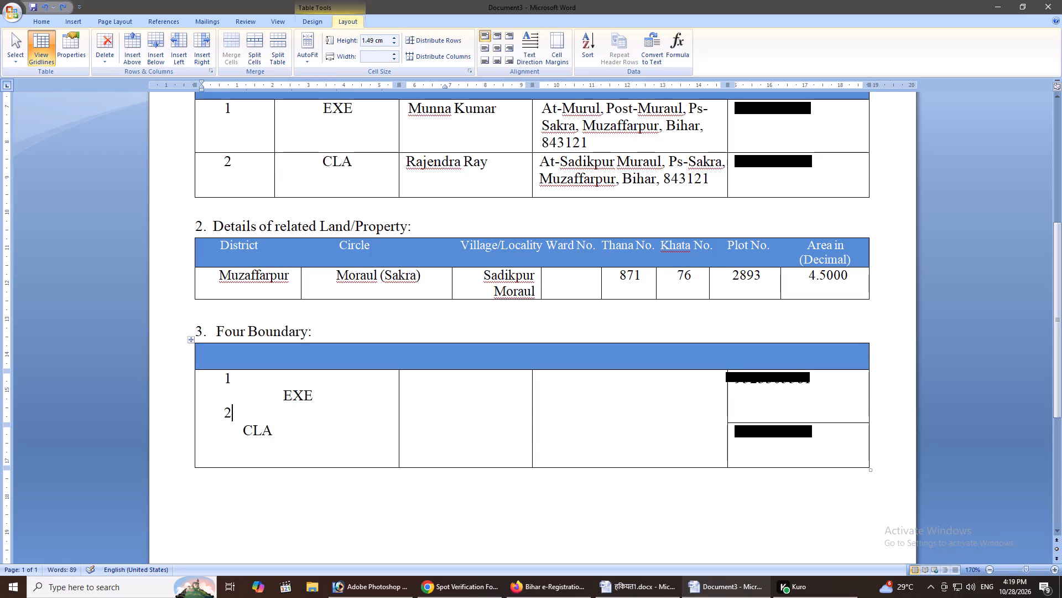
pyautogui.hotkey('ctrl', 'z')
pyautogui.click(479, 419)
pyautogui.moveTo(493, 408); pyautogui.dragTo(418, 375)
pyautogui.press('BackSpace')
pyautogui.moveTo(307, 432); pyautogui.dragTo(306, 433)
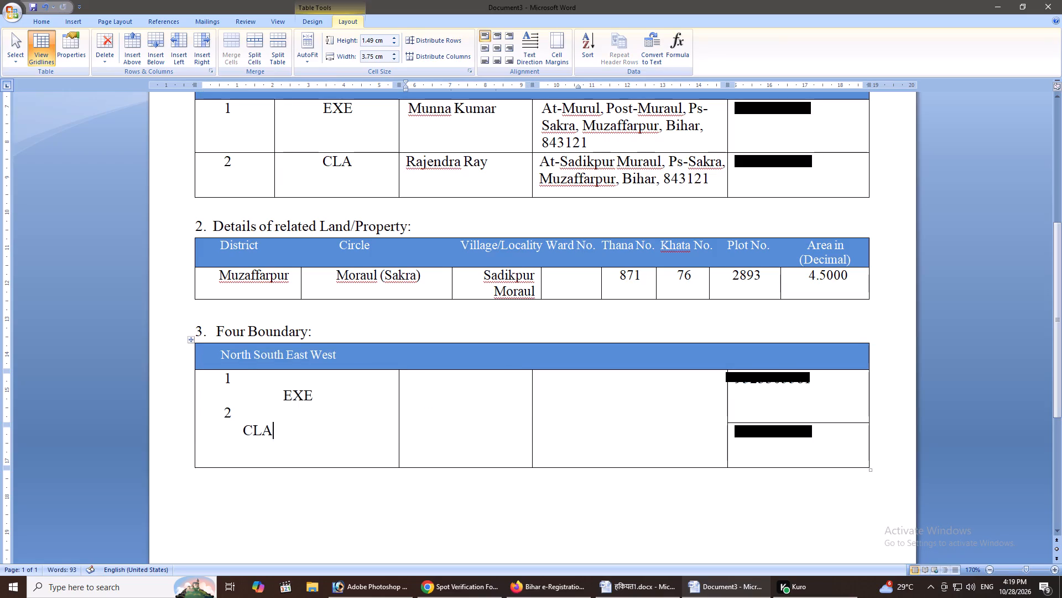
pyautogui.moveTo(306, 433); pyautogui.dragTo(216, 377)
pyautogui.press('BackSpace')
# Merge the last column's two data cells in the Four Boundary table and clear their contents.
pyautogui.moveTo(830, 447); pyautogui.dragTo(753, 388)
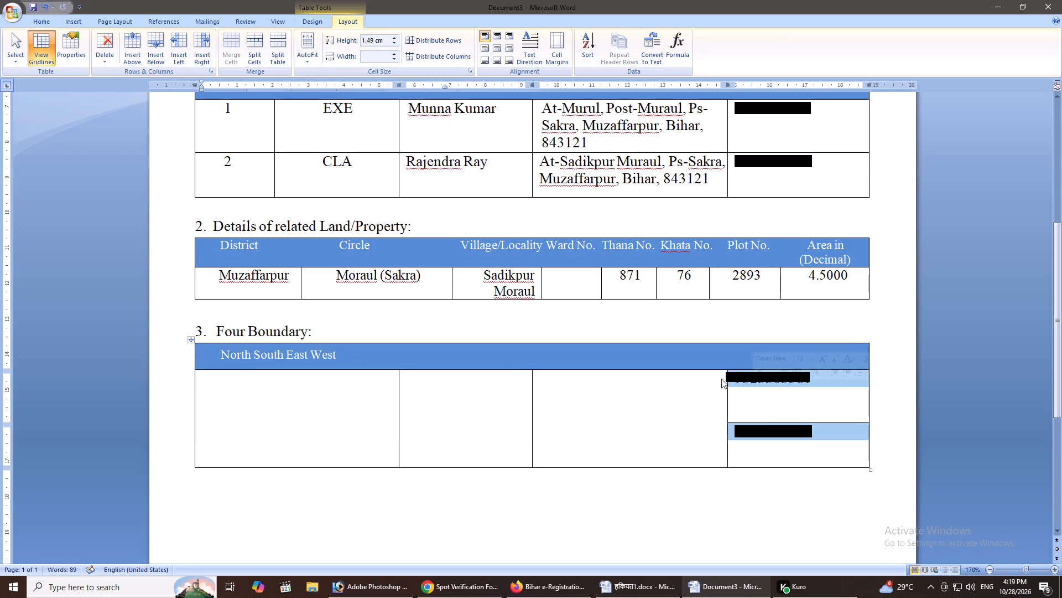
pyautogui.click(227, 45)
pyautogui.press('BackSpace')
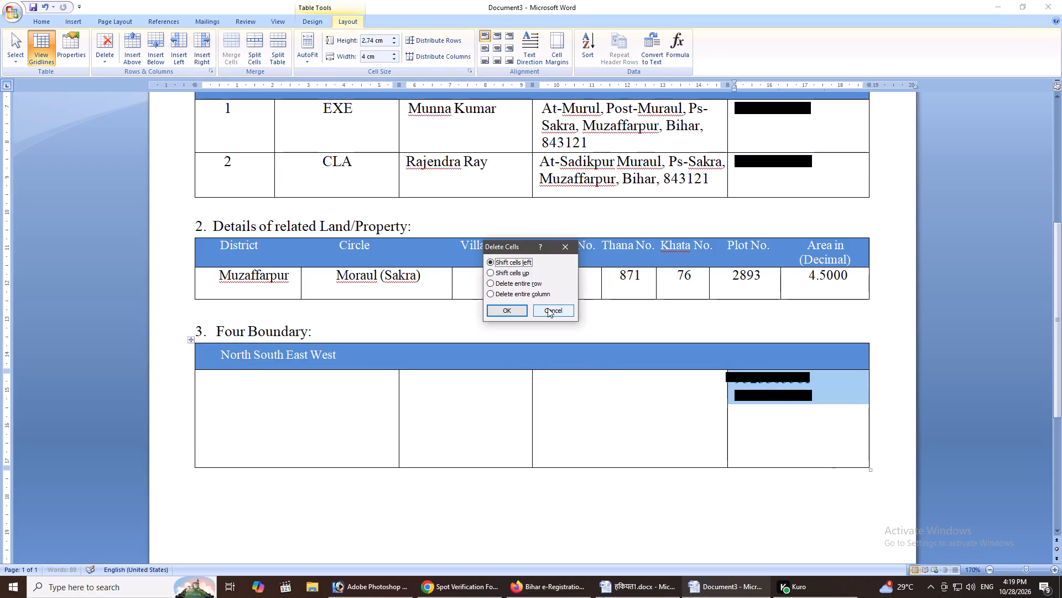
pyautogui.click(550, 308)
pyautogui.press('Delete')
pyautogui.click(790, 431)
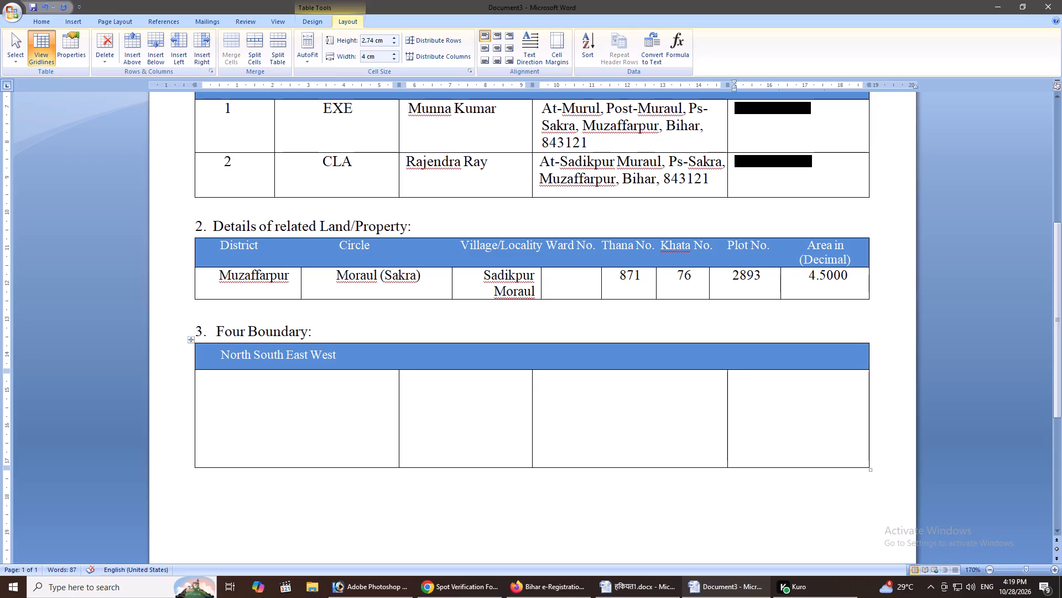
# Reduce the empty Four Boundary row's height to about 0.82 cm.
pyautogui.moveTo(412, 466); pyautogui.dragTo(405, 406)
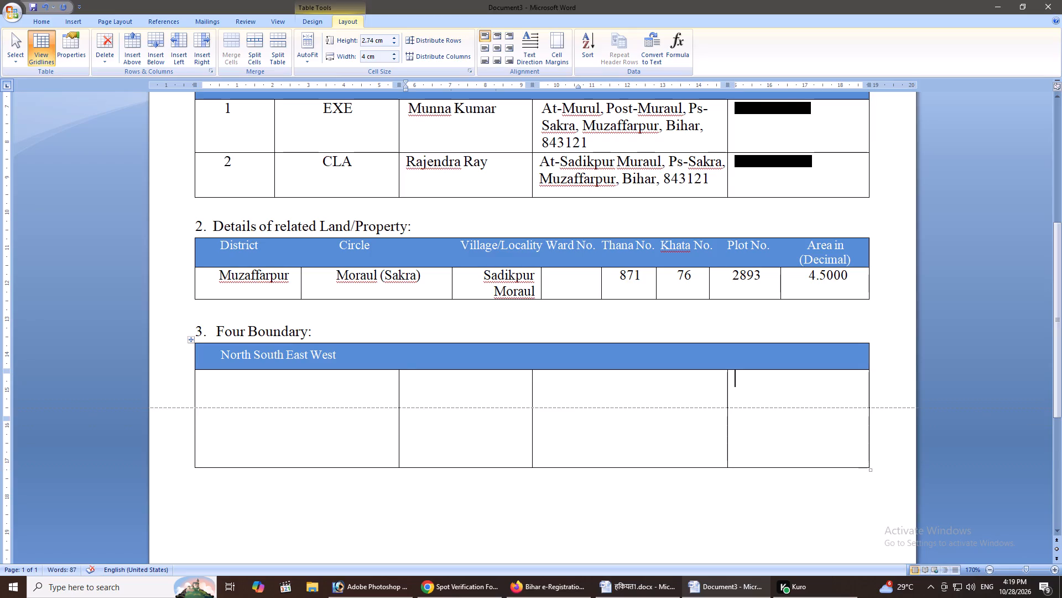
pyautogui.moveTo(405, 406); pyautogui.dragTo(398, 396)
# Enter the northern neighbour's name, "NIJ KHARIDAR" and "RASTA DHALUA" in capitals in the row's first three cells.
pyautogui.click(336, 385)
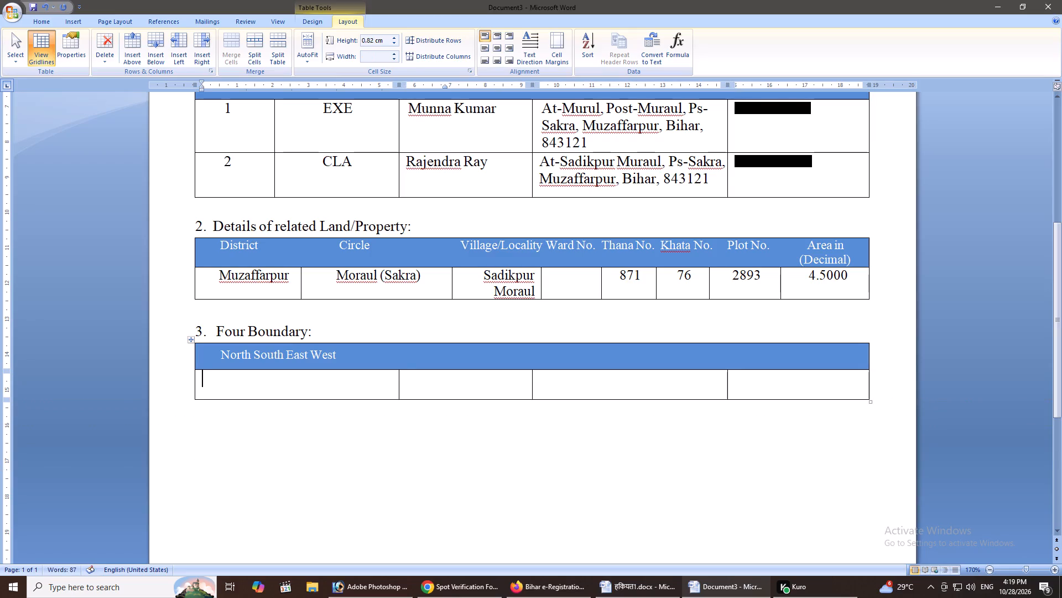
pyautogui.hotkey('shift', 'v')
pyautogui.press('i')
pyautogui.press('BackSpace')
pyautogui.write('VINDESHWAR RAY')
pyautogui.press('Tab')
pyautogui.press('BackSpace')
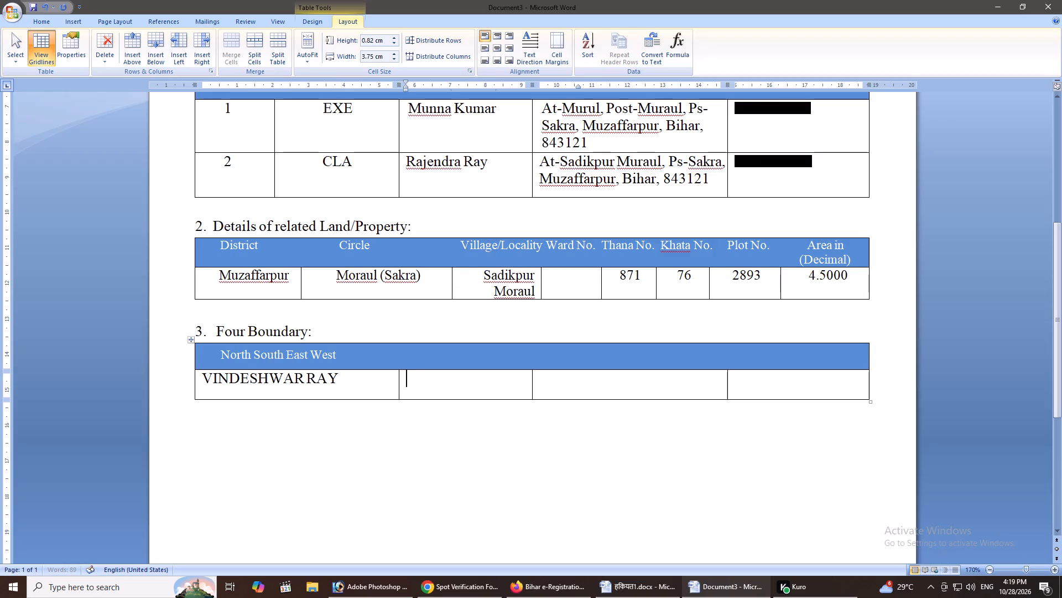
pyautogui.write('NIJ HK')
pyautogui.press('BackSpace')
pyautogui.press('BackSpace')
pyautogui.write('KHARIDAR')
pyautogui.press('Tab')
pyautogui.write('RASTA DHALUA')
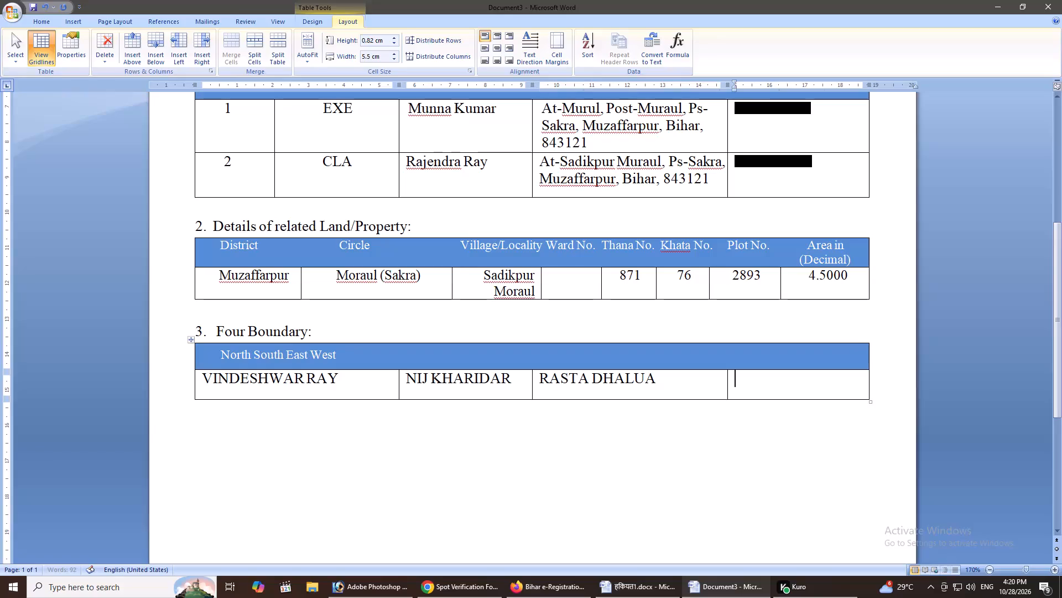
# Enter the western neighbour's name followed by "ETC" in the last cell and pull its right indent in to the cell edge.
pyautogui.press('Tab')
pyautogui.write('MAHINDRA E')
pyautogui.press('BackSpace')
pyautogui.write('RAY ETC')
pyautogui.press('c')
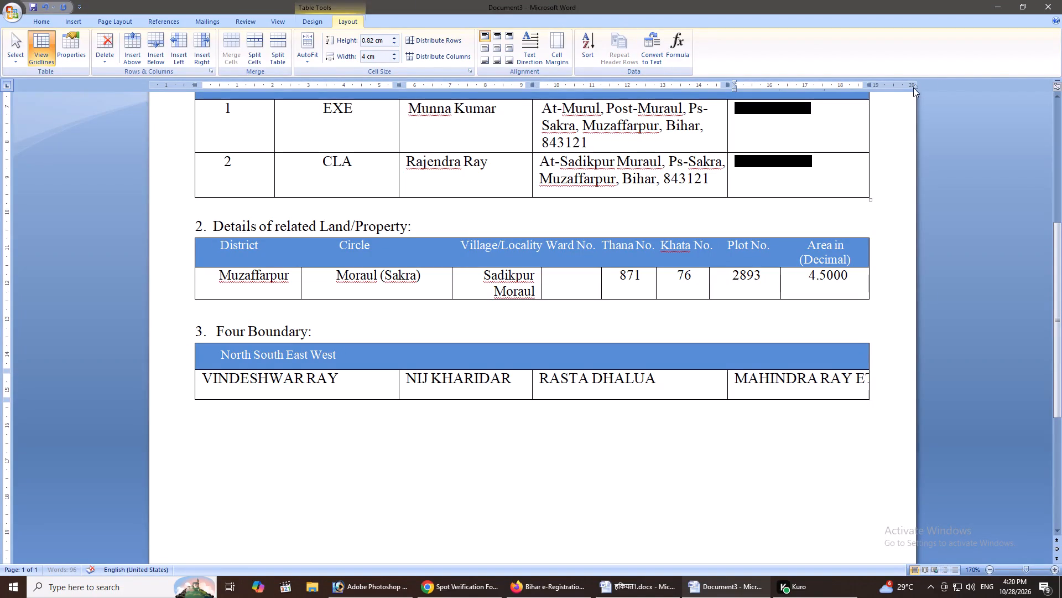
pyautogui.moveTo(917, 87); pyautogui.dragTo(868, 73)
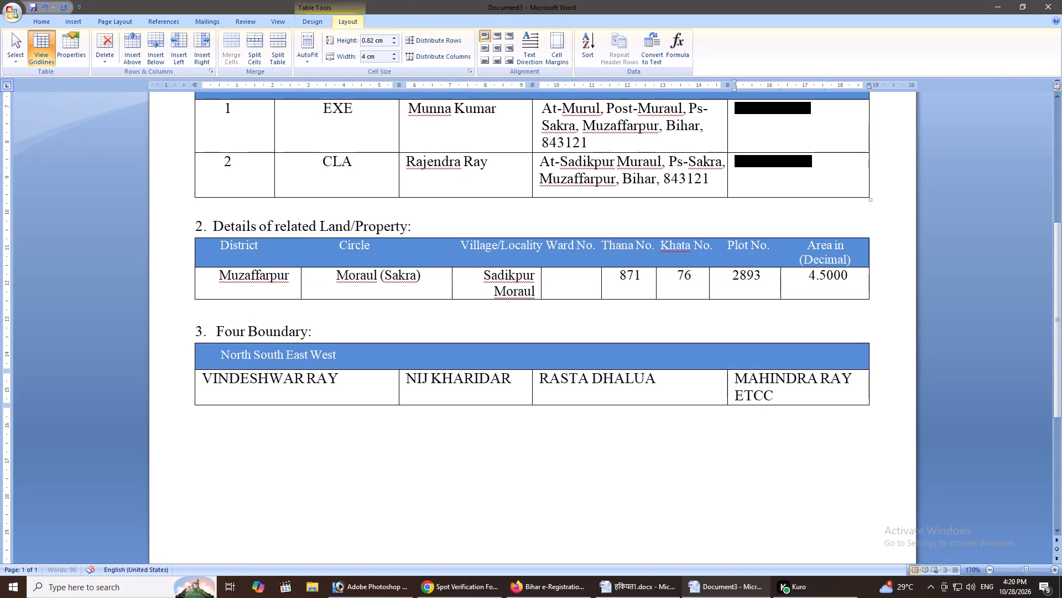
pyautogui.press('BackSpace')
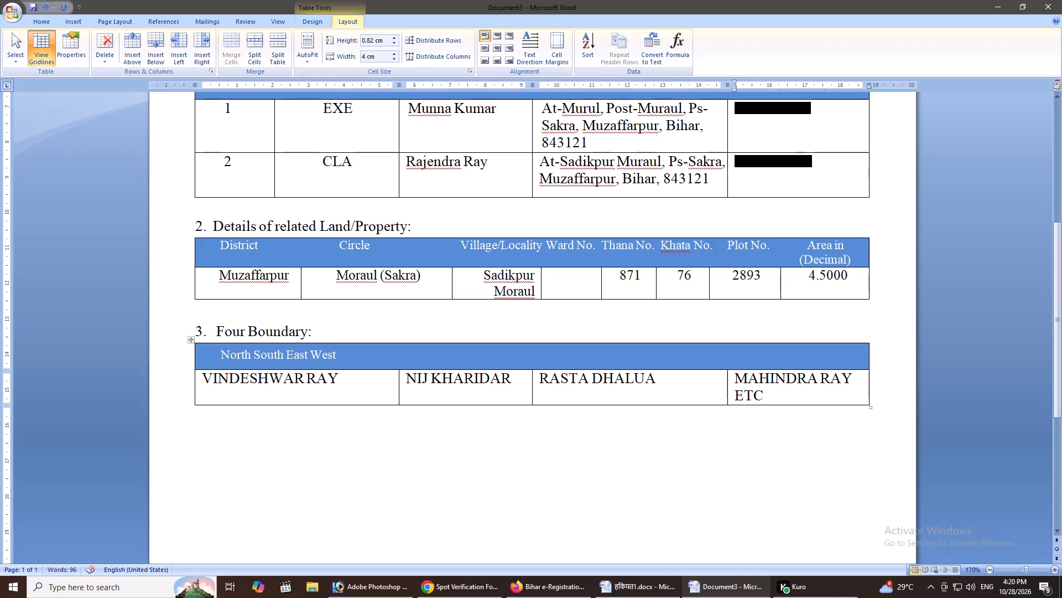
# Move the Four Boundary row's column borders to make the second and third cells each about 4.5 cm wide.
pyautogui.click(728, 388)
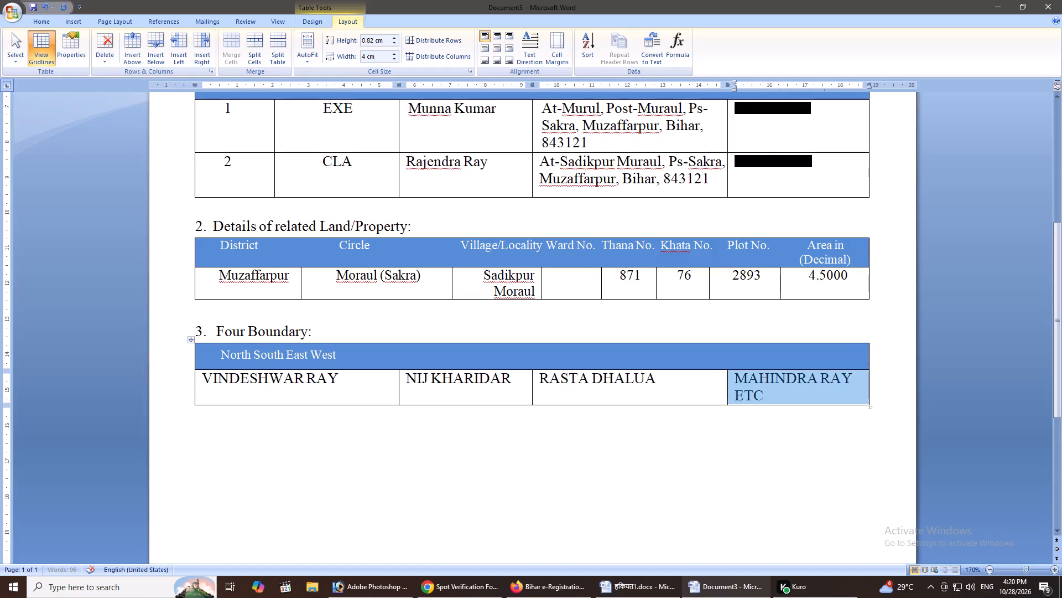
pyautogui.click(720, 391)
pyautogui.moveTo(726, 387); pyautogui.dragTo(694, 377)
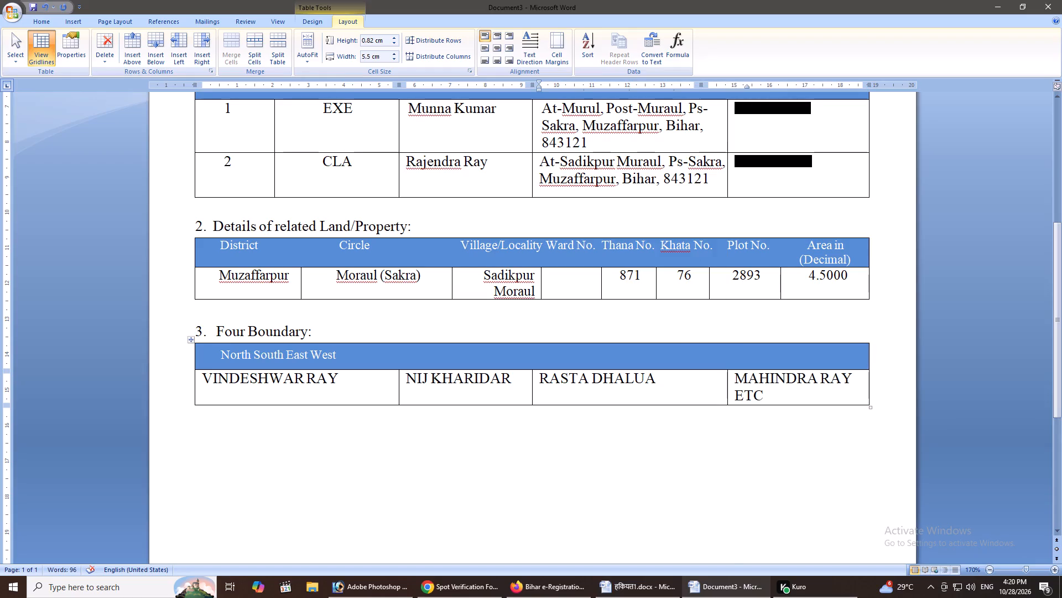
pyautogui.moveTo(694, 377); pyautogui.dragTo(694, 376)
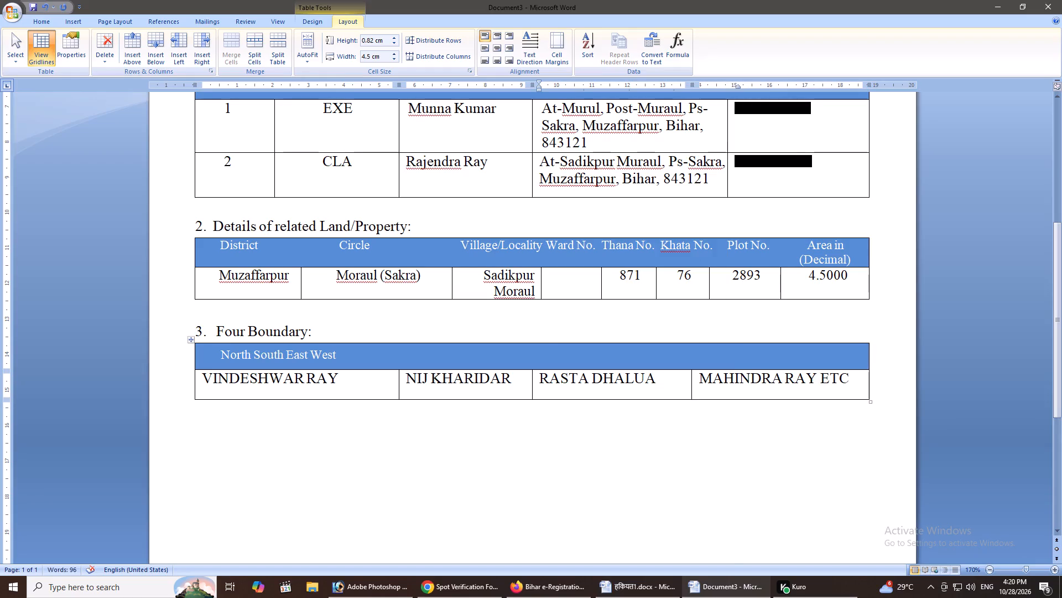
pyautogui.click(528, 380)
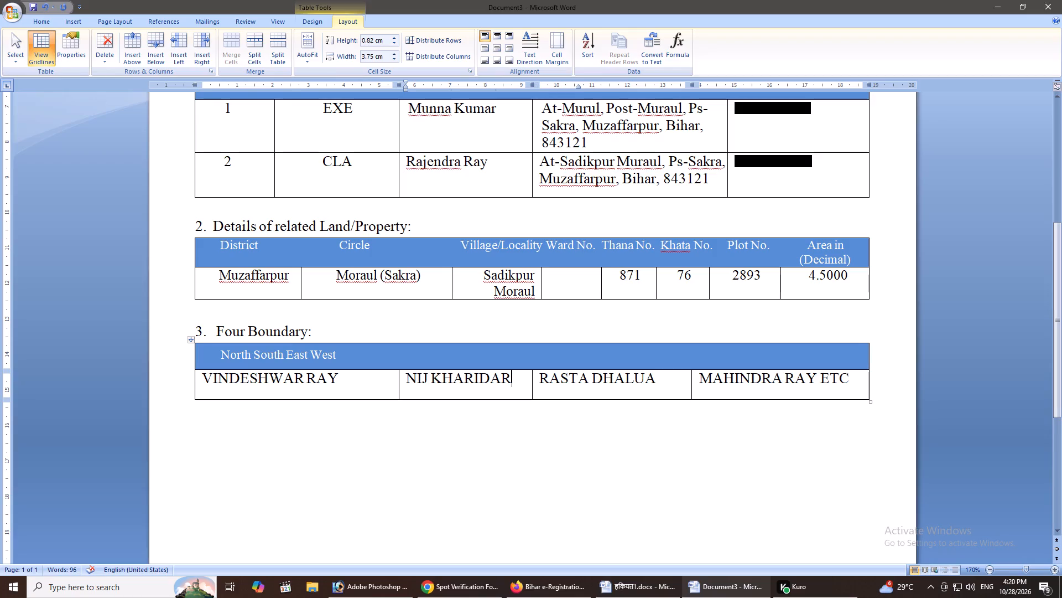
pyautogui.moveTo(399, 384); pyautogui.dragTo(372, 373)
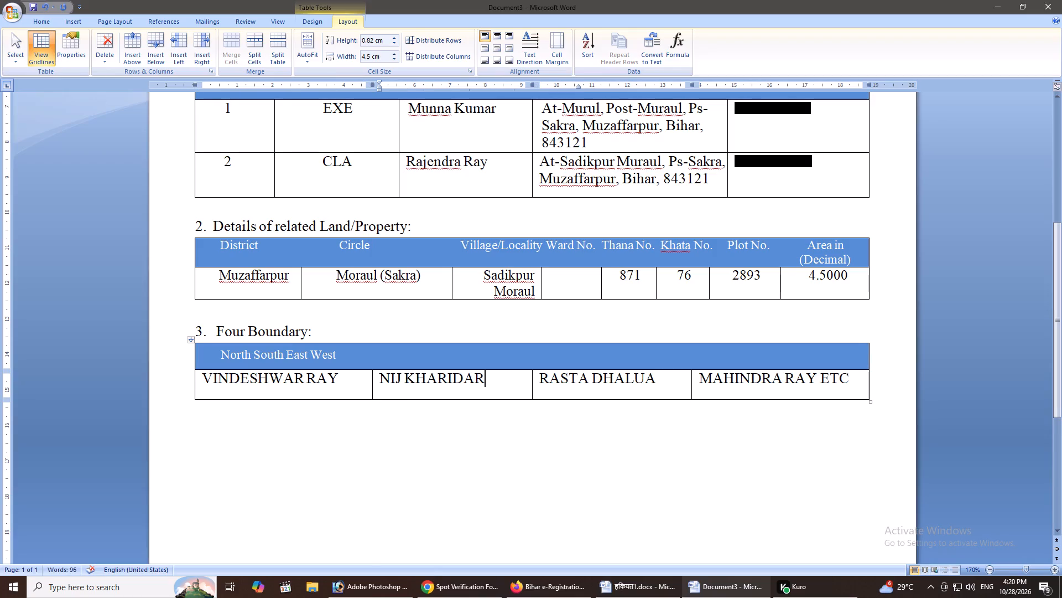
# Centre the text of all four boundary entries and pull the right indent in to the cell edges.
pyautogui.moveTo(267, 384); pyautogui.dragTo(769, 388)
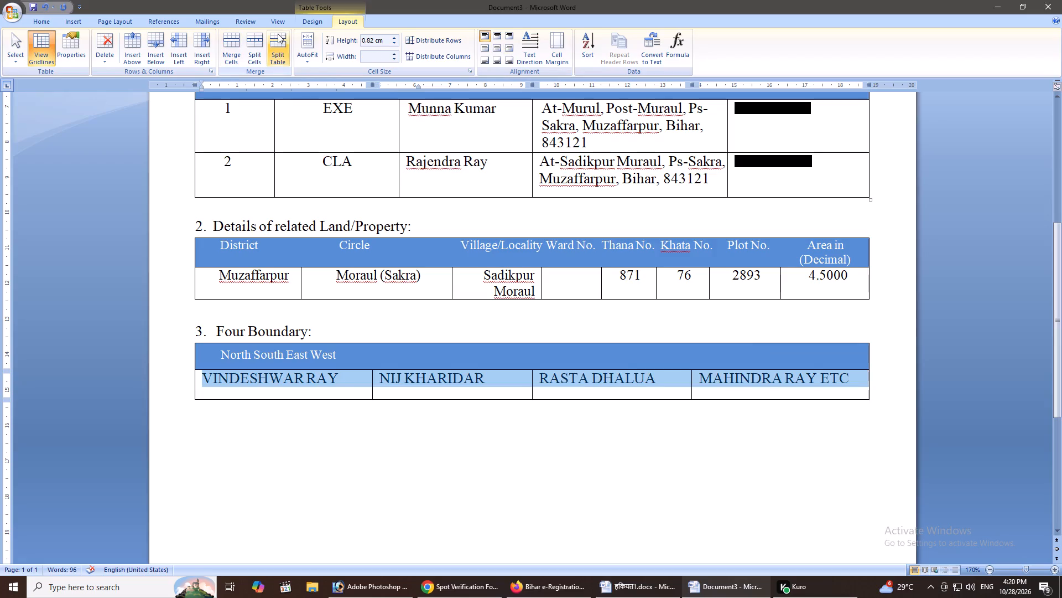
pyautogui.moveTo(307, 13); pyautogui.dragTo(395, 34)
pyautogui.click(495, 38)
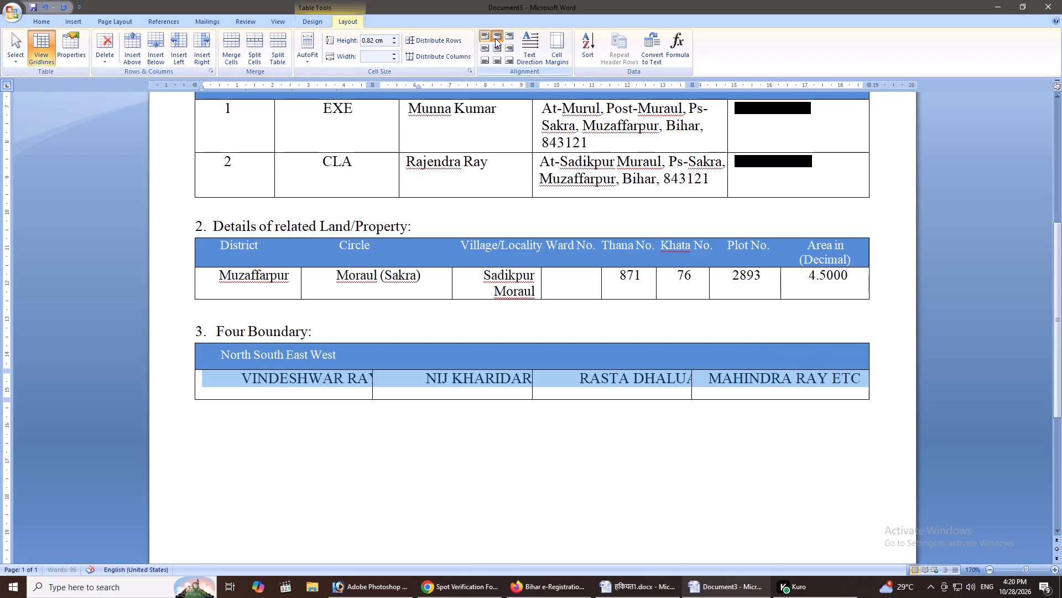
pyautogui.moveTo(419, 89); pyautogui.dragTo(376, 89)
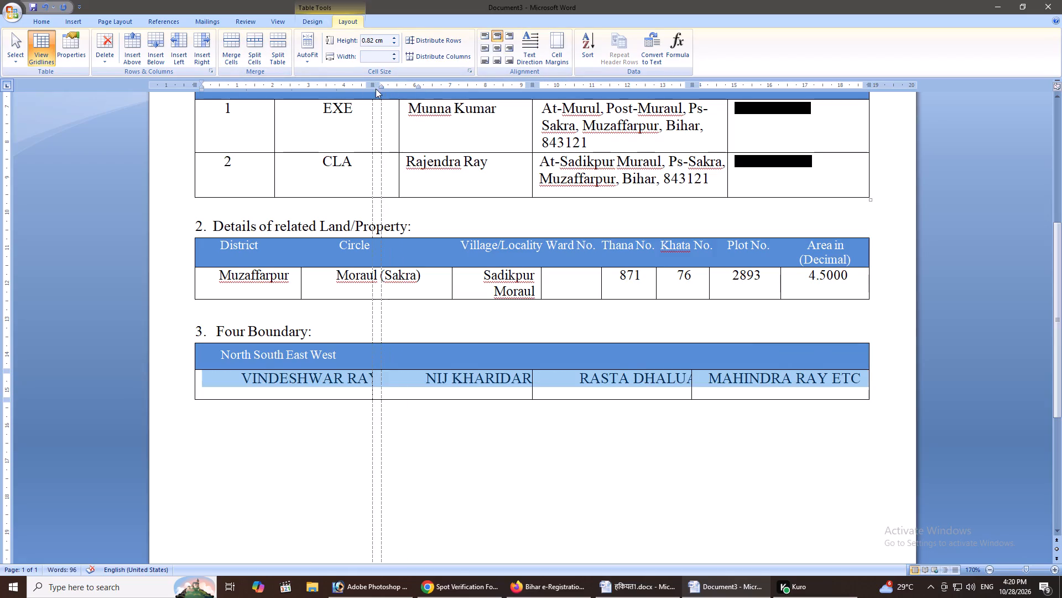
pyautogui.moveTo(376, 89); pyautogui.dragTo(370, 87)
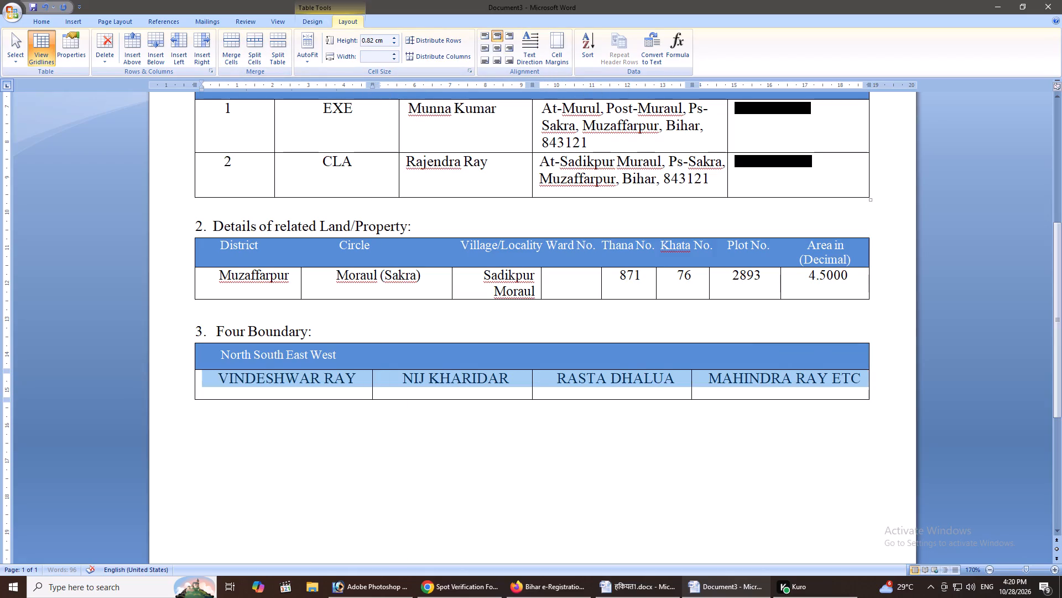
pyautogui.click(499, 394)
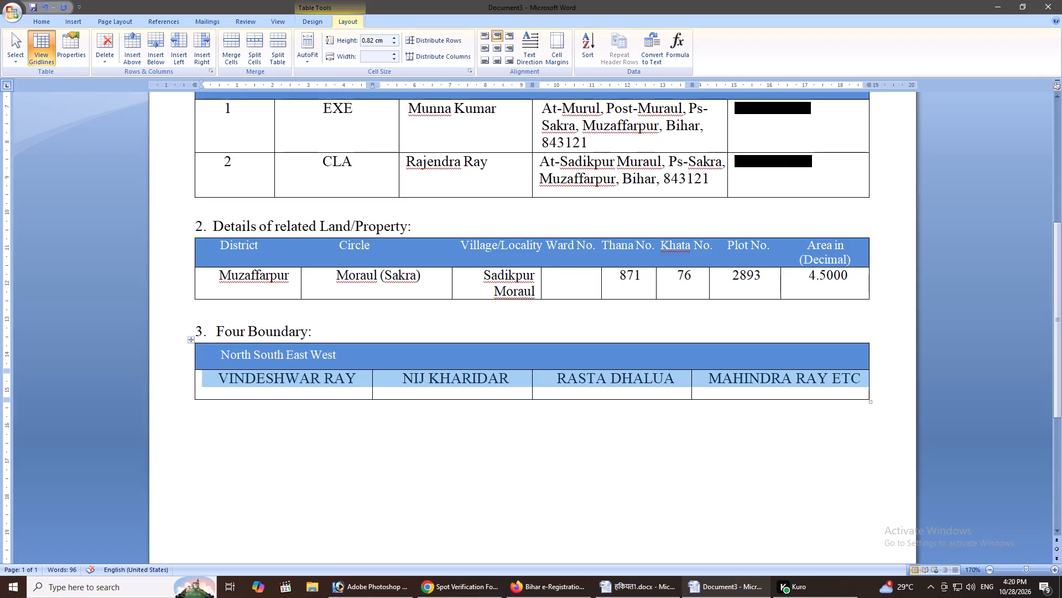
# Use spaces to separate "South" from "North" and centre "North" above the first boundary column.
pyautogui.click(253, 357)
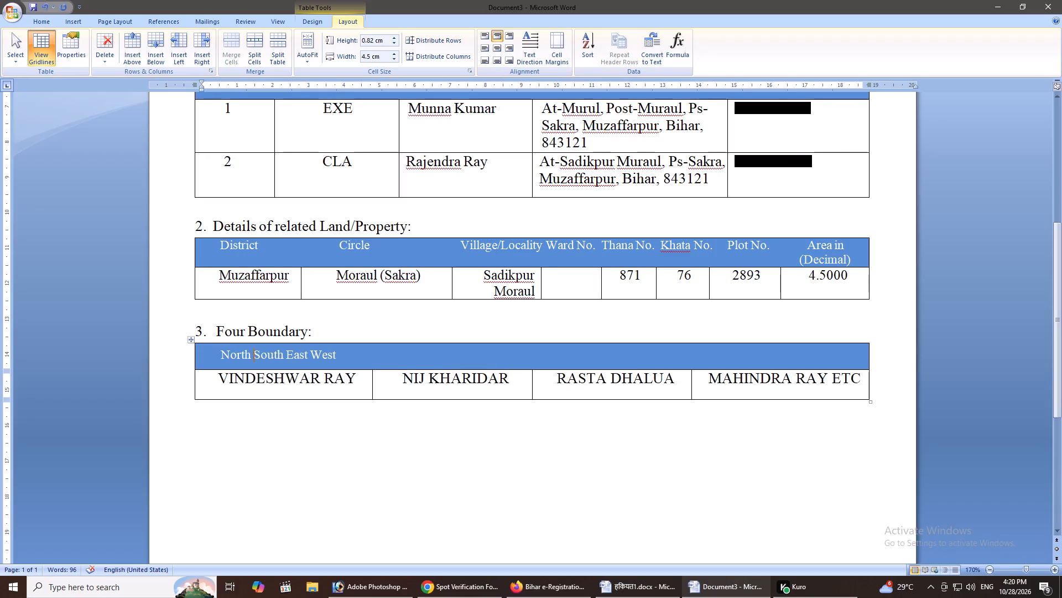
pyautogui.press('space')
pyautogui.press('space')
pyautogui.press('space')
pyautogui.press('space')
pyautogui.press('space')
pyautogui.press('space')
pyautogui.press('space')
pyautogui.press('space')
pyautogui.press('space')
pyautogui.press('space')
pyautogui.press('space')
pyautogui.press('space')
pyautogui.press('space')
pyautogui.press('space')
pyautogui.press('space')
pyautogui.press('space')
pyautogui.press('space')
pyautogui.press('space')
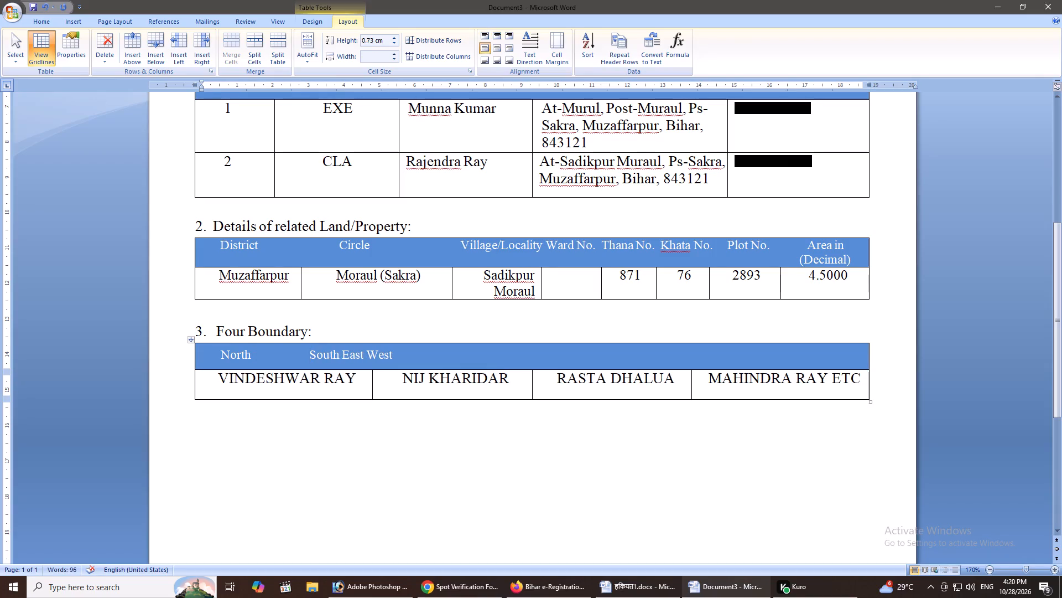
pyautogui.click(206, 349)
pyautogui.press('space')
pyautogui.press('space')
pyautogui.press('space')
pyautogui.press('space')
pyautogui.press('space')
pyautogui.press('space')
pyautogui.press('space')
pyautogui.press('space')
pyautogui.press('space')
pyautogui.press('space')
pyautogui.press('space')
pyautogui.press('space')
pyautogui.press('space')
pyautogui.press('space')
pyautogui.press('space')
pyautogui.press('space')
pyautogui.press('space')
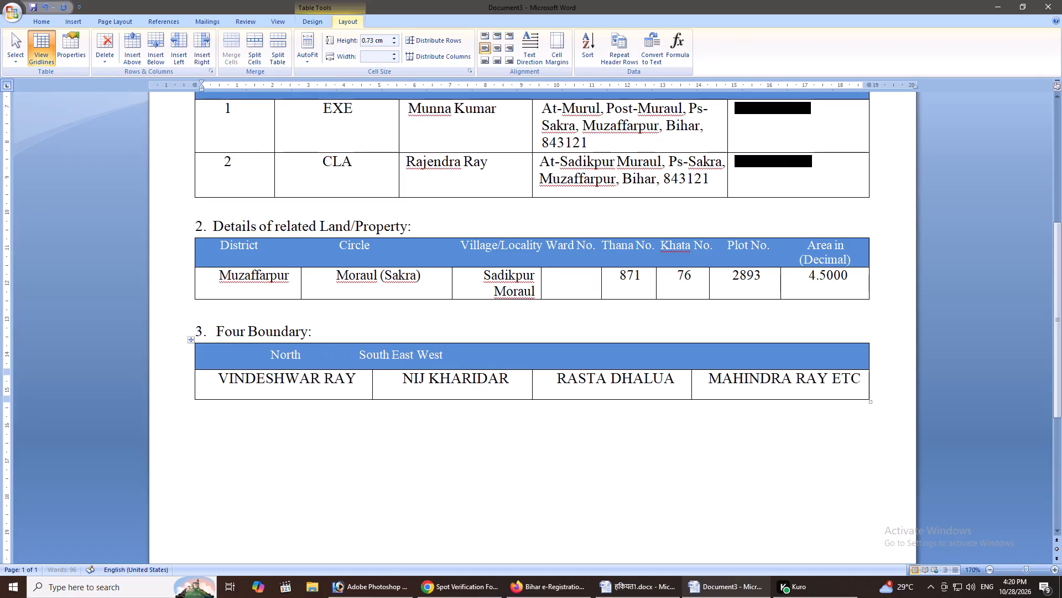
# Add spaces before "South" to place it above the "NIJ KHARIDAR" column.
pyautogui.click(352, 350)
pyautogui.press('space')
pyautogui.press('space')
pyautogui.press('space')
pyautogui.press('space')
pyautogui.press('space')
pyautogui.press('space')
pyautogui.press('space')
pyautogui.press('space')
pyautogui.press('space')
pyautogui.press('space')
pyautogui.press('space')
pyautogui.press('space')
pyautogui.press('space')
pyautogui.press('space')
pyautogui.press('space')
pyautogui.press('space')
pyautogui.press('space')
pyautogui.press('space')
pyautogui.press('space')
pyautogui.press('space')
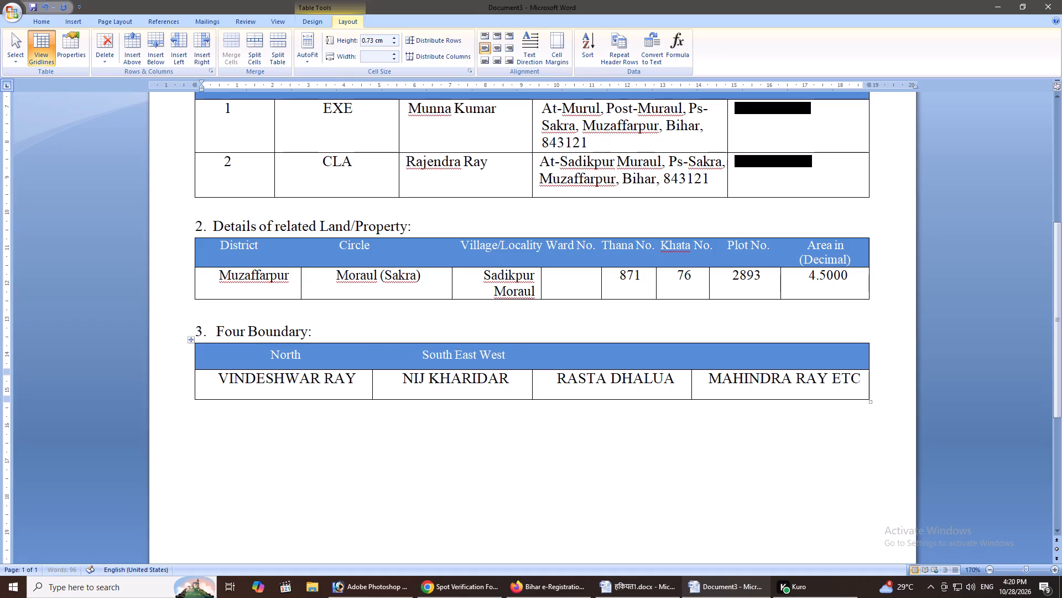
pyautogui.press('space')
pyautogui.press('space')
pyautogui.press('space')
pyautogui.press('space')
# Add spaces between "South" and "East" to shift "East" above the "RASTA DHALUA" column.
pyautogui.click(466, 358)
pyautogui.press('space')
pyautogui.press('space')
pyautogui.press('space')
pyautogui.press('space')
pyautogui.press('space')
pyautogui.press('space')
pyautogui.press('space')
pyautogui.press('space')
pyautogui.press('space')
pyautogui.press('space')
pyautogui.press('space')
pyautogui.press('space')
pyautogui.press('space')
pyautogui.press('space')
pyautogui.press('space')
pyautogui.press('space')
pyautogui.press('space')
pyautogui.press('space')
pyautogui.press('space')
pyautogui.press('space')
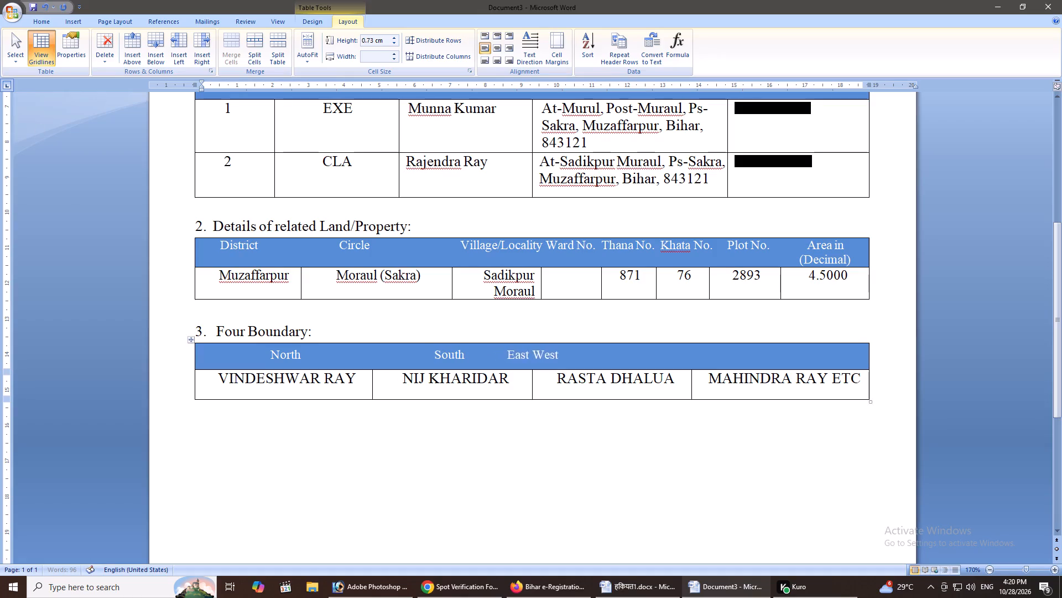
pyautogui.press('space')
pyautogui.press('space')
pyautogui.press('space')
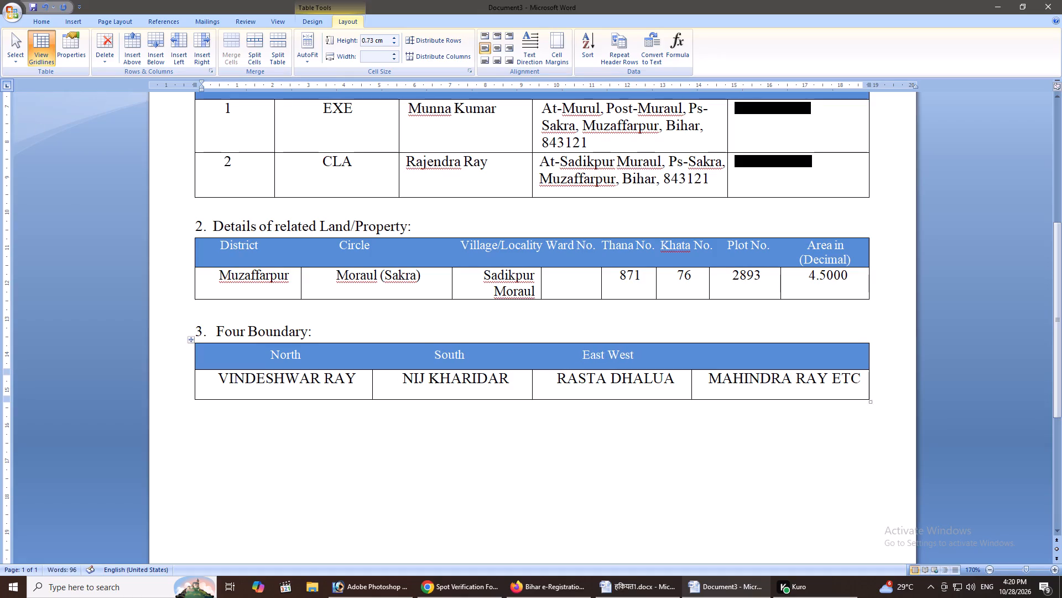
# Add spaces between "East" and "West" in the Four Boundary header to shift "West" above the fourth column.
pyautogui.click(637, 363)
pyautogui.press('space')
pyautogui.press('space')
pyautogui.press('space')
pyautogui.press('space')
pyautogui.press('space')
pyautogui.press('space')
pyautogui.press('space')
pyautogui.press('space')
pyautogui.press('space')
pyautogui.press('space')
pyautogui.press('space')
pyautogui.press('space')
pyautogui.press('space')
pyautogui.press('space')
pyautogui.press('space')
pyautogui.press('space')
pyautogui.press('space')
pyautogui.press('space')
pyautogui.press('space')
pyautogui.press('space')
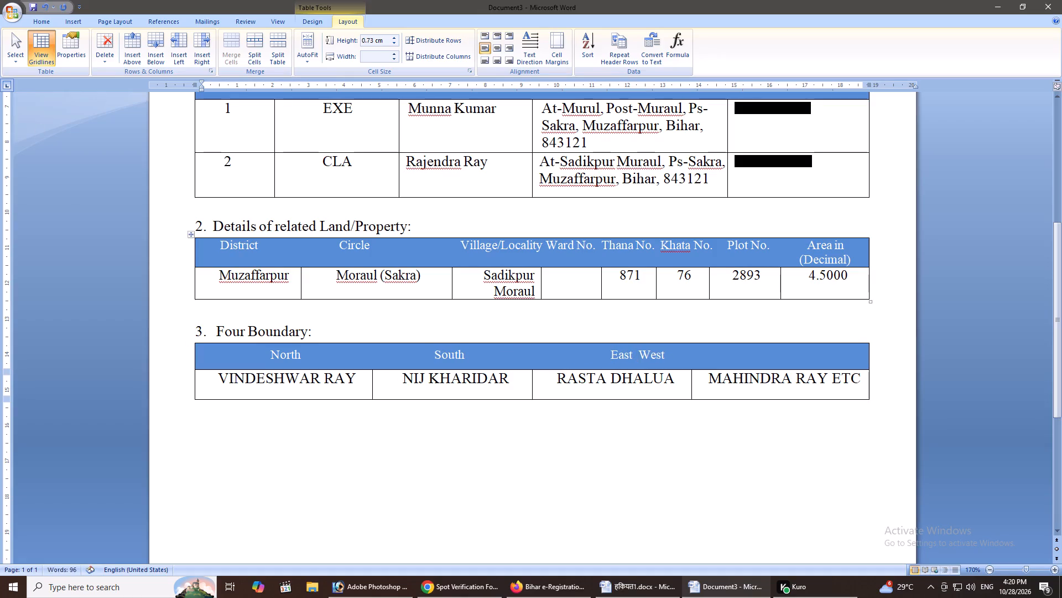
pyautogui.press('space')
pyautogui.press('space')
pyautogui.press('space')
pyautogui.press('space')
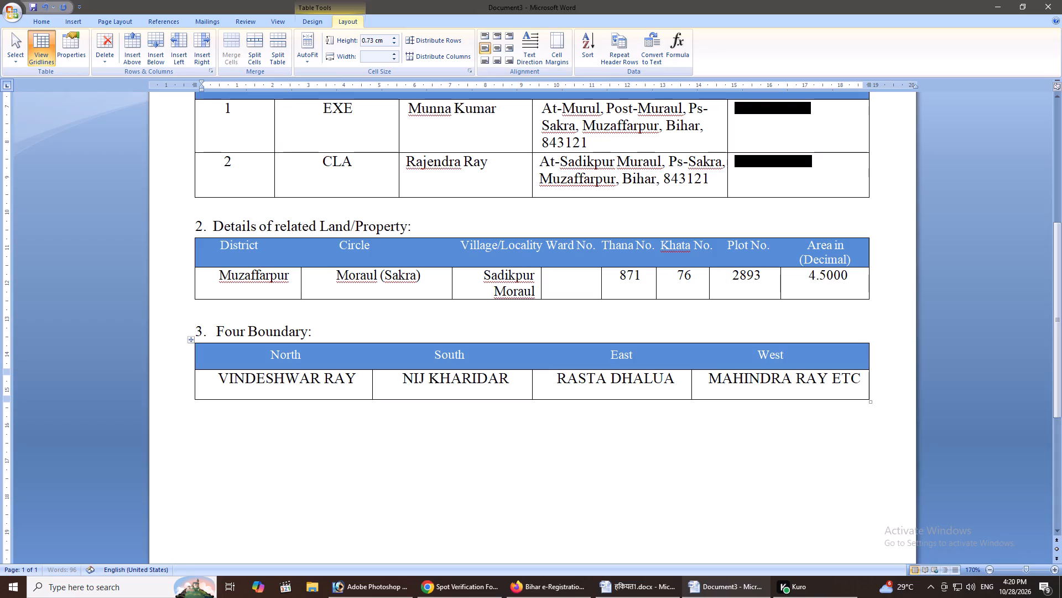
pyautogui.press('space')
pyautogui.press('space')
# Fine-tune the header spacing by removing one space before "East" and adding one before "West".
pyautogui.click(602, 357)
pyautogui.press('BackSpace')
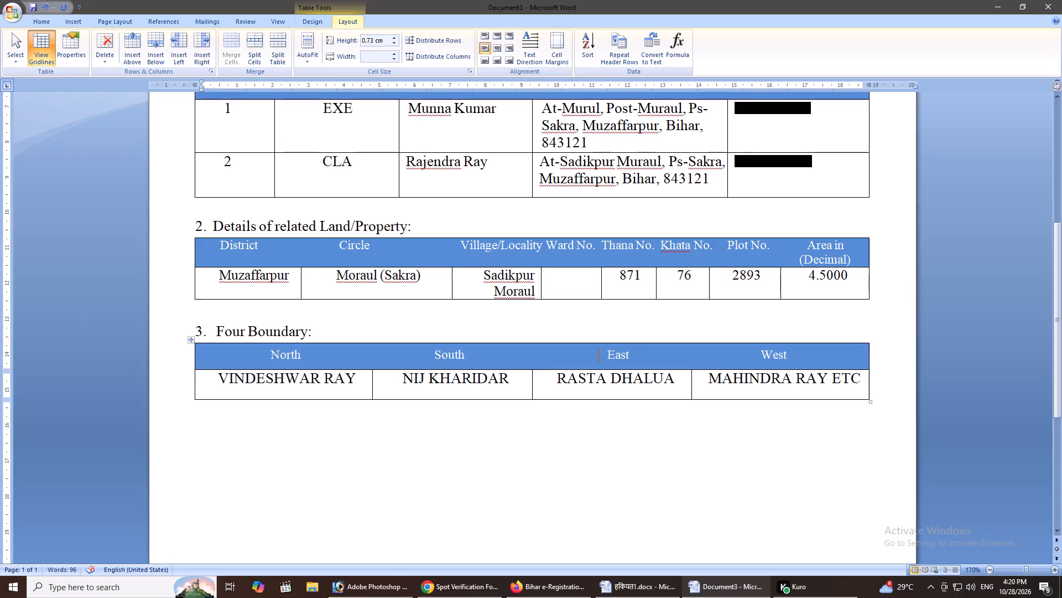
pyautogui.click(748, 357)
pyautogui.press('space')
# Below the Four Boundary table, start a numbered list with item 4, "Nature/Category of Land: Residential".
pyautogui.scroll(-1, 387, 358)
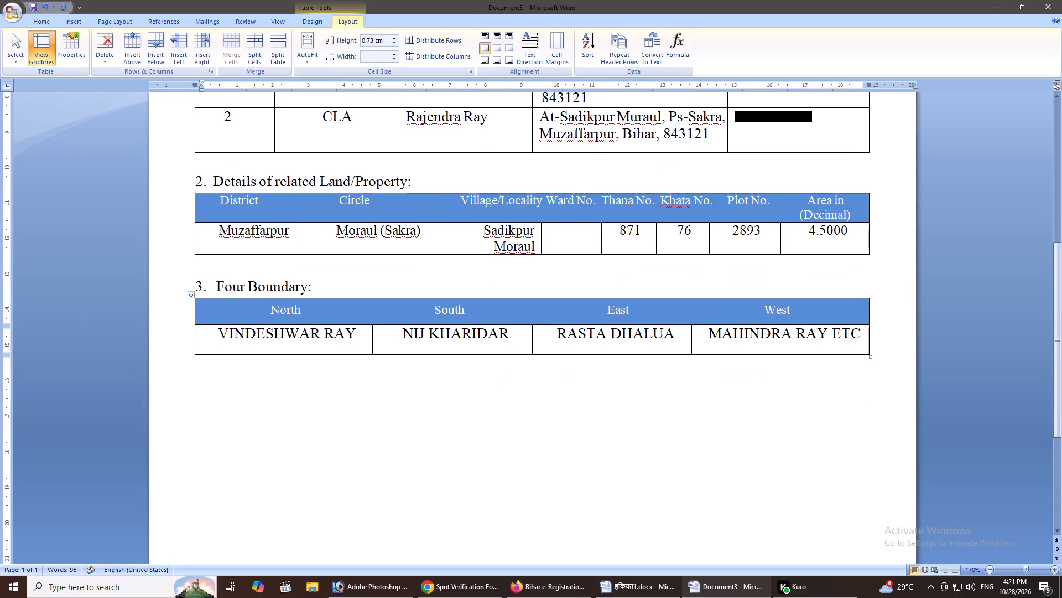
pyautogui.click(364, 375)
pyautogui.press('Return')
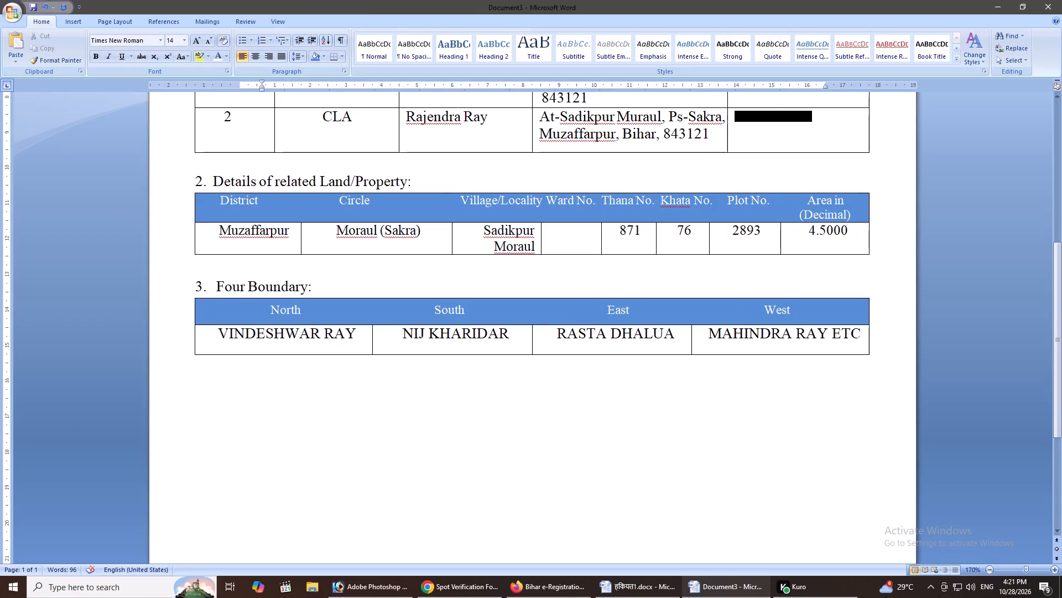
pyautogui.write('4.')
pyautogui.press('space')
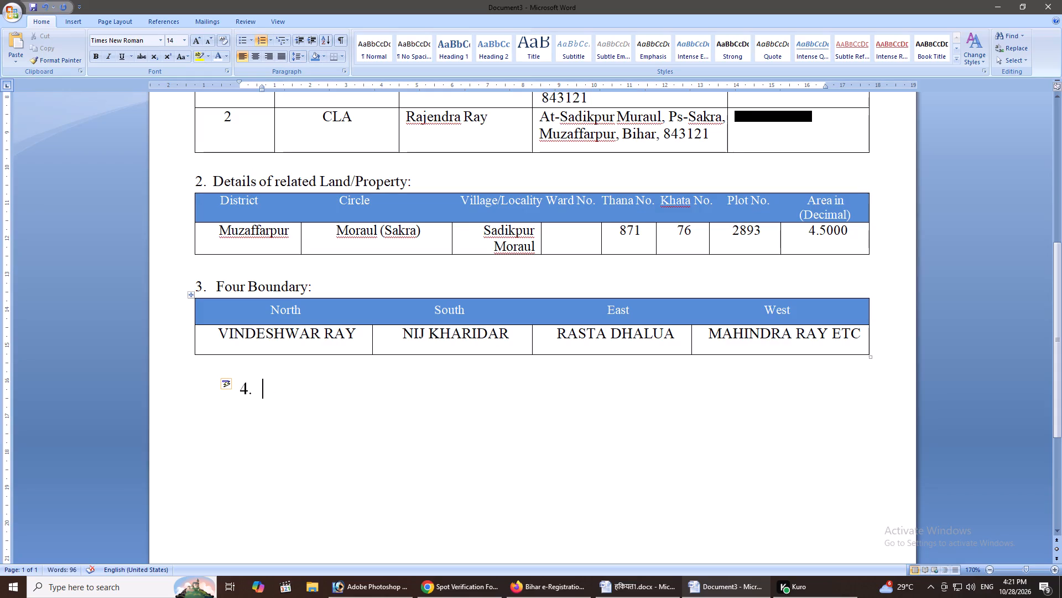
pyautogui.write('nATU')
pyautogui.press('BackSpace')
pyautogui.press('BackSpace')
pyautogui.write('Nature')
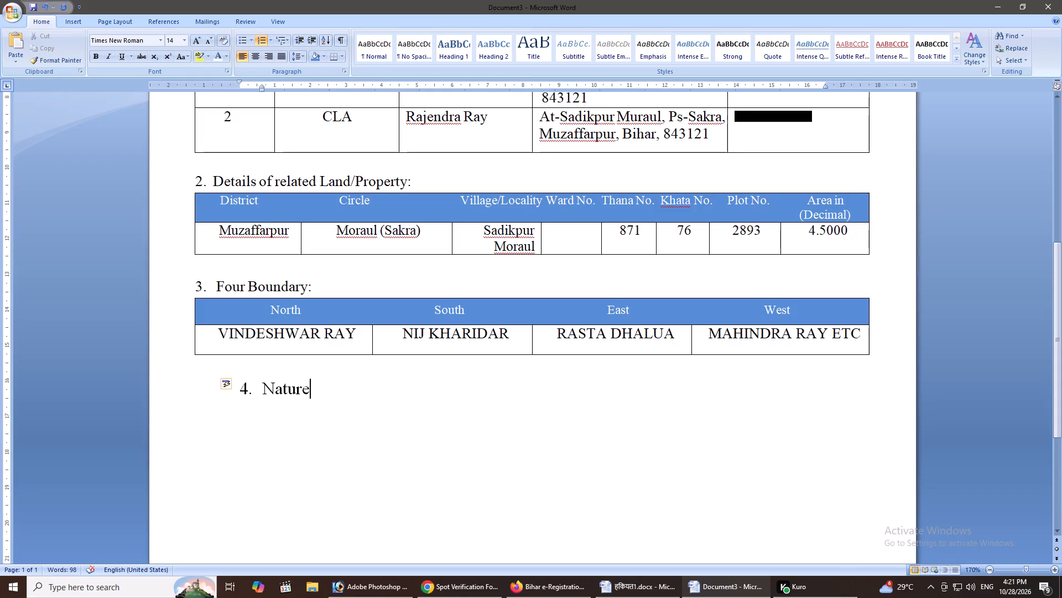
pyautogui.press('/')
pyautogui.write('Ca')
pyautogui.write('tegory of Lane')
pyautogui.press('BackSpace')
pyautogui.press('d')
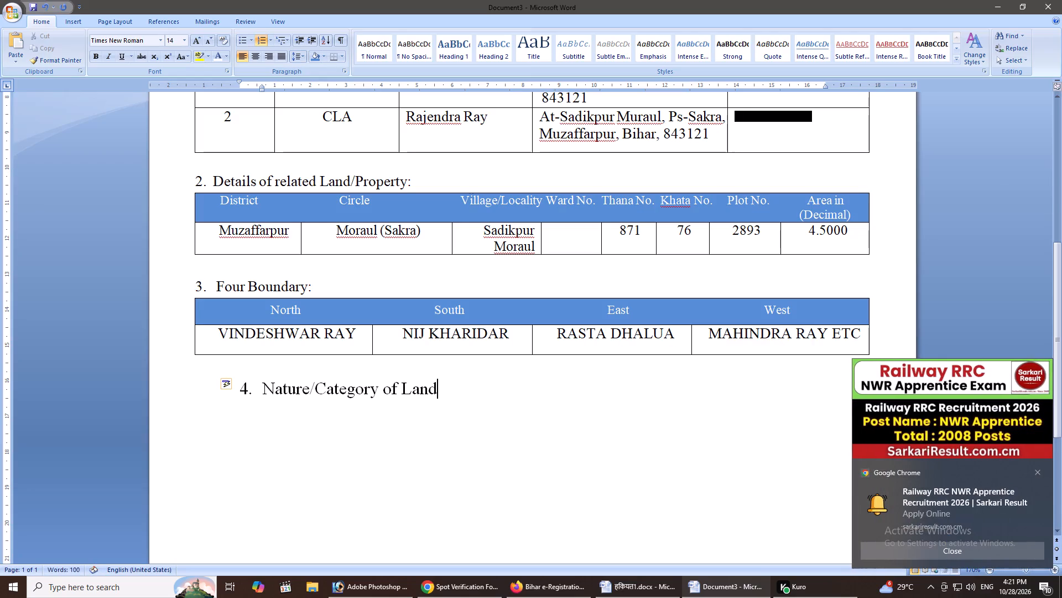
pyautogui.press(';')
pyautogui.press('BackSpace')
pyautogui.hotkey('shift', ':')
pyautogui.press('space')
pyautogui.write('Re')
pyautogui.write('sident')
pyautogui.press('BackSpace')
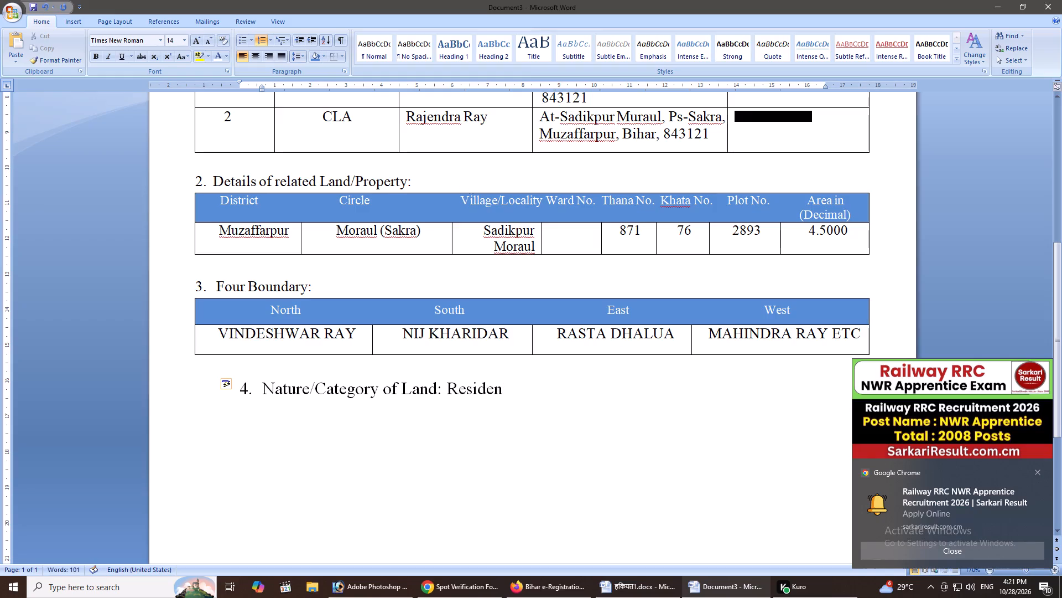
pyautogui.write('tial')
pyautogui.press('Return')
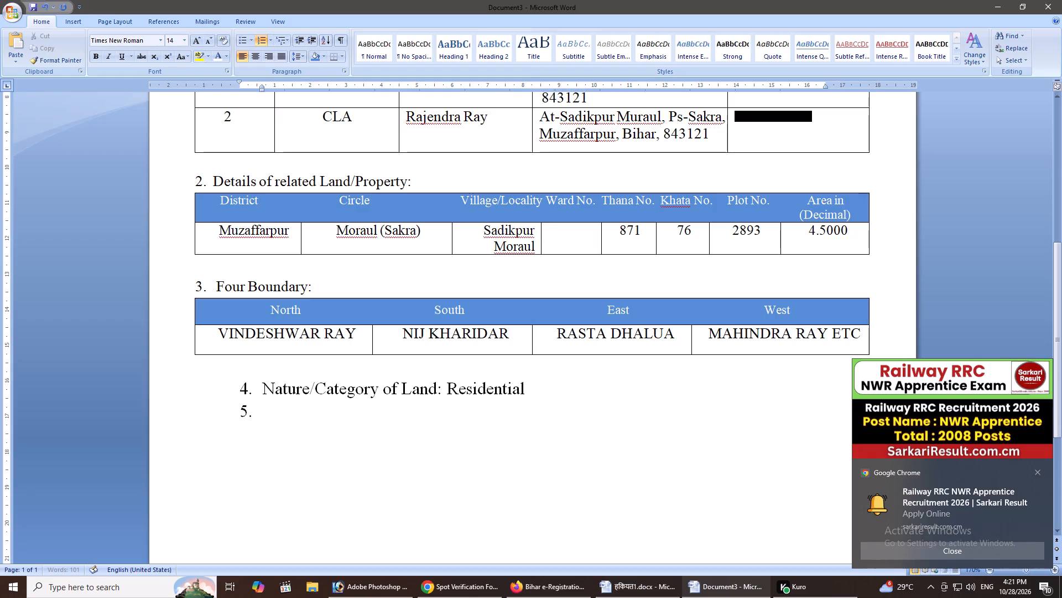
# Enter "Market Value of Land: 405000.00" as list item 5.
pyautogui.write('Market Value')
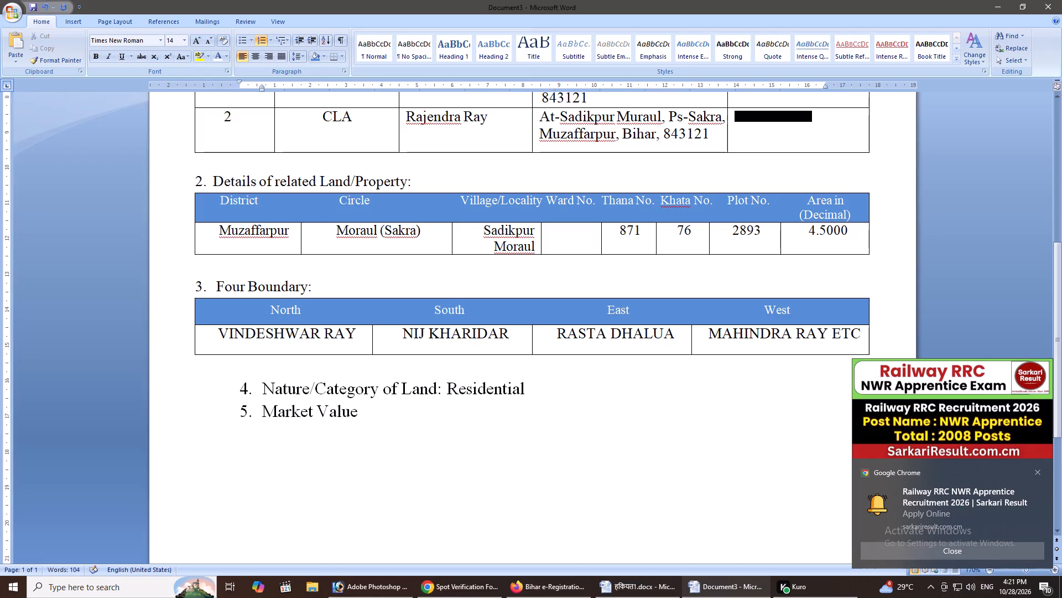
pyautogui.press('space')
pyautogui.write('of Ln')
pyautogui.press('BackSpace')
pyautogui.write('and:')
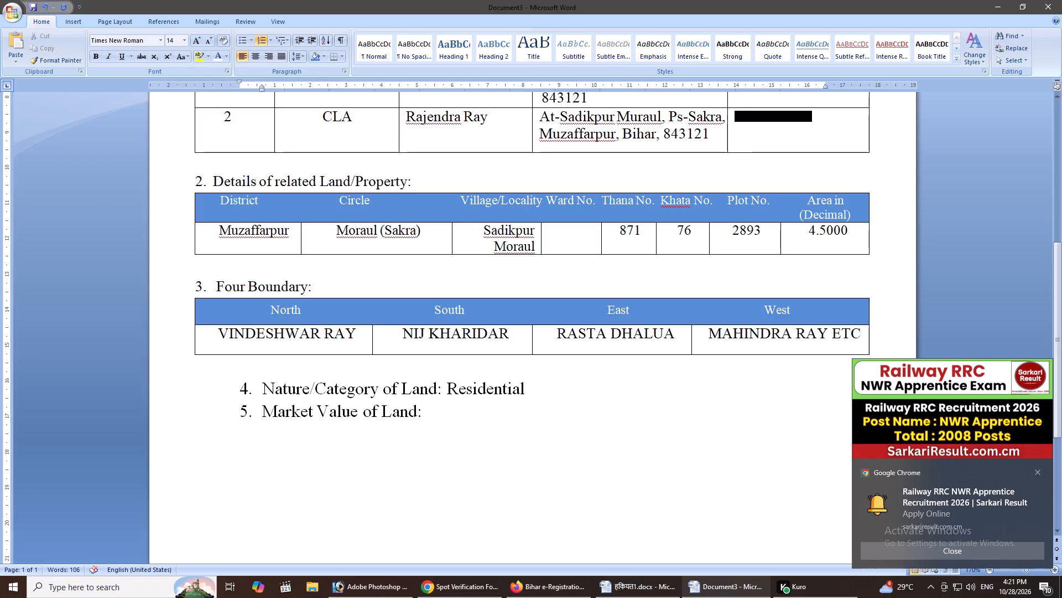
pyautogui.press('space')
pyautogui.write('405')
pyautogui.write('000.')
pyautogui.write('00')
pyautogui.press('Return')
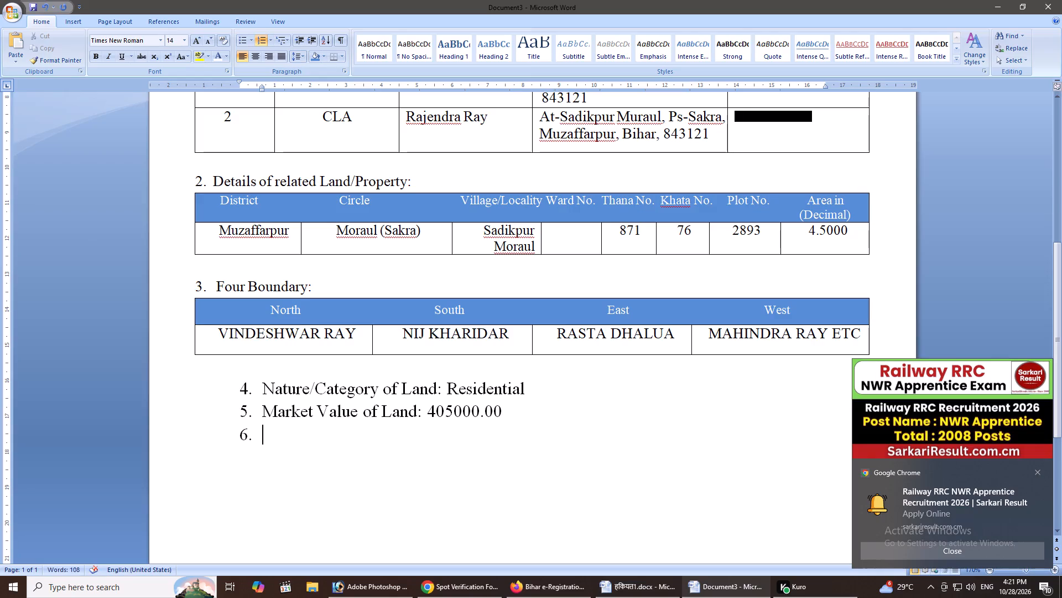
# Enter "Value declared by Party: 405000.00" as list item 6.
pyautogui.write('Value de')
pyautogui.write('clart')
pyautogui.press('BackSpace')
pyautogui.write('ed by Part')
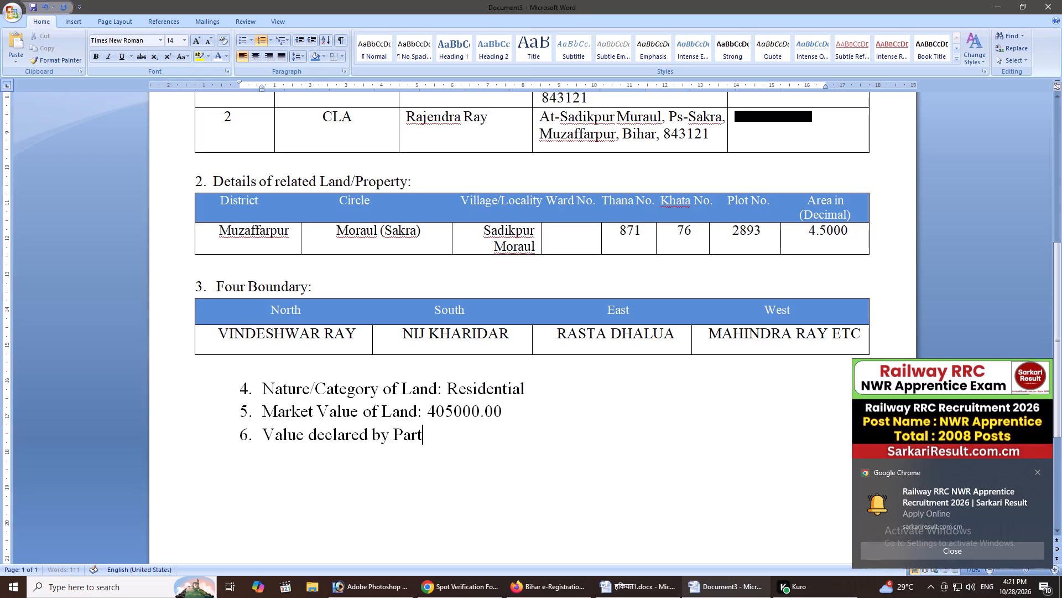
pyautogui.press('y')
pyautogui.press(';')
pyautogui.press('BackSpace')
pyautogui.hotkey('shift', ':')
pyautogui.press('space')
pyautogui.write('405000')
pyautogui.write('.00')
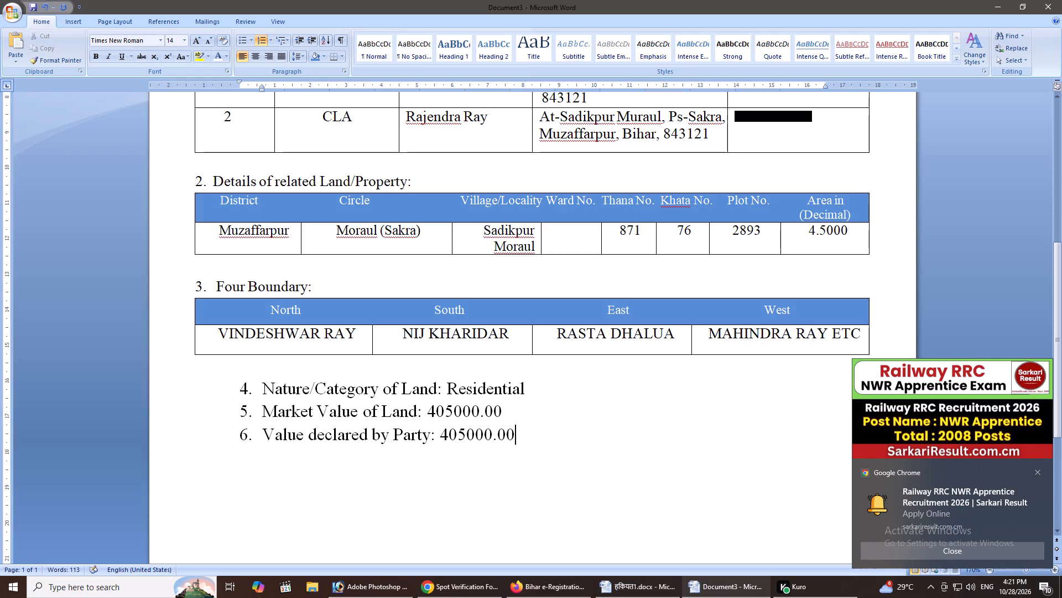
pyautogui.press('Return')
# Enter "Structure Details:" as list item 7.
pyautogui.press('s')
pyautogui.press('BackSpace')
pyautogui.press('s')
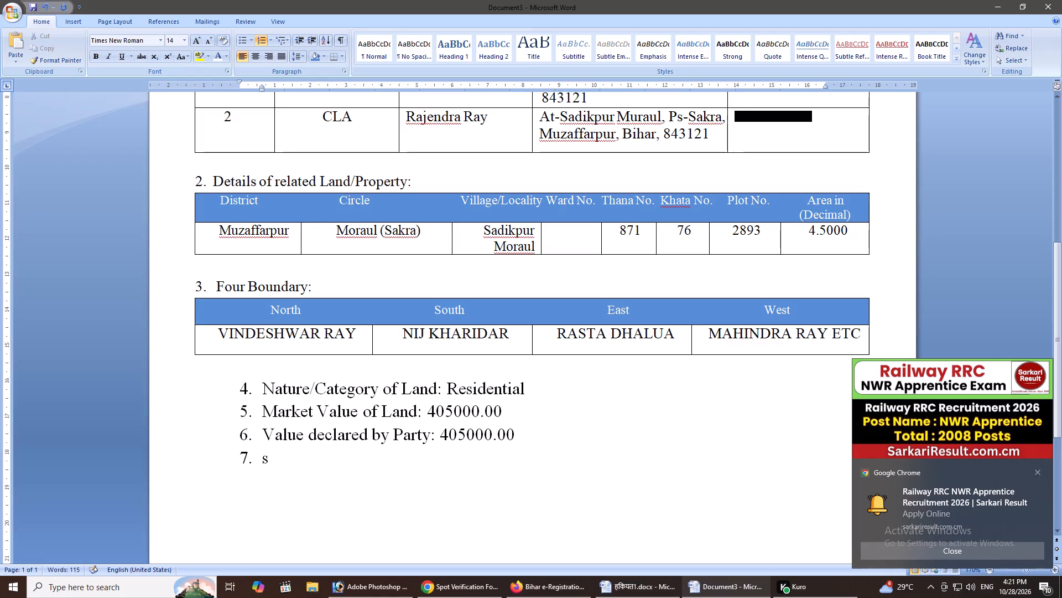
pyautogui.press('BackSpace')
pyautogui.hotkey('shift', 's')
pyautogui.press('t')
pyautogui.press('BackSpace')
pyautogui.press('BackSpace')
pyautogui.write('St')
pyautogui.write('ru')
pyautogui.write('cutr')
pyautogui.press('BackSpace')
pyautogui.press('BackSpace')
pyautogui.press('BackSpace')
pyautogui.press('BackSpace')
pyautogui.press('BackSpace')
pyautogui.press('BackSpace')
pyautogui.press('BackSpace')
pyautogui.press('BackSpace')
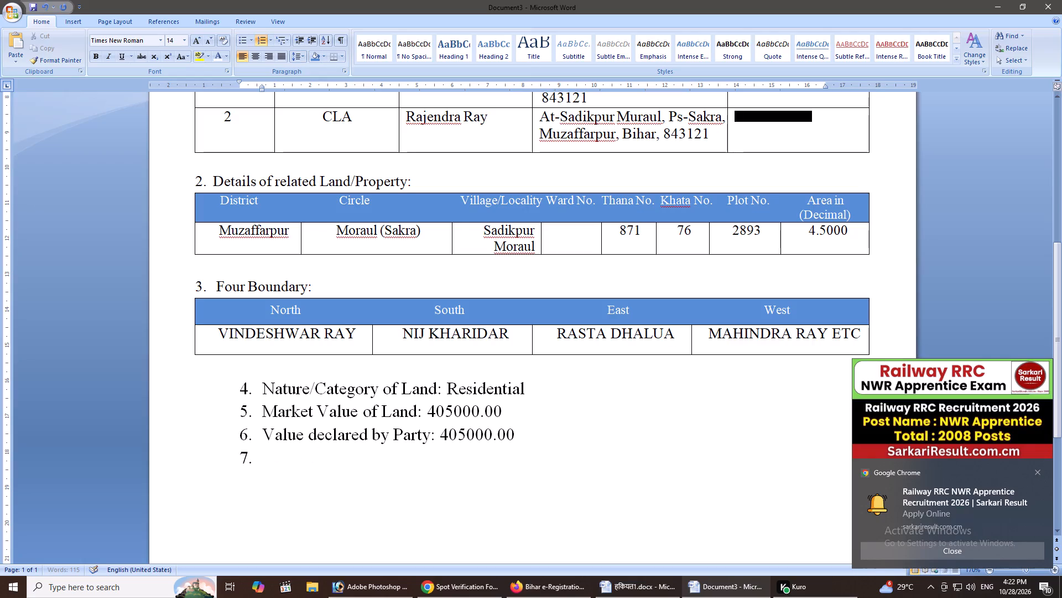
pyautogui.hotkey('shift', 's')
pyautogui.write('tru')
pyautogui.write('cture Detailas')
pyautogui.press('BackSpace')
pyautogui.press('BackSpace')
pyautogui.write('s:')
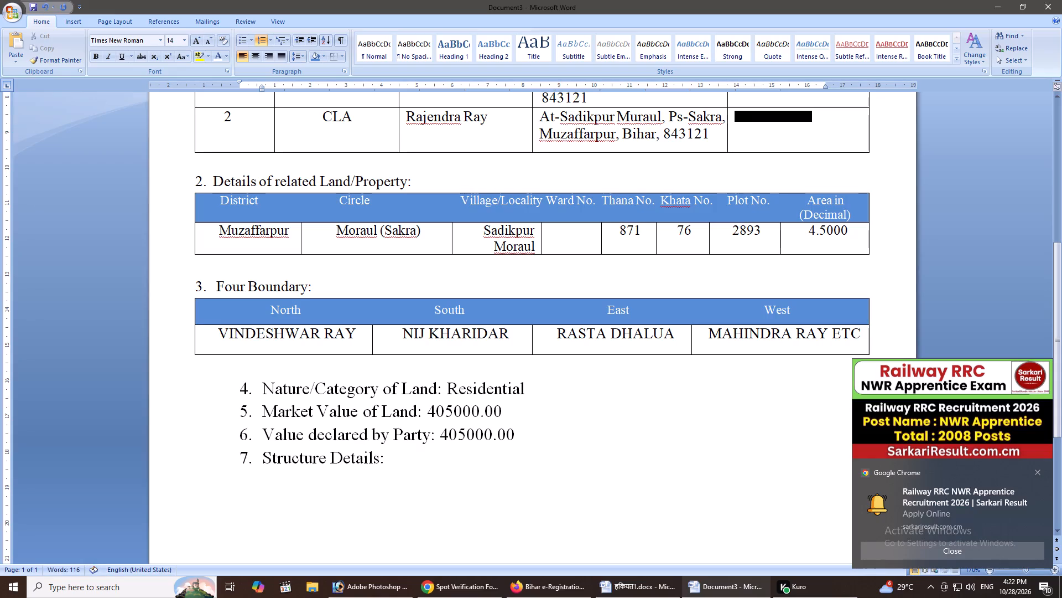
# Add the line "Any other details:" without a number below "Structure Details:".
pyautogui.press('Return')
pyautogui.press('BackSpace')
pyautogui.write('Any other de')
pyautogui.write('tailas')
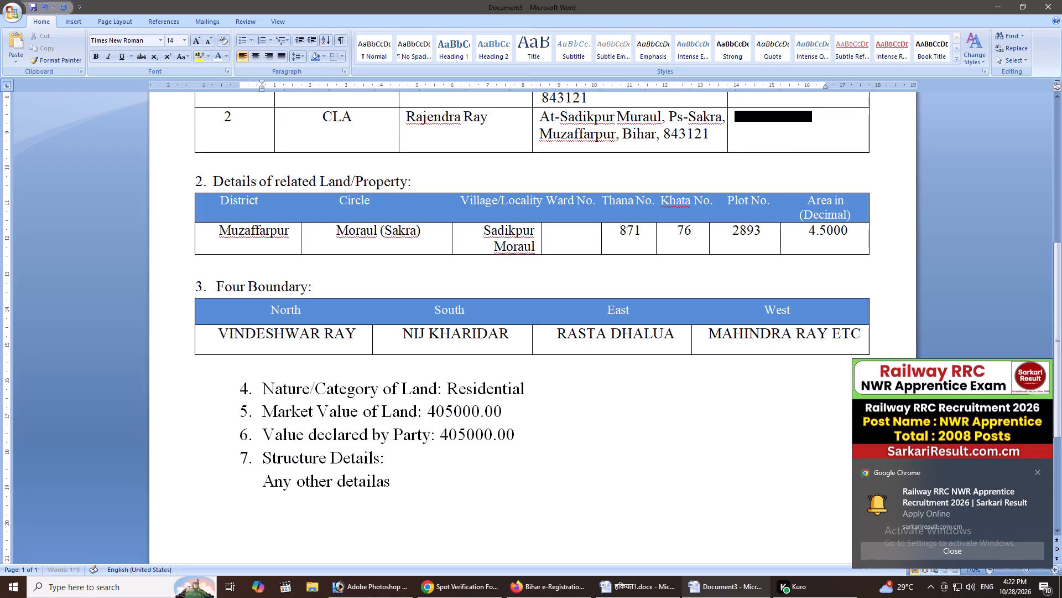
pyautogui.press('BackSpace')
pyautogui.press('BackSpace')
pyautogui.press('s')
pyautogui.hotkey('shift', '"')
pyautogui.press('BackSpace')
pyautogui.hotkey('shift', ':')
# Turn the "Any other details:" line into numbered list item 8.
pyautogui.click(238, 480)
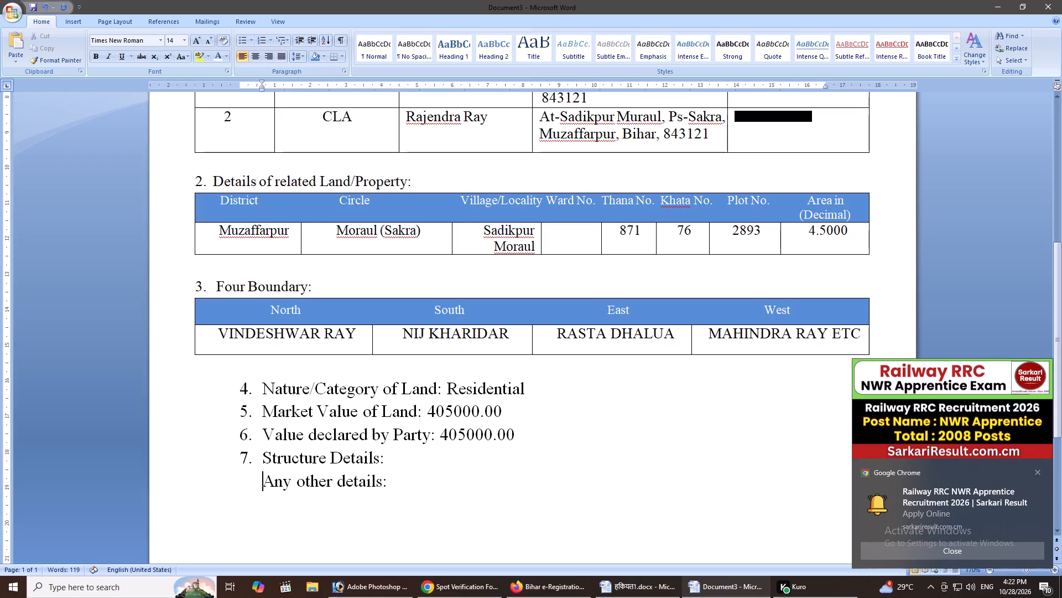
pyautogui.click(401, 457)
pyautogui.press('Return')
pyautogui.click(257, 503)
pyautogui.press('BackSpace')
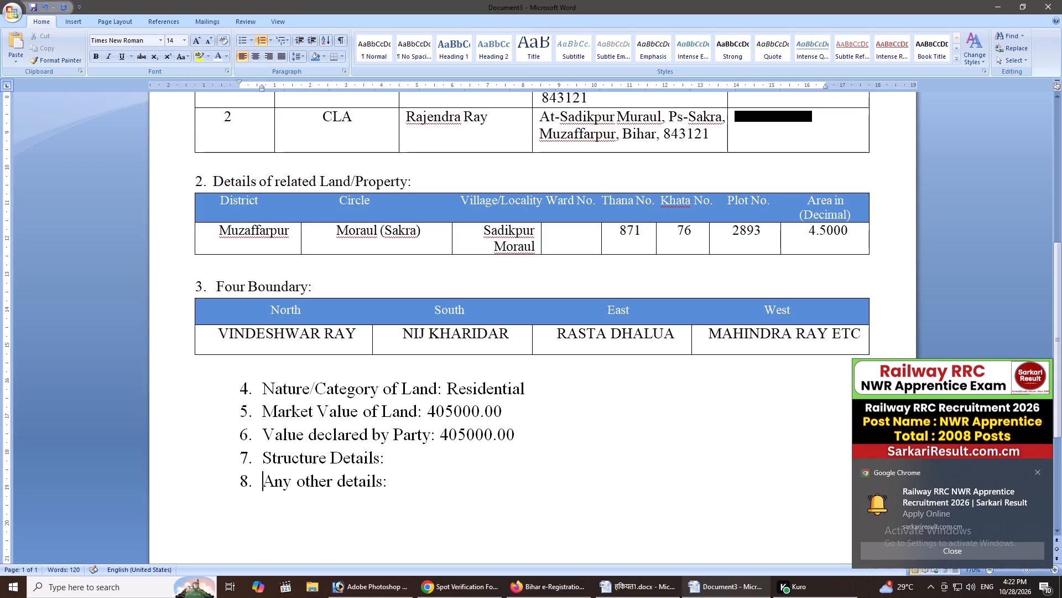
# Start list item 9 below "Any other details:" with "For market value calculation with all the specifications,".
pyautogui.click(405, 479)
pyautogui.press('Return')
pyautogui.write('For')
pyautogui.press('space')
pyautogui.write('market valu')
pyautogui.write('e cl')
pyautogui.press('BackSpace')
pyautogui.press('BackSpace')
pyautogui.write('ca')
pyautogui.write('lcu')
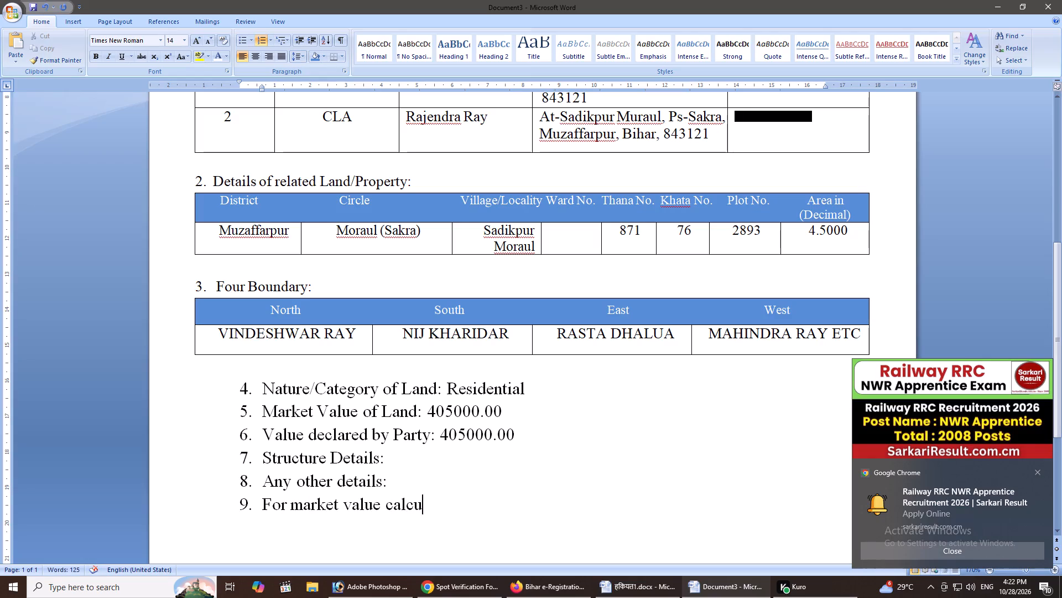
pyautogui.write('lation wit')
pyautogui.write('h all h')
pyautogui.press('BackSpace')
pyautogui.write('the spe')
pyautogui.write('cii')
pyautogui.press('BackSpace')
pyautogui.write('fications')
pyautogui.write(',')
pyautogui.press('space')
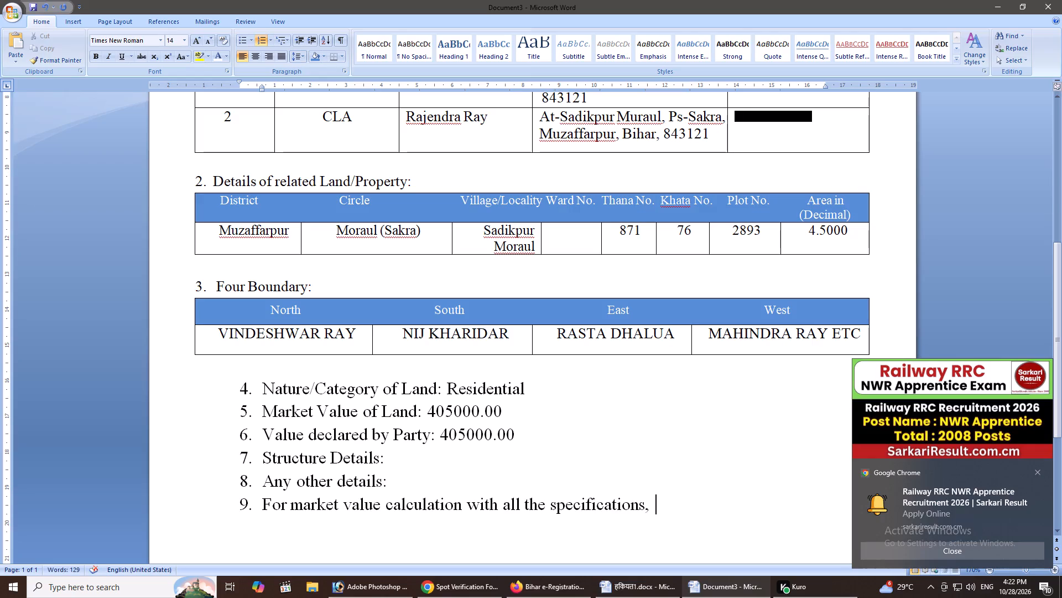
# Continue item 9 with "Photograph of the concerned property/structure".
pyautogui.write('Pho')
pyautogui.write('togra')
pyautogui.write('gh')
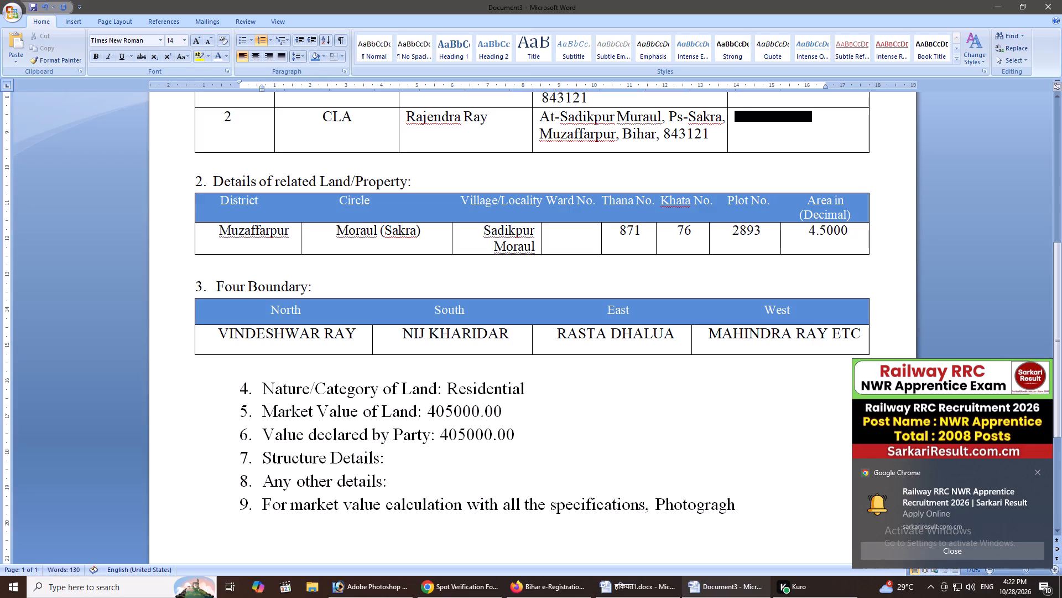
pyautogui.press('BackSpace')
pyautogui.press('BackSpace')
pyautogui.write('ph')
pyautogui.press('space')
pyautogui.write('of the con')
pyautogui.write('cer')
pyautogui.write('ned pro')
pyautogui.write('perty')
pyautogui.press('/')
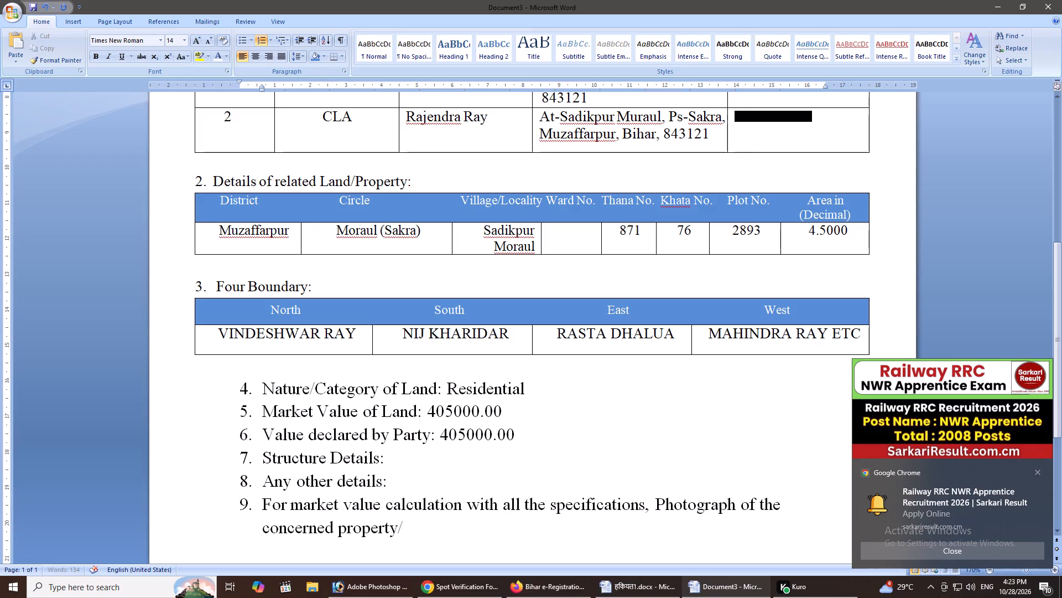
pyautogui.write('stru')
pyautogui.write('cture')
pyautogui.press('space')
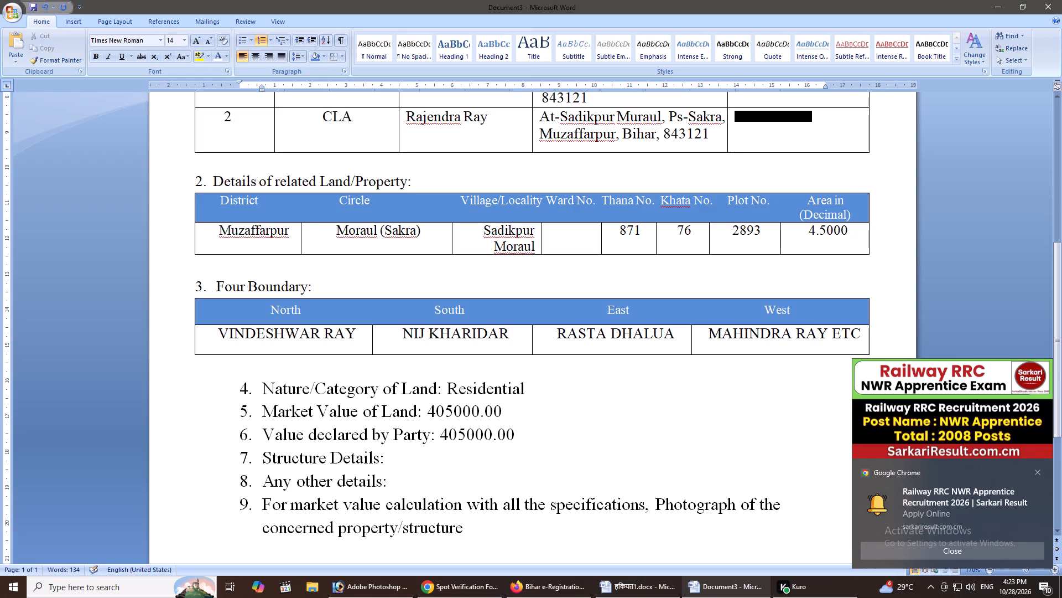
# Complete item 9 with "must be affixed by the party in the space provided:".
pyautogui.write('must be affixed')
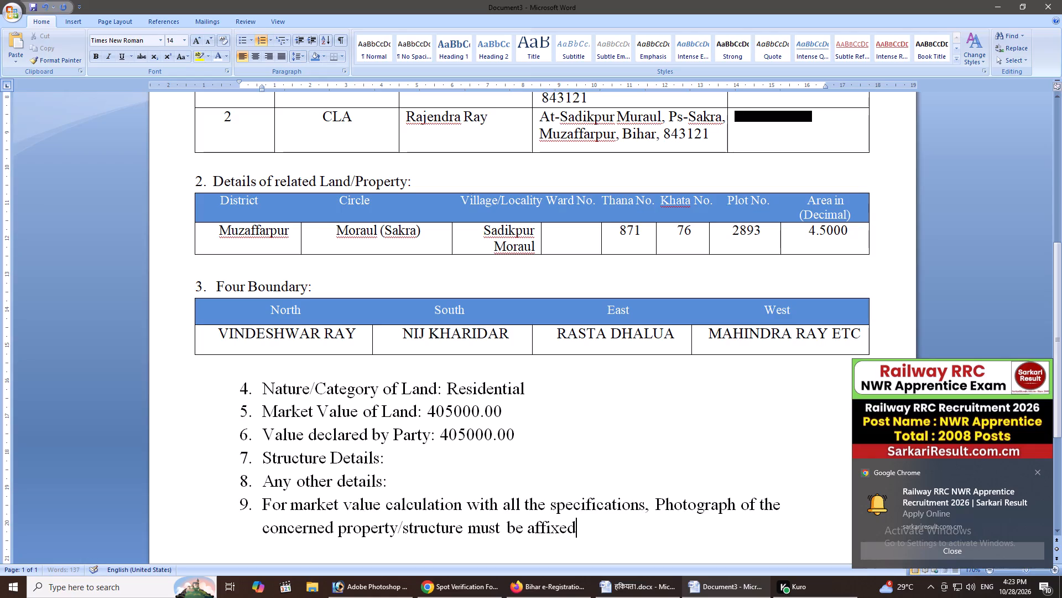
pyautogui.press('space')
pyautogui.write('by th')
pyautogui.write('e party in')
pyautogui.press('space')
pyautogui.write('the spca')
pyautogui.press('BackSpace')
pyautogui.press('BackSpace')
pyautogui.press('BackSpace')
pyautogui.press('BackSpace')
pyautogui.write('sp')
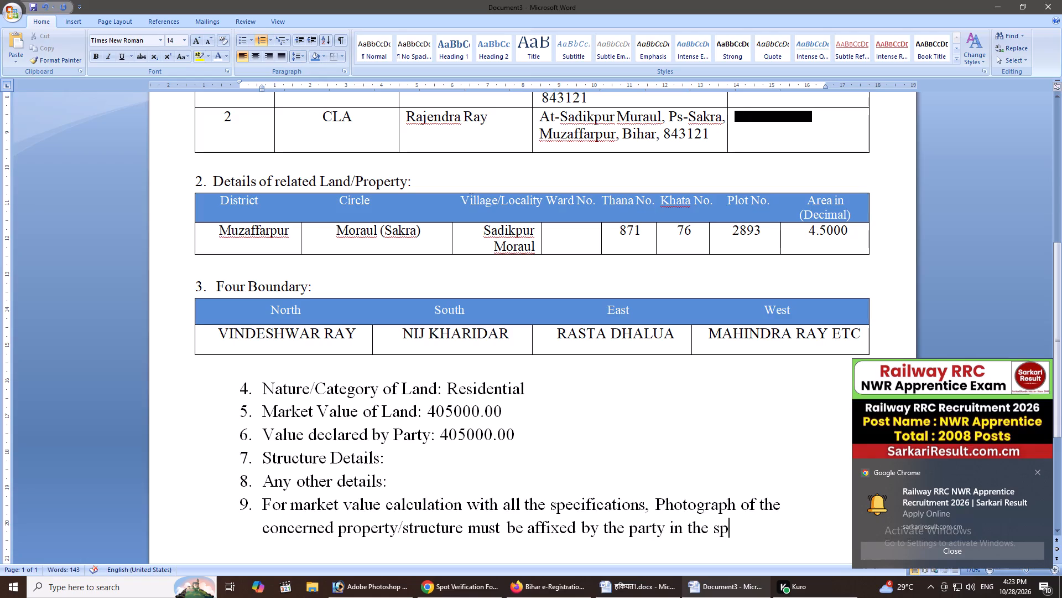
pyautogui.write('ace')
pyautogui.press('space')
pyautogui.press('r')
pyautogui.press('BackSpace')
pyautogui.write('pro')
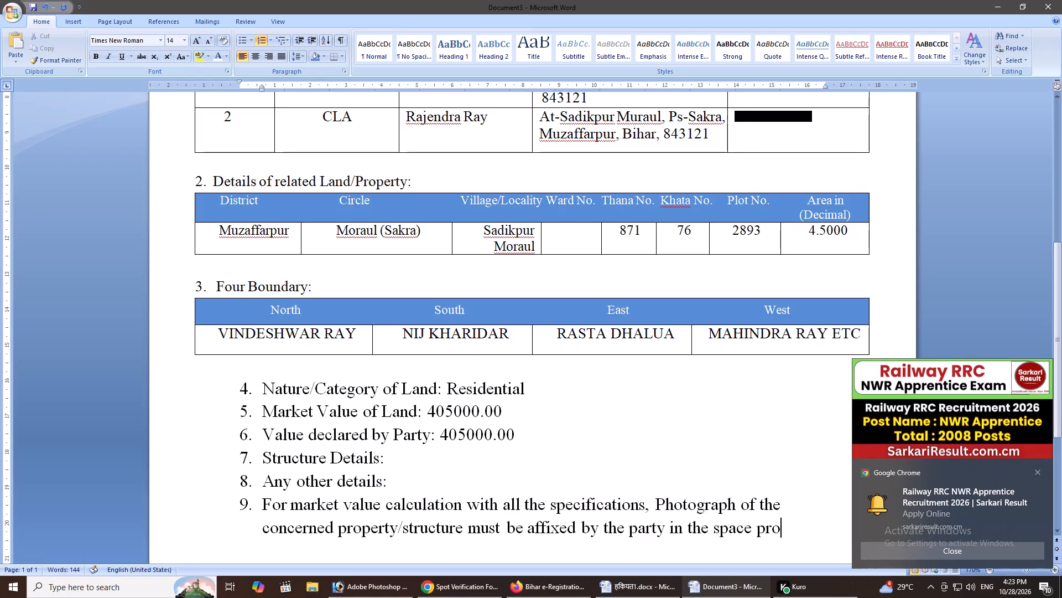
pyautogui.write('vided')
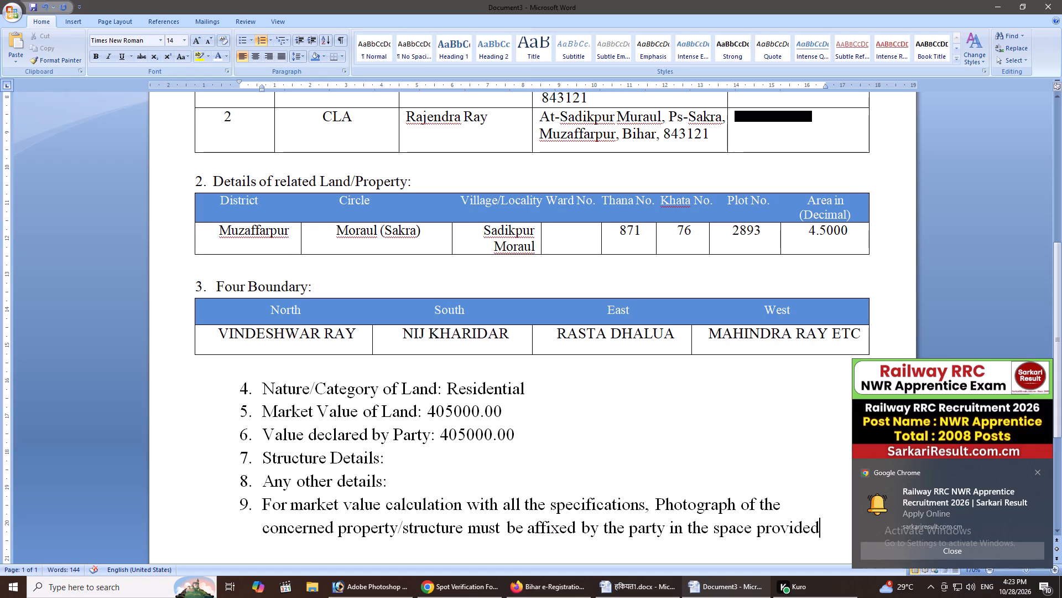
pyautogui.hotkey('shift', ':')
# Below item 9, after a blank line, add the unnumbered captions "Photograph by the Party" and "Photo taken during inspection" on one line, separated by a tab.
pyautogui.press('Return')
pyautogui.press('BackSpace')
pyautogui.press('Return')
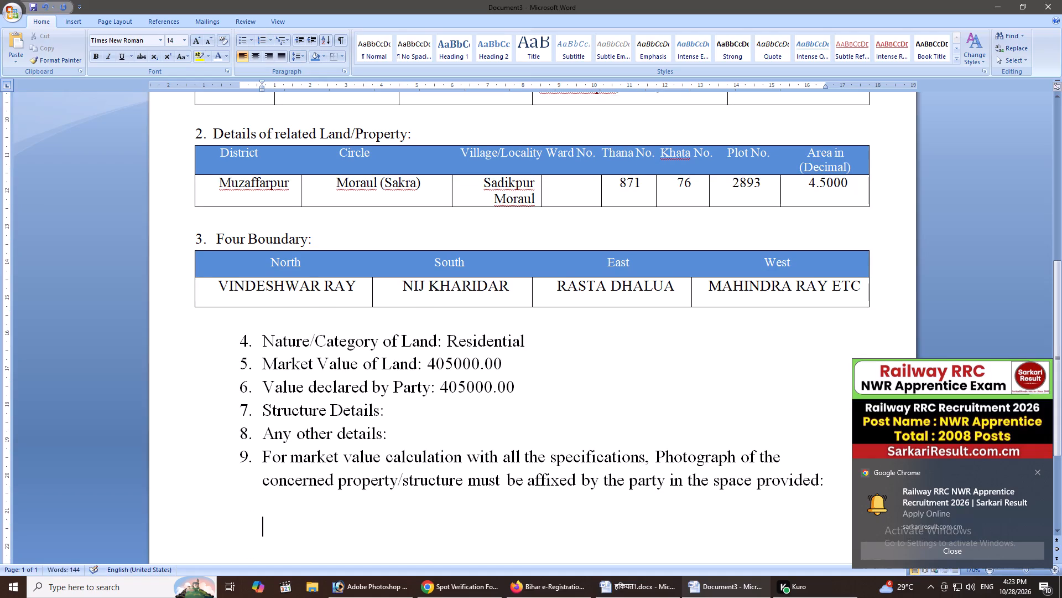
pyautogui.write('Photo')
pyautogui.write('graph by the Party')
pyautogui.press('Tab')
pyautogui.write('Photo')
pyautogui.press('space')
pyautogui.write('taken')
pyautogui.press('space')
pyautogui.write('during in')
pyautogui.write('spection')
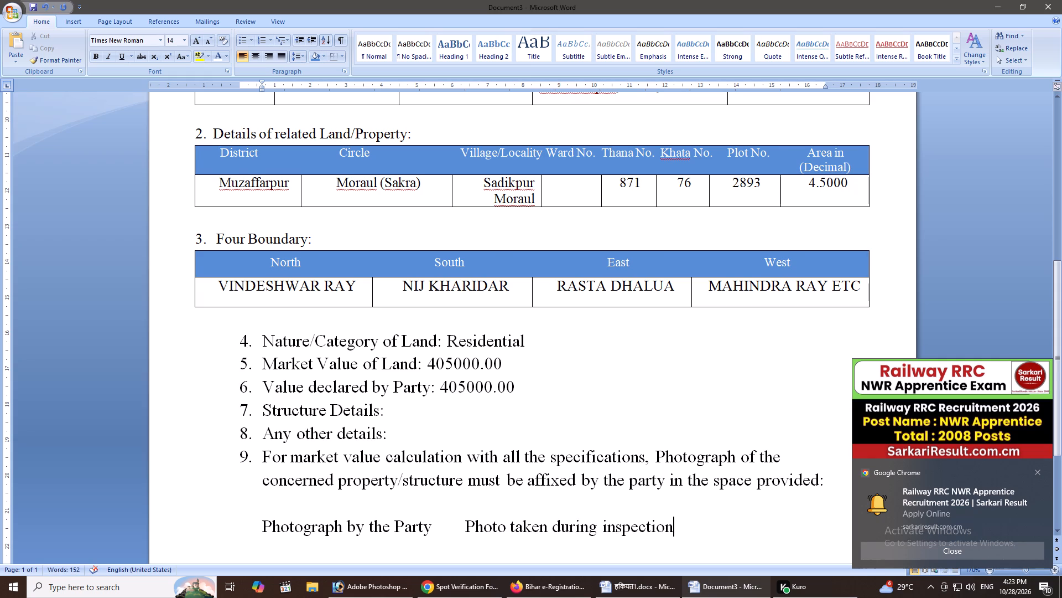
# Add "Signature of the Seller" after two blank lines below the photograph captions.
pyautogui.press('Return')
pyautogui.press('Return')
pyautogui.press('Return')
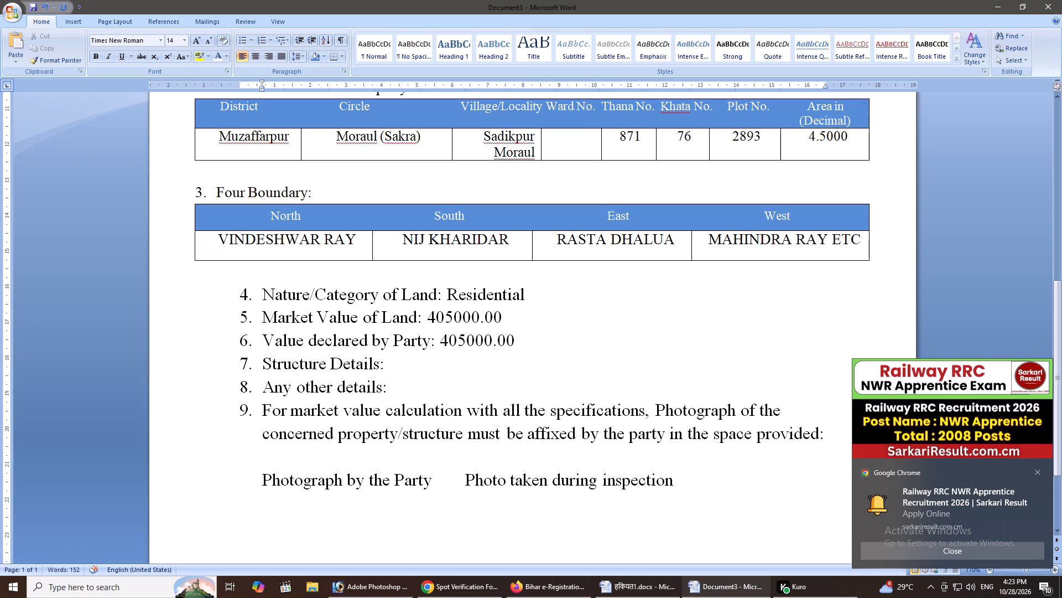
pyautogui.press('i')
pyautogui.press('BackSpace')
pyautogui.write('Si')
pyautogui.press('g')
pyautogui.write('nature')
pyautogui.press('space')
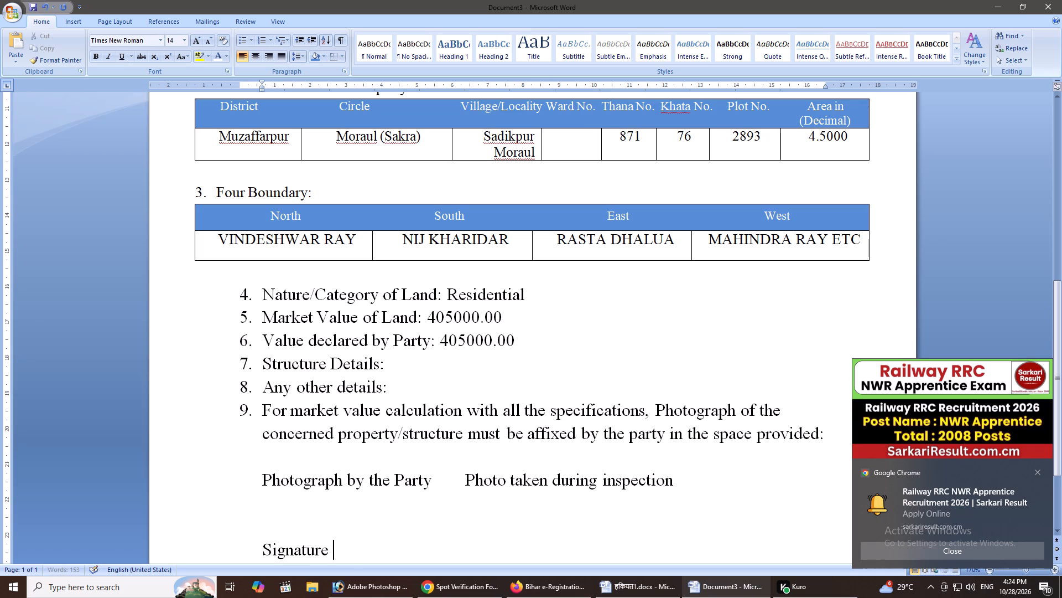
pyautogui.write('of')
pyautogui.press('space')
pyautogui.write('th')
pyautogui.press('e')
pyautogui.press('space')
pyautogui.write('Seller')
# Add "Signature of the Buyer" on the same line as the seller's signature label, spaced apart with tabs.
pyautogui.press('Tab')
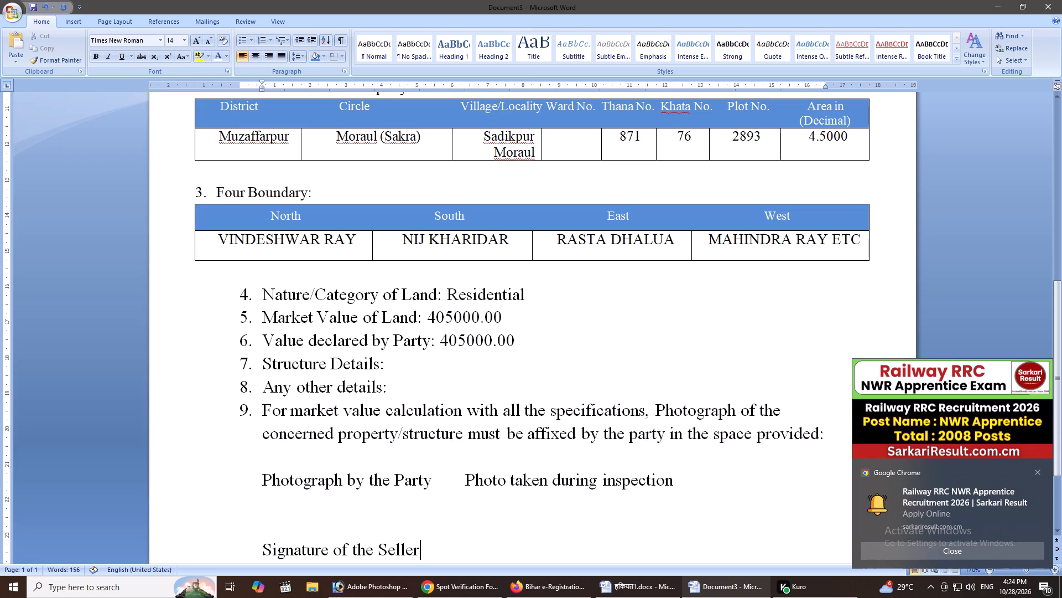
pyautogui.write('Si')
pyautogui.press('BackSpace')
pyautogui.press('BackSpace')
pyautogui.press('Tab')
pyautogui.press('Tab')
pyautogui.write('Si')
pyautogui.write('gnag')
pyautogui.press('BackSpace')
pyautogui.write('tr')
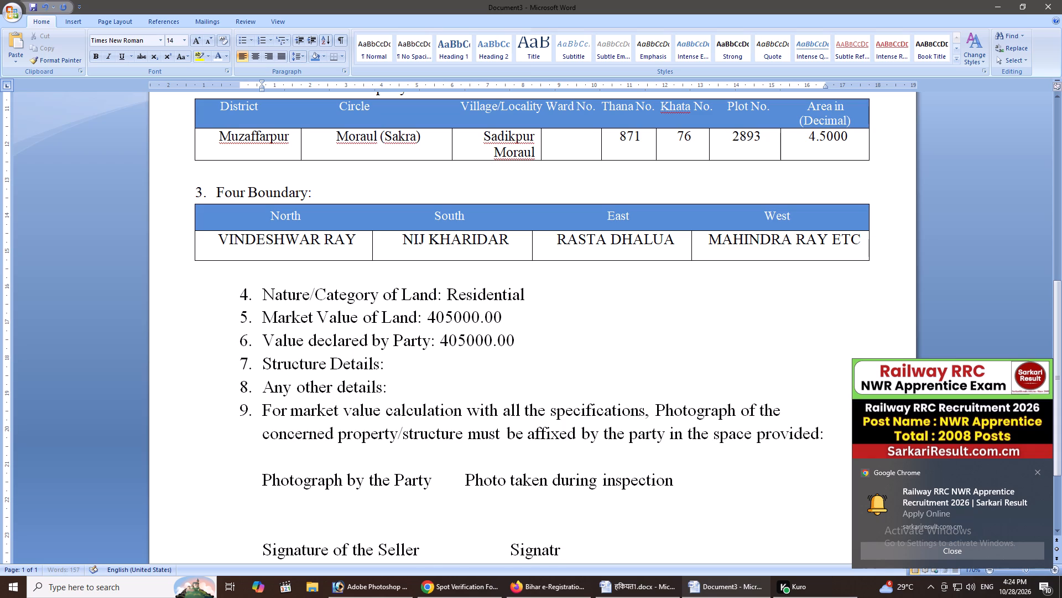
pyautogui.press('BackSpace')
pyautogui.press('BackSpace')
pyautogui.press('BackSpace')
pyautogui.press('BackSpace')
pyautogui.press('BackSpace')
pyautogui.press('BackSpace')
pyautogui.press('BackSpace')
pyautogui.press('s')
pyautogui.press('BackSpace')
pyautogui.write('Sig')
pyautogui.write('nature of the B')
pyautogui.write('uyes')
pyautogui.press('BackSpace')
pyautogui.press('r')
# Enter "Spot Inspection Report:" as list item 10 below the signature line.
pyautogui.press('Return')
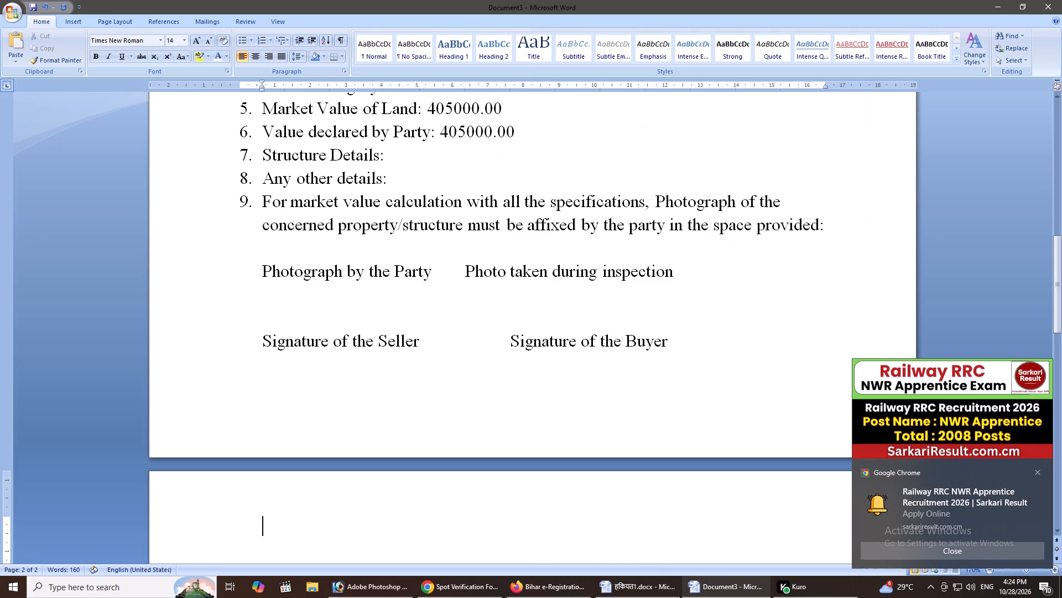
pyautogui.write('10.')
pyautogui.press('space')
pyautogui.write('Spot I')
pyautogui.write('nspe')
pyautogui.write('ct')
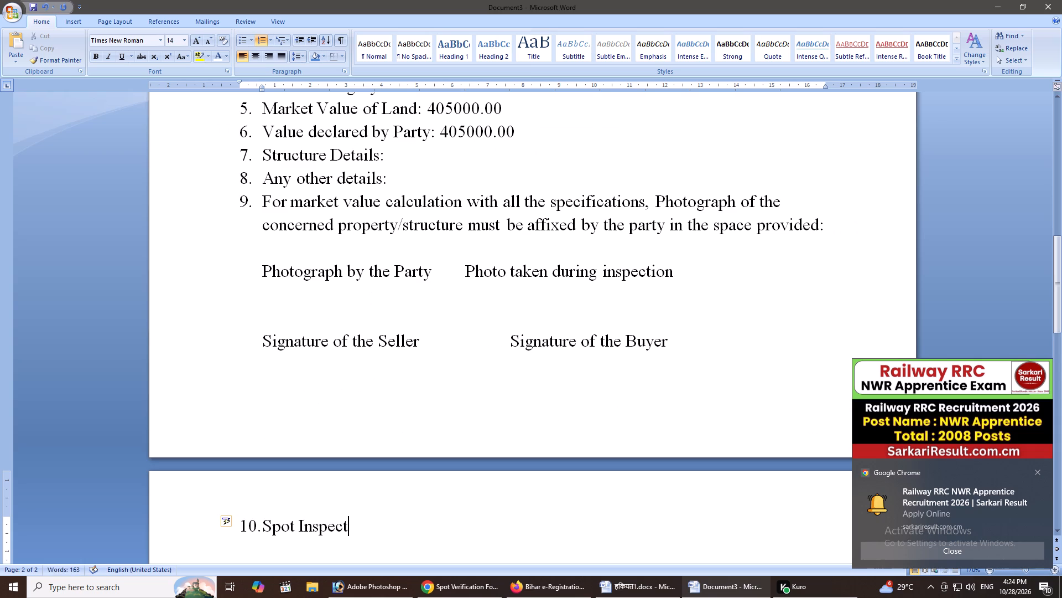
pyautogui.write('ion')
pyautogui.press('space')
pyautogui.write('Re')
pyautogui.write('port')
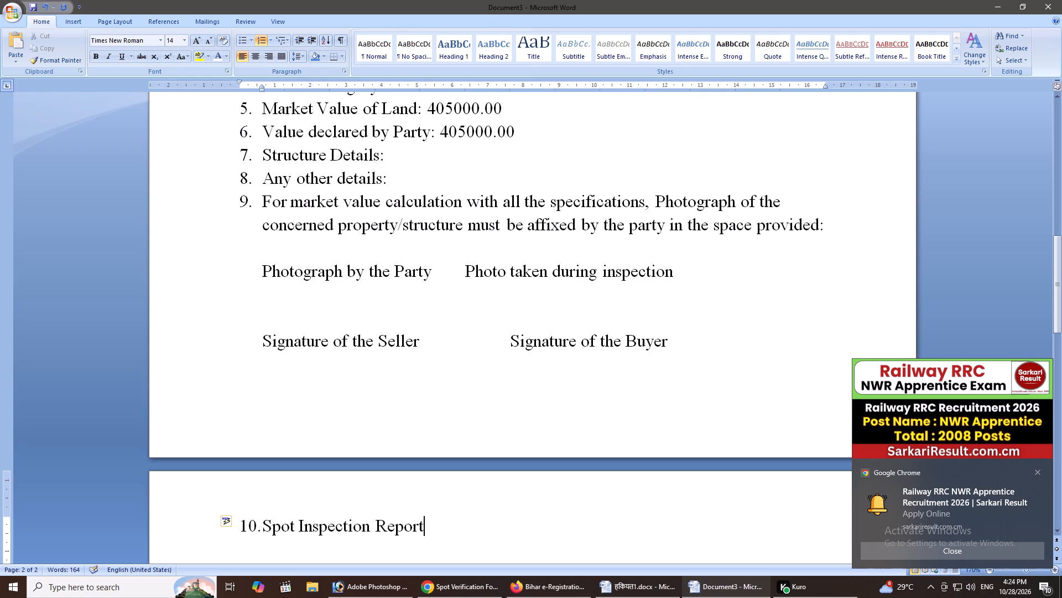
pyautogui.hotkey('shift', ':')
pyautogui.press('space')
# Add the unnumbered line "Name and Signature of the Inspector" below item 10.
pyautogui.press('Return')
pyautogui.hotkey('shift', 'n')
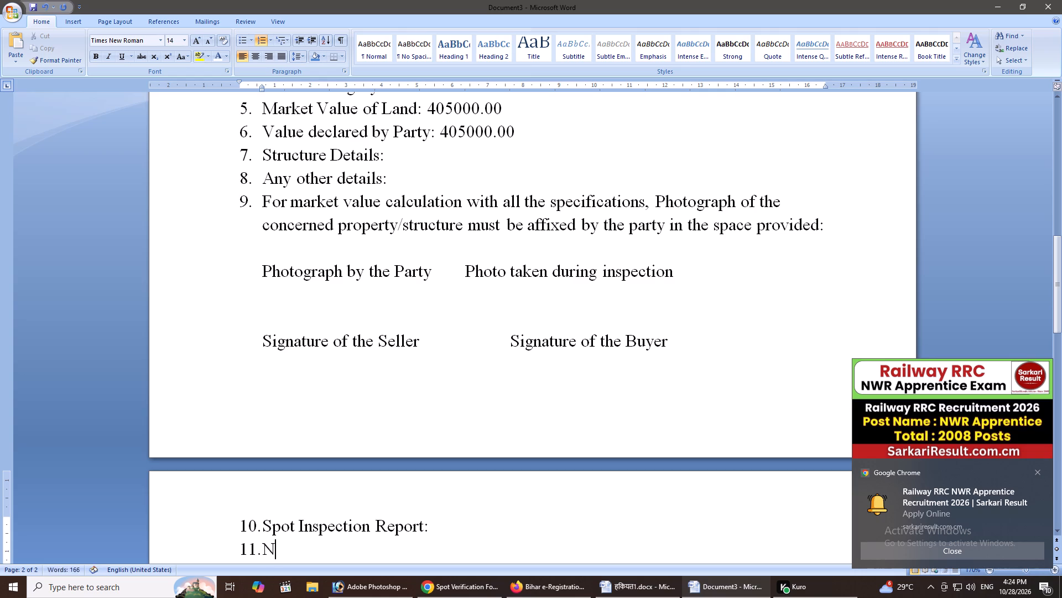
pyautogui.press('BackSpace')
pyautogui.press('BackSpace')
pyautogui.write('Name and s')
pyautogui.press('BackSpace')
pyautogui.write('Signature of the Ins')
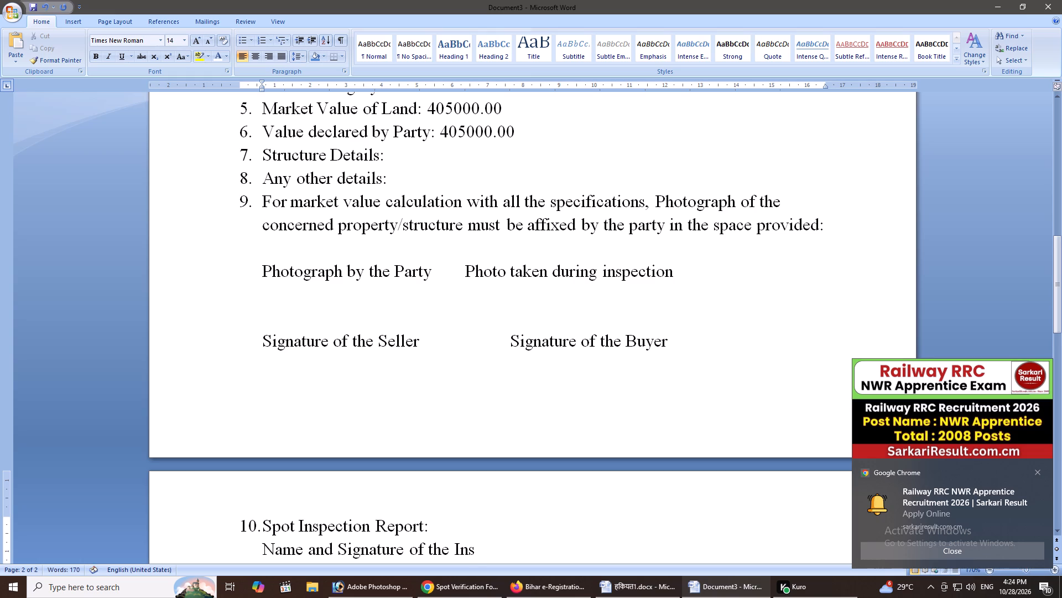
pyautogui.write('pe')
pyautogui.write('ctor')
# Insert two unnumbered blank lines between "Spot Inspection Report:" and "Name and Signature of the Inspector".
pyautogui.scroll(-2, 378, 453)
pyautogui.scroll(1, 354, 431)
pyautogui.click(469, 478)
pyautogui.press('Return')
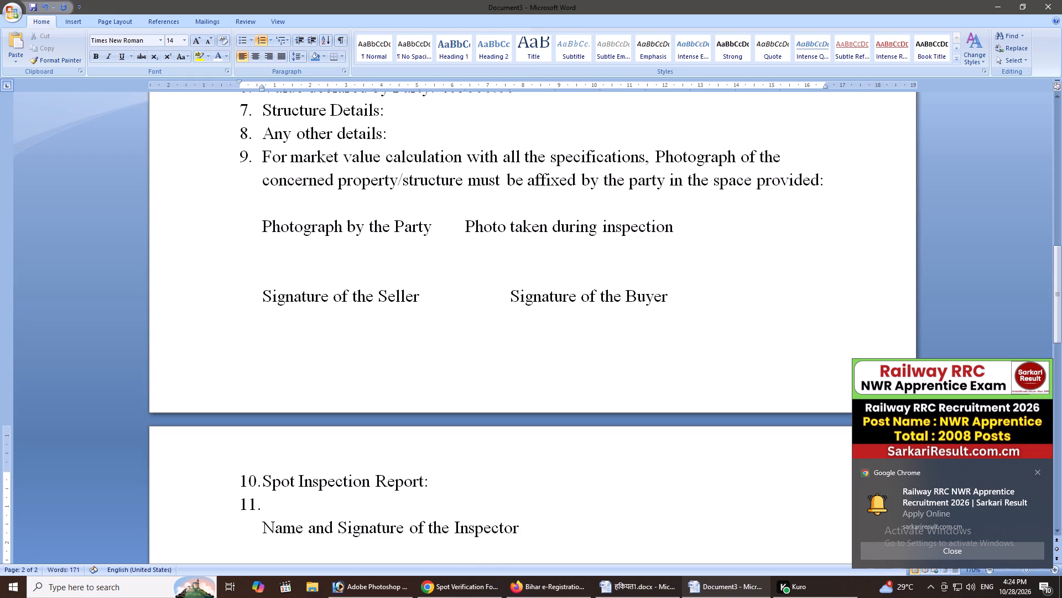
pyautogui.press('Return')
pyautogui.press('Return')
pyautogui.scroll(-2, 449, 497)
pyautogui.scroll(-1, 345, 477)
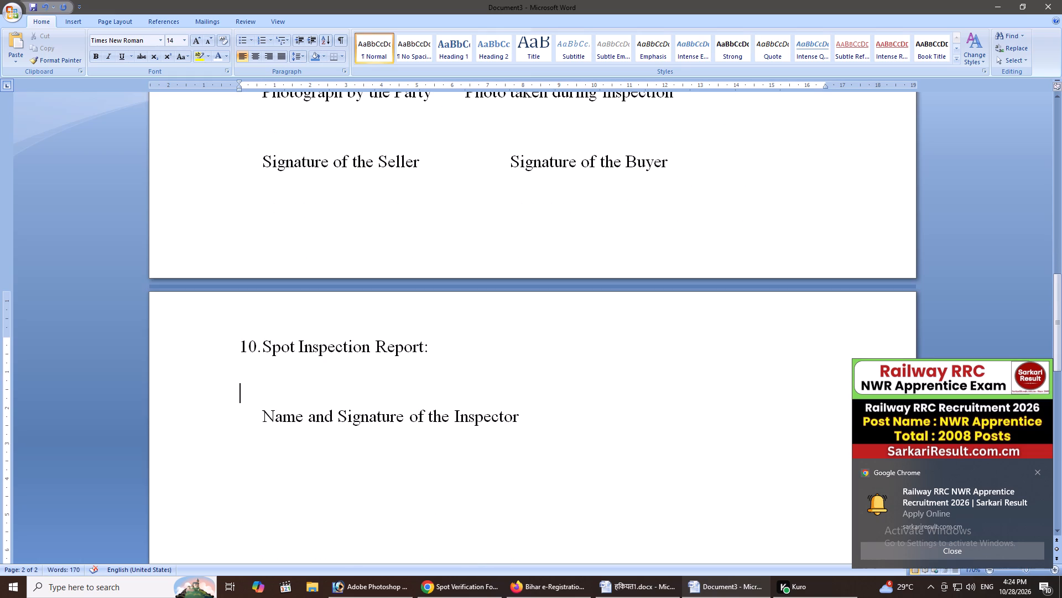
# Make the "Spot Inspection Report:" heading of item 10 bold.
pyautogui.click(251, 413)
pyautogui.moveTo(448, 338); pyautogui.dragTo(220, 348)
pyautogui.hotkey('ctrl', 'v')
pyautogui.hotkey('ctrl', 'z')
pyautogui.hotkey('ctrl', 'b')
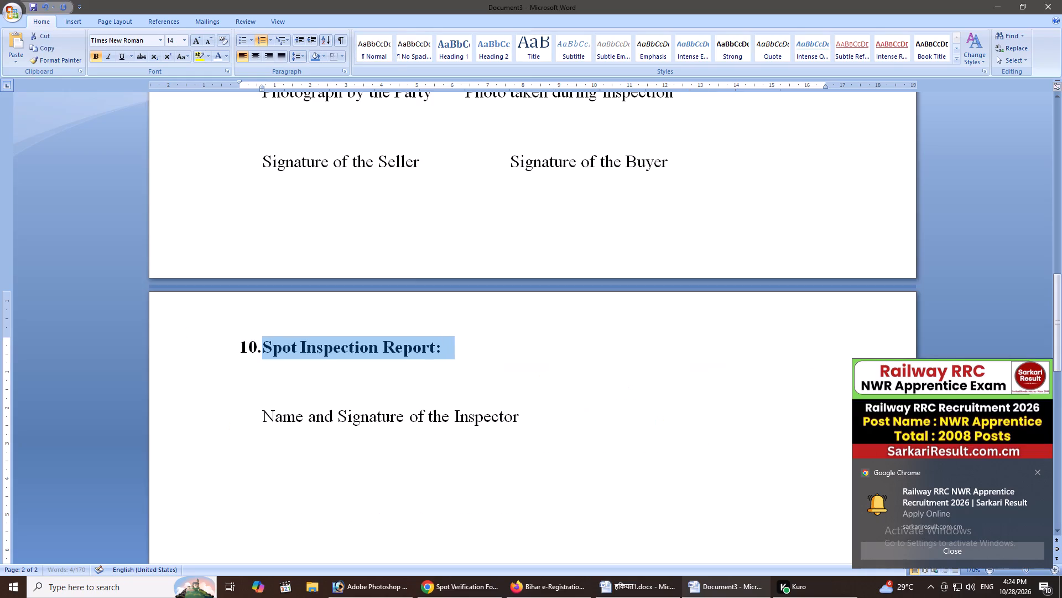
pyautogui.click(319, 386)
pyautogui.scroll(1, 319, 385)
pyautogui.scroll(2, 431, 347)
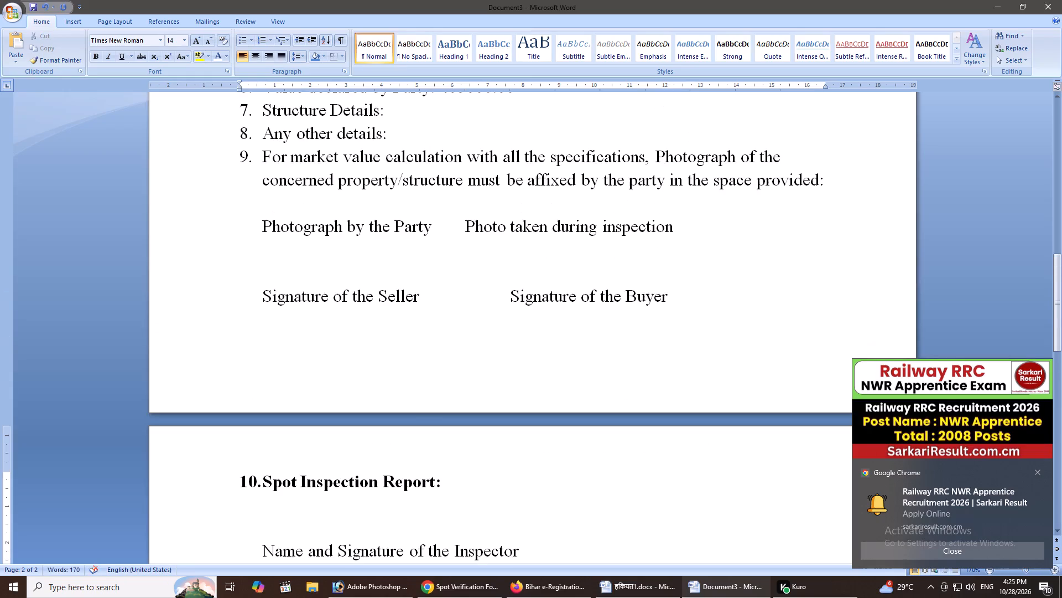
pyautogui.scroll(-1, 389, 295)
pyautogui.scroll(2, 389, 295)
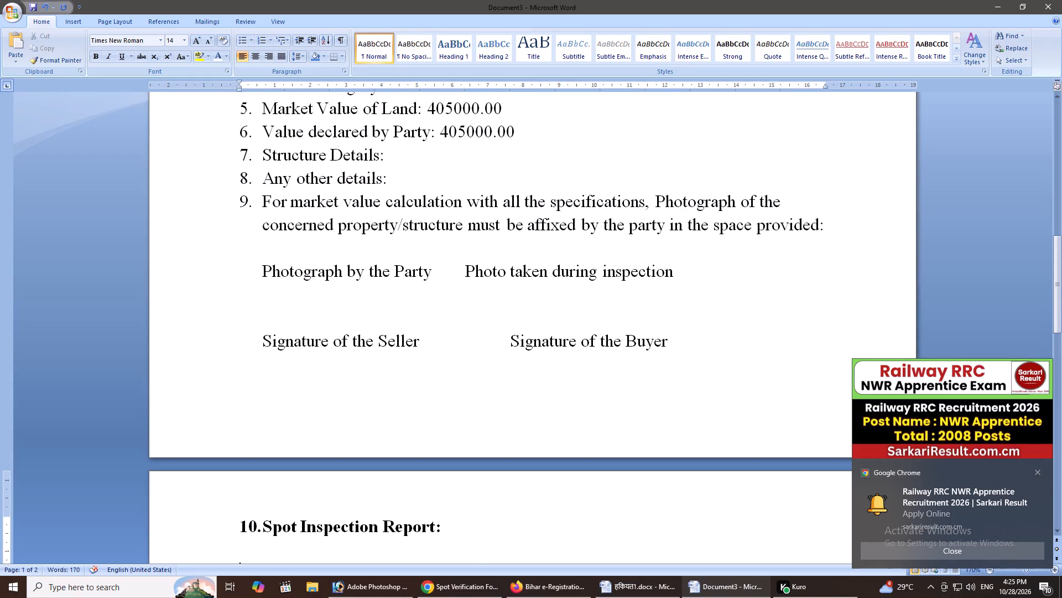
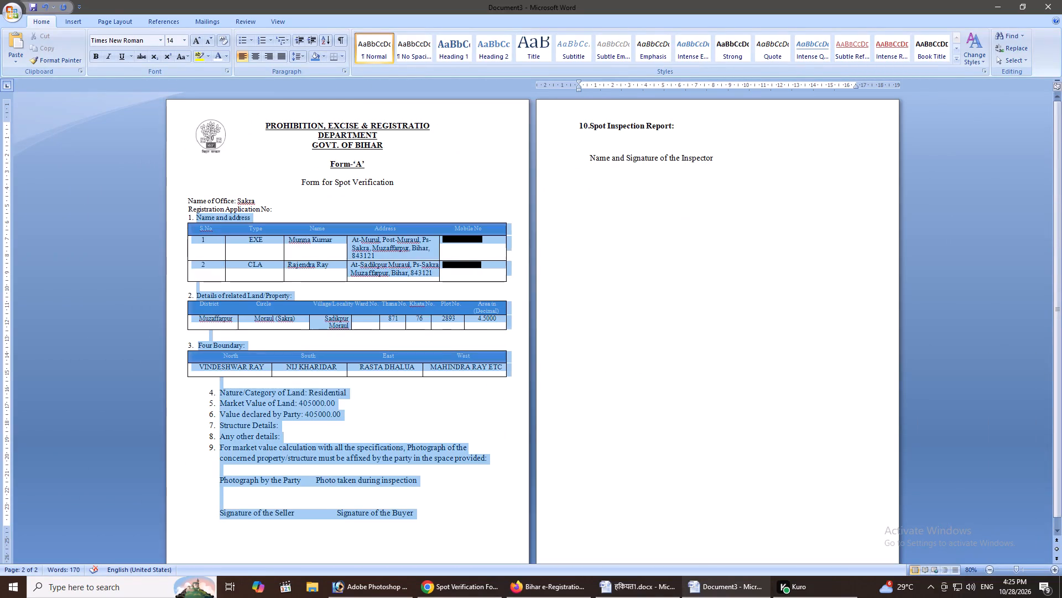
# Copy the 12 pt formatting of "Registration Application No:" onto items 4 to 10 and the inspector signature line using Format Painter.
pyautogui.moveTo(184, 199); pyautogui.dragTo(190, 356)
pyautogui.click(212, 219)
pyautogui.moveTo(210, 208); pyautogui.dragTo(224, 213)
pyautogui.click(66, 59)
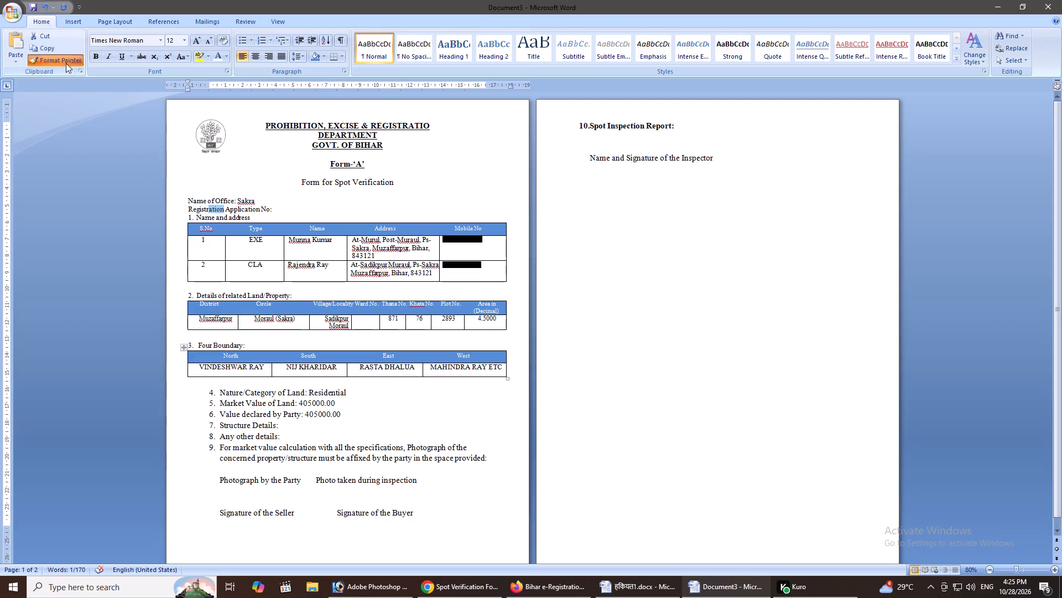
pyautogui.moveTo(207, 390); pyautogui.dragTo(745, 463)
pyautogui.click(439, 504)
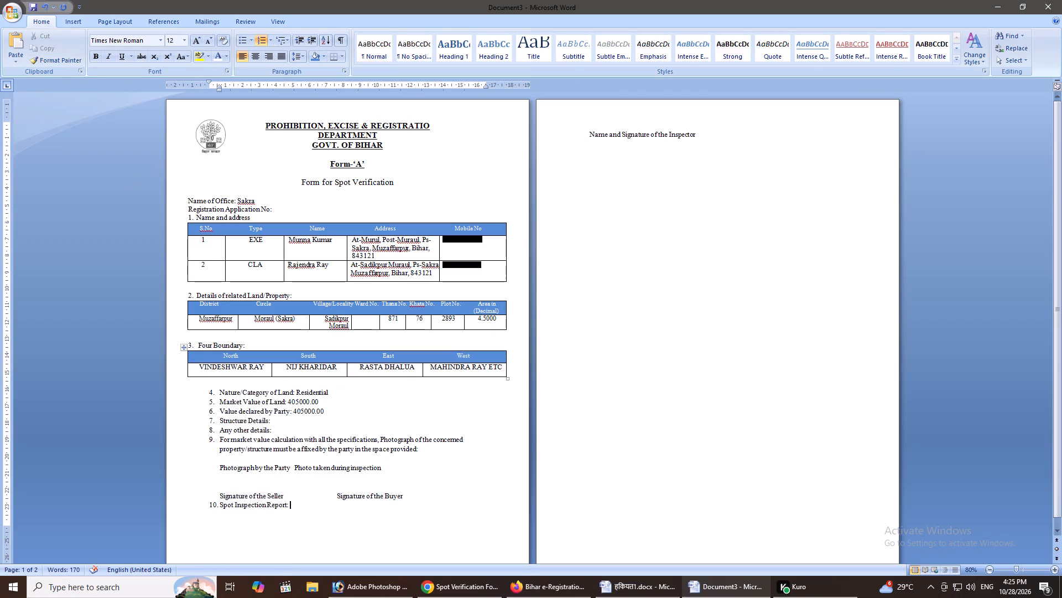
# Reduce the indents of items 4 to 10, including the caption and signature lines, so their numbers align with items 1 to 3.
pyautogui.moveTo(424, 518); pyautogui.dragTo(206, 393)
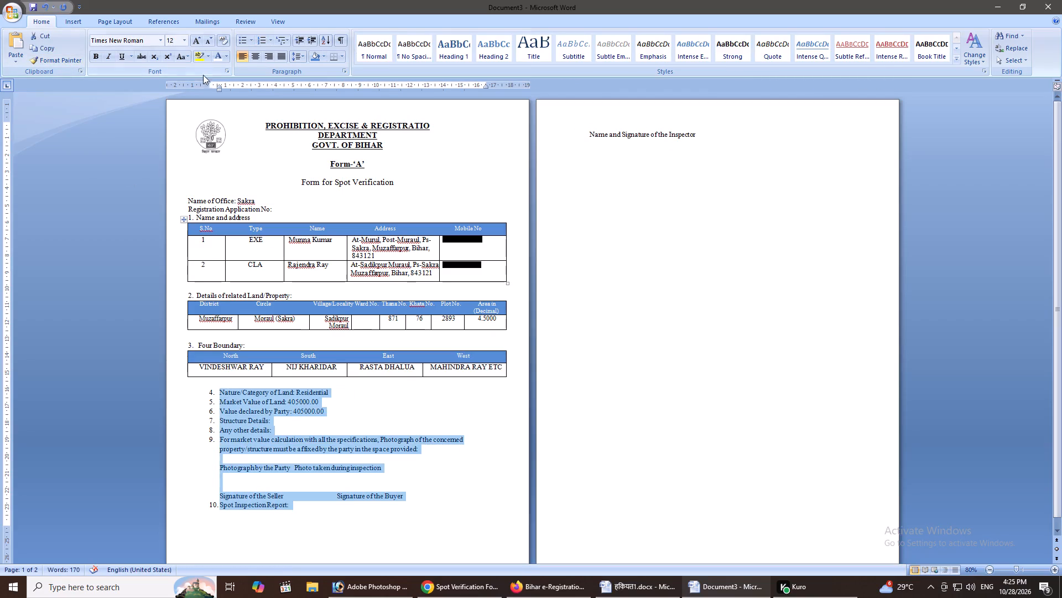
pyautogui.moveTo(210, 81); pyautogui.dragTo(189, 83)
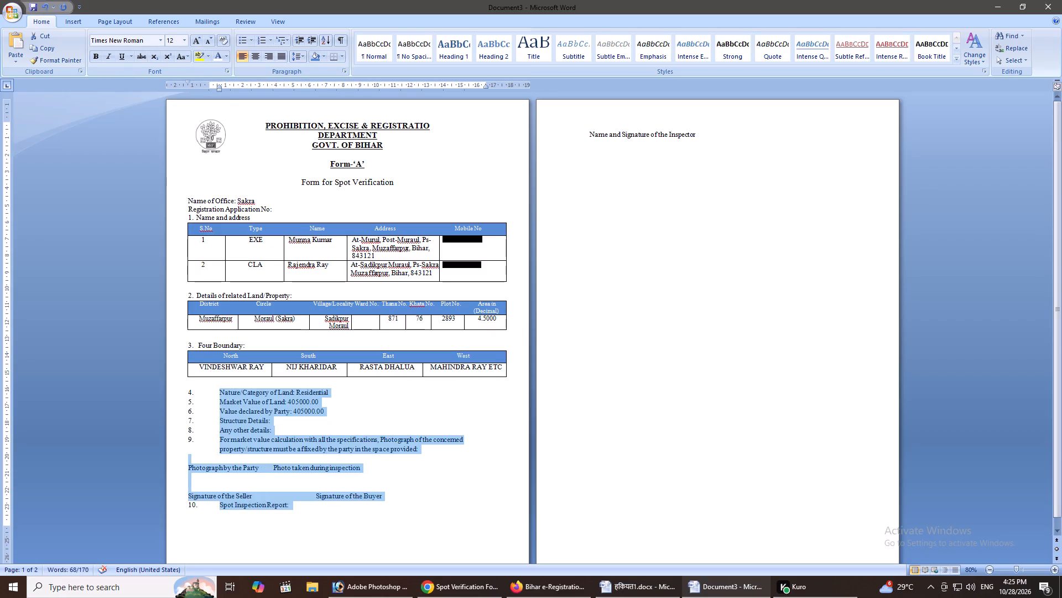
pyautogui.moveTo(220, 89); pyautogui.dragTo(192, 87)
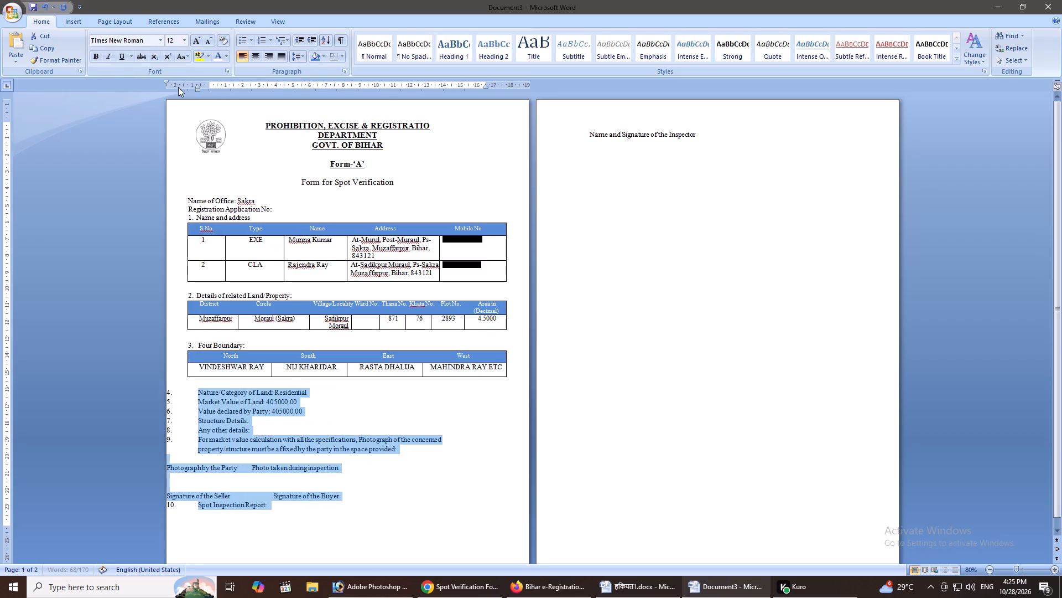
pyautogui.moveTo(166, 81); pyautogui.dragTo(189, 85)
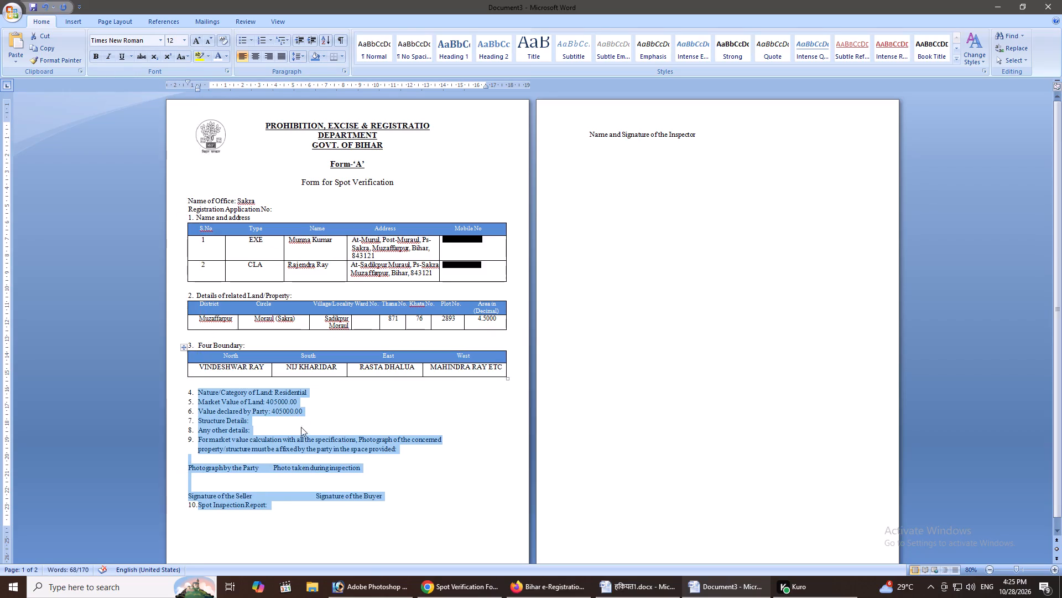
pyautogui.click(304, 436)
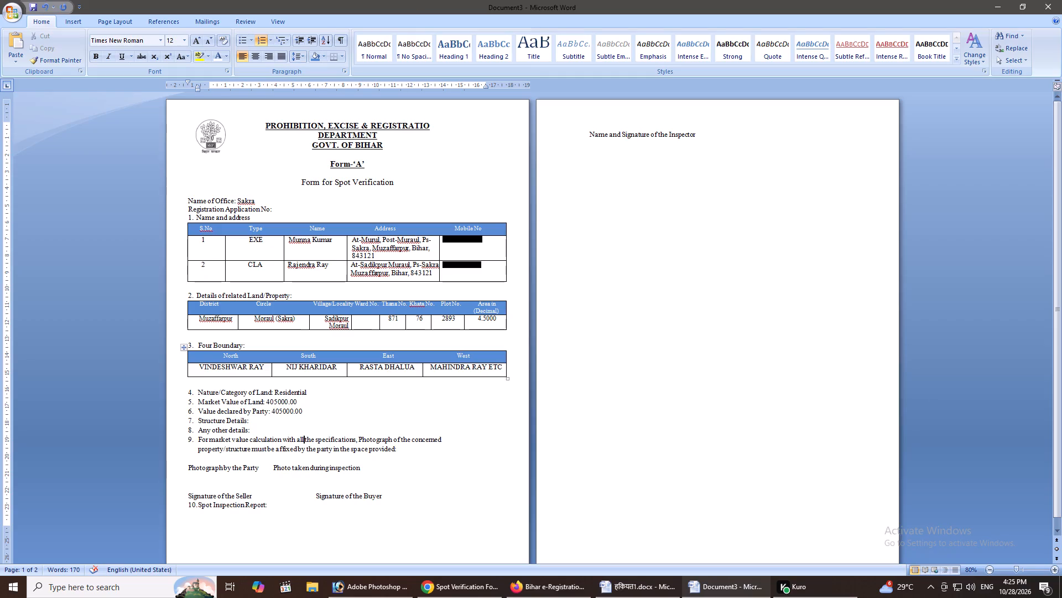
# Center the names row of the Four Boundary table vertically within its cells.
pyautogui.moveTo(200, 368); pyautogui.dragTo(502, 373)
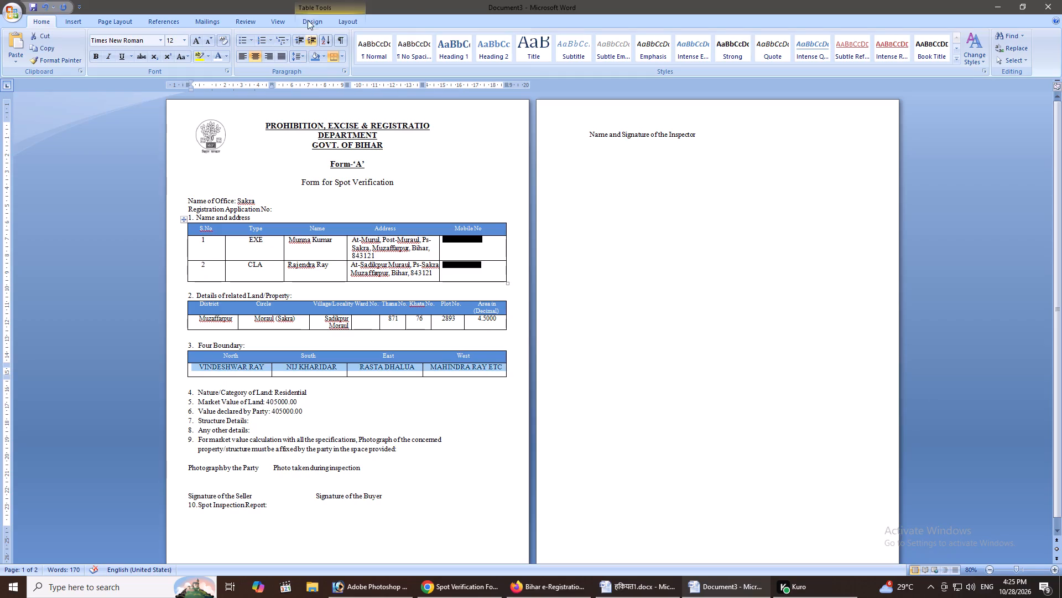
pyautogui.click(347, 23)
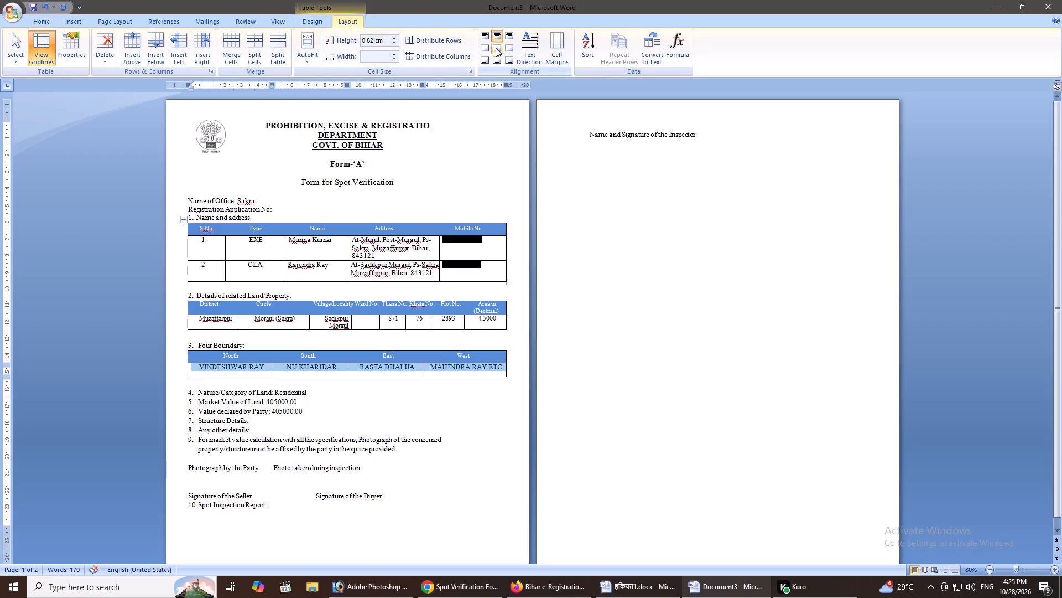
pyautogui.click(496, 48)
pyautogui.click(403, 355)
pyautogui.click(410, 407)
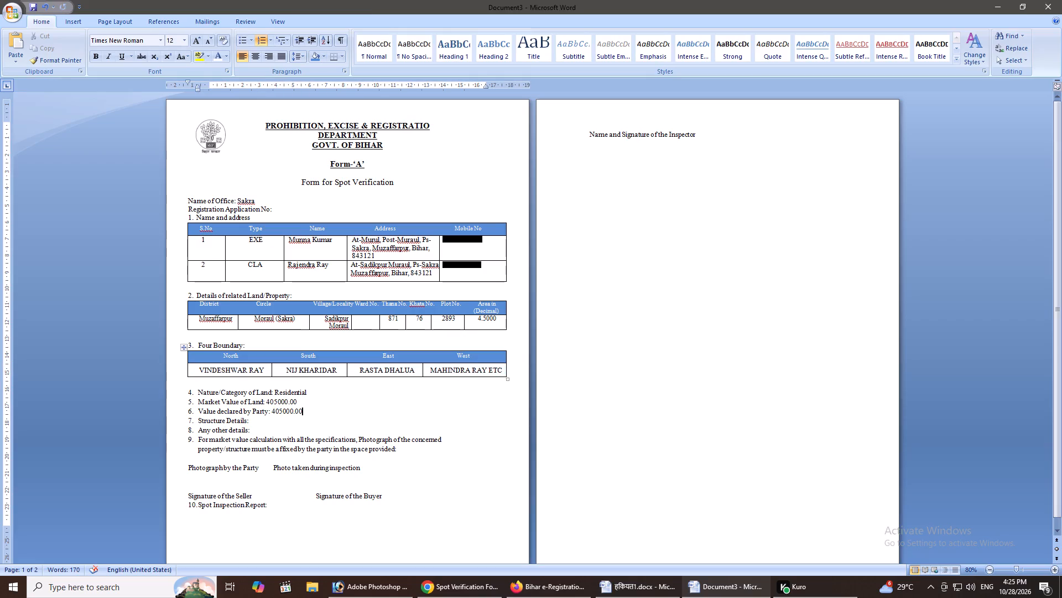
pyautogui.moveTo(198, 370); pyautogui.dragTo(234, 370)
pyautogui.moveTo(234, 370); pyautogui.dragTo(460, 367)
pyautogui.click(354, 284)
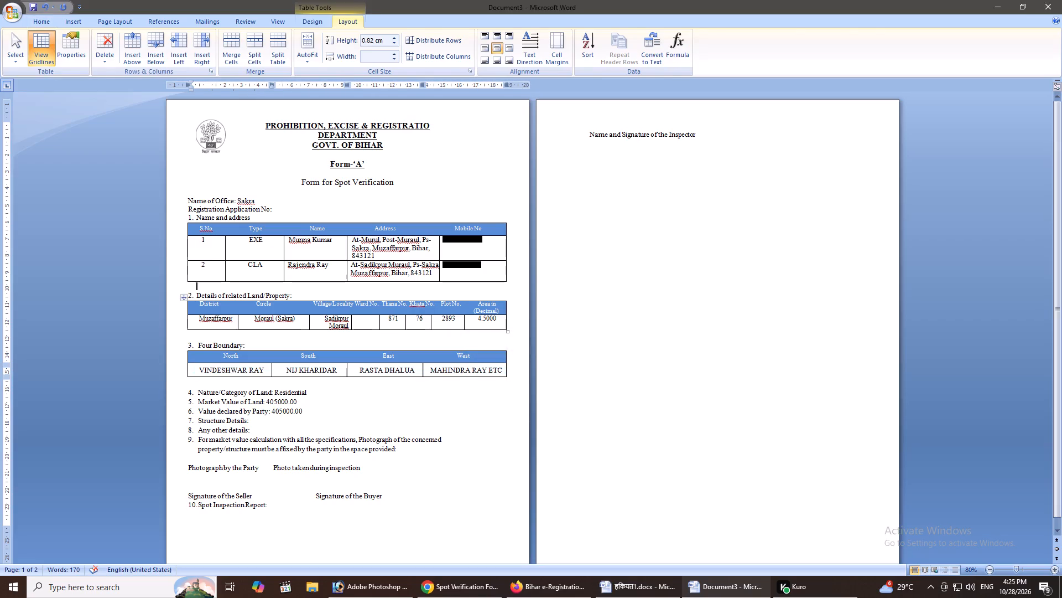
# Reduce the font size of the two data rows in the Name and address table to 11 pt.
pyautogui.click(372, 264)
pyautogui.click(39, 23)
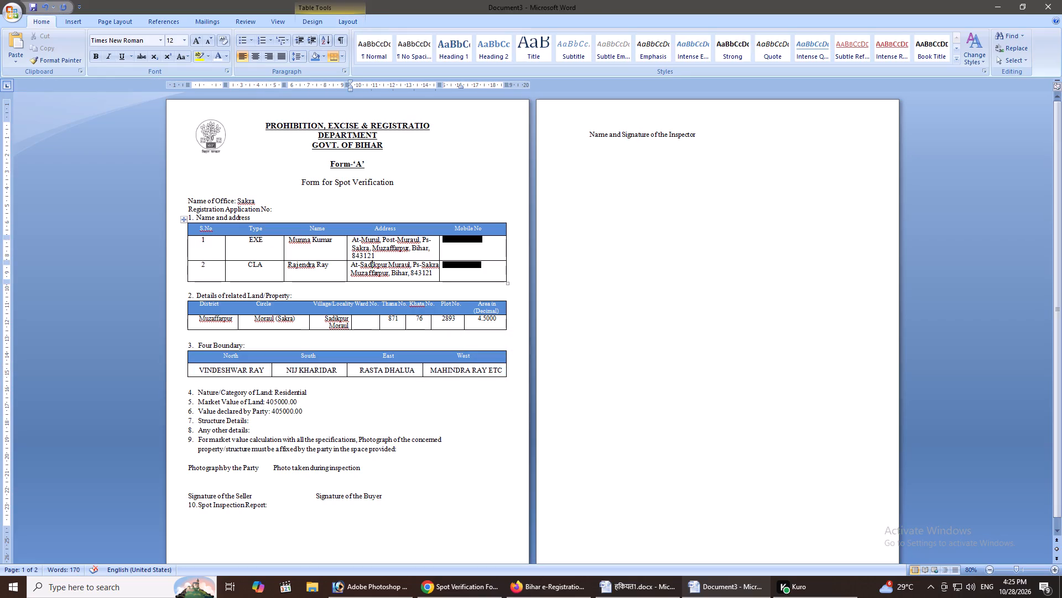
pyautogui.click(421, 269)
pyautogui.moveTo(199, 240); pyautogui.dragTo(497, 272)
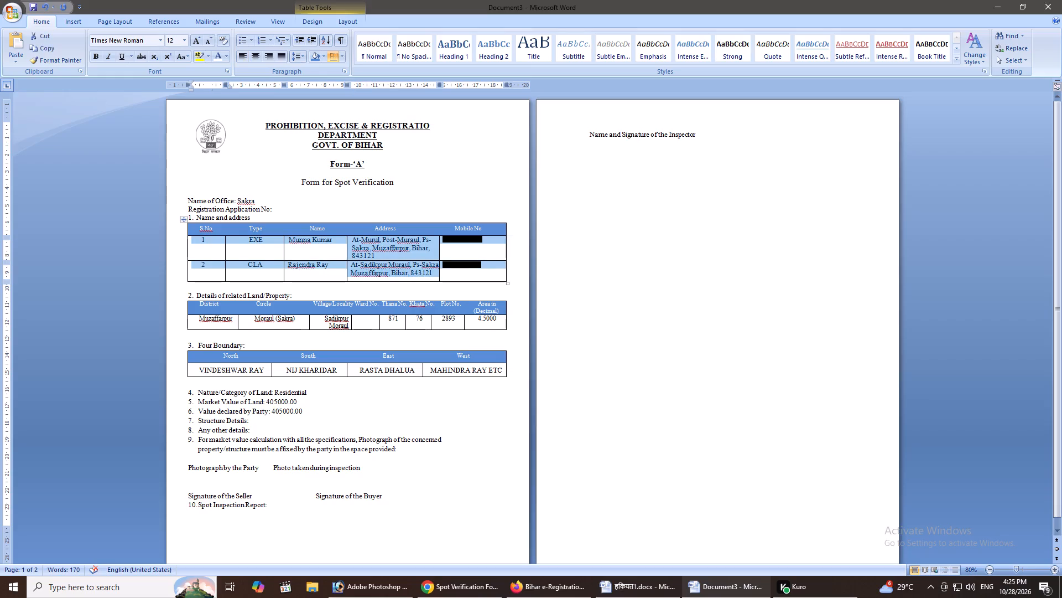
pyautogui.hotkey('ctrl', '[')
pyautogui.click(494, 308)
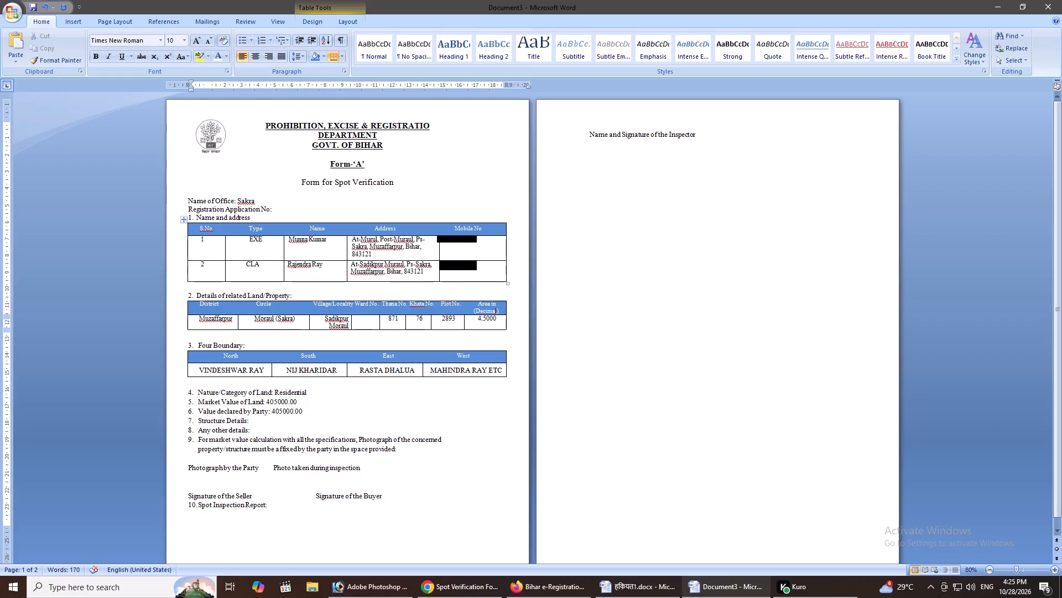
# Slightly reduce the height of the CLA row in the Name and address table.
pyautogui.click(351, 282)
pyautogui.click(332, 280)
pyautogui.click(334, 287)
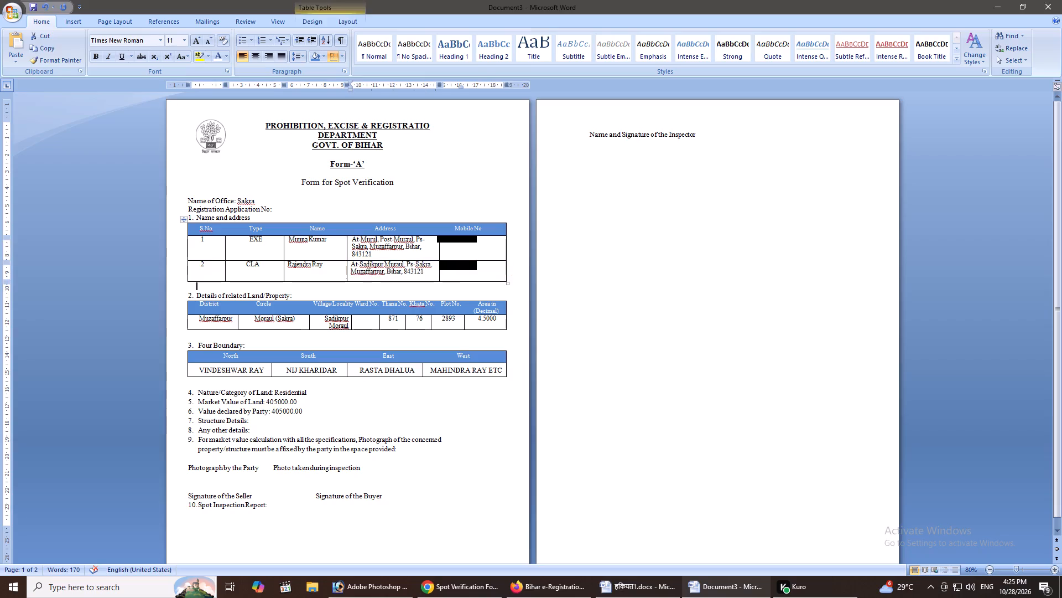
pyautogui.moveTo(333, 281); pyautogui.dragTo(325, 277)
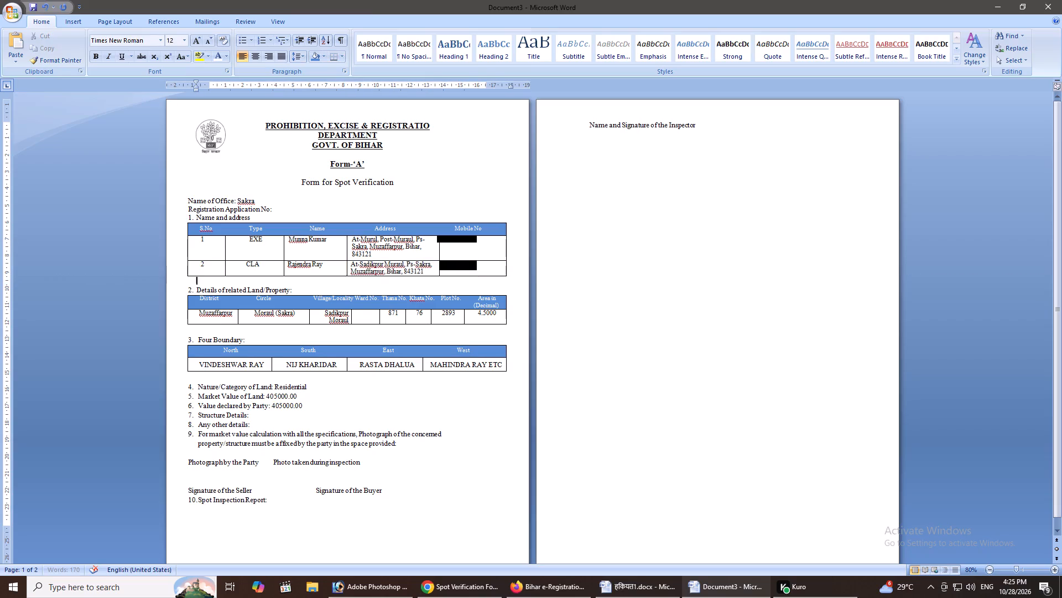
pyautogui.click(330, 261)
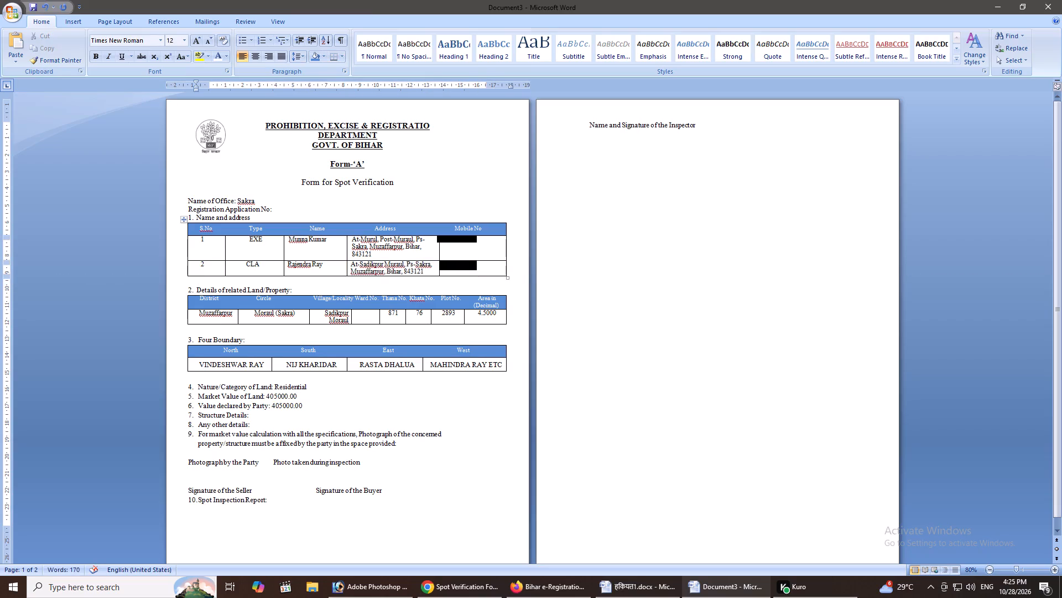
pyautogui.click(333, 276)
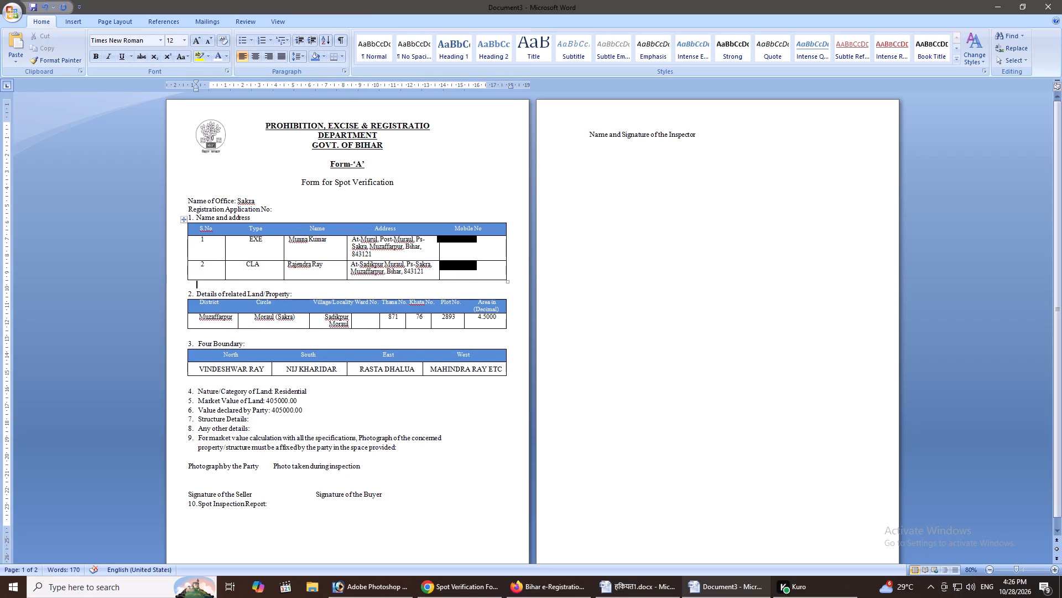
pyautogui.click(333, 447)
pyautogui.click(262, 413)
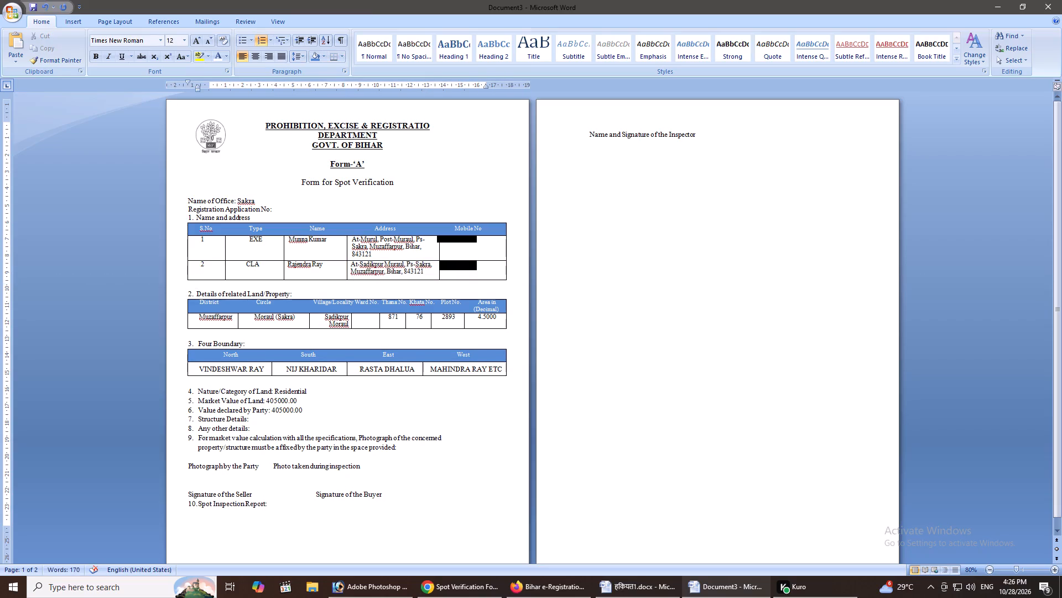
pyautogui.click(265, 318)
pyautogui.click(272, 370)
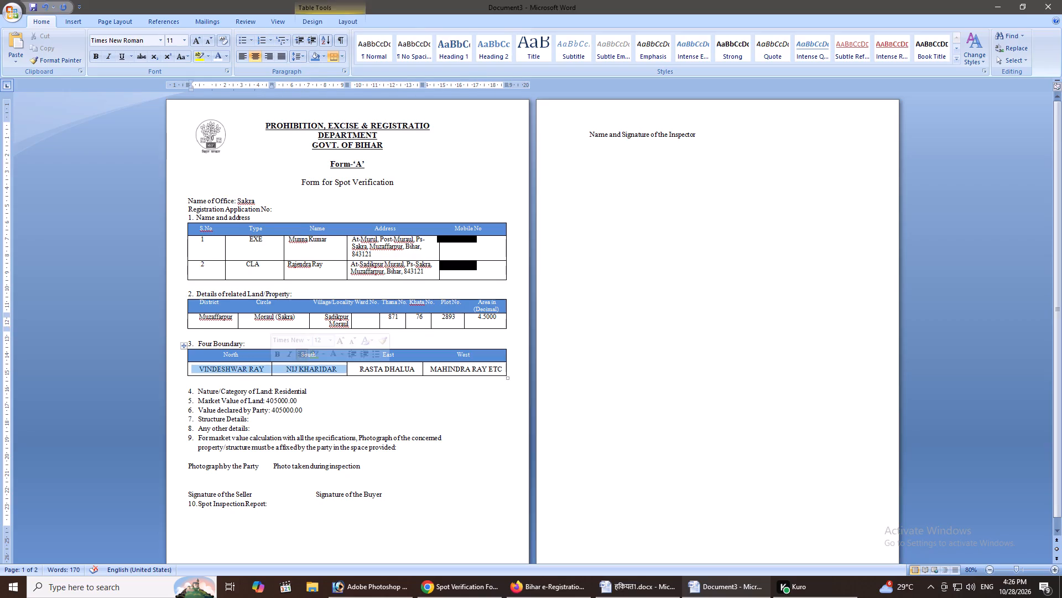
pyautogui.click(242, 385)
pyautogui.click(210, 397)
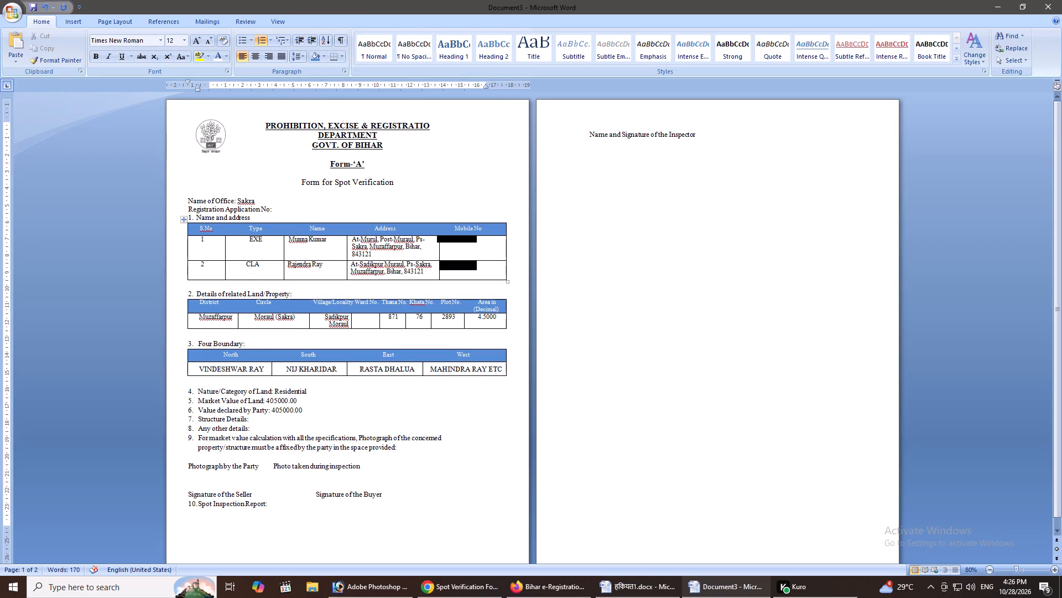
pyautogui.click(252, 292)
# Insert four blank lines between the photograph captions and the seller and buyer signature line.
pyautogui.scroll(-5, 357, 522)
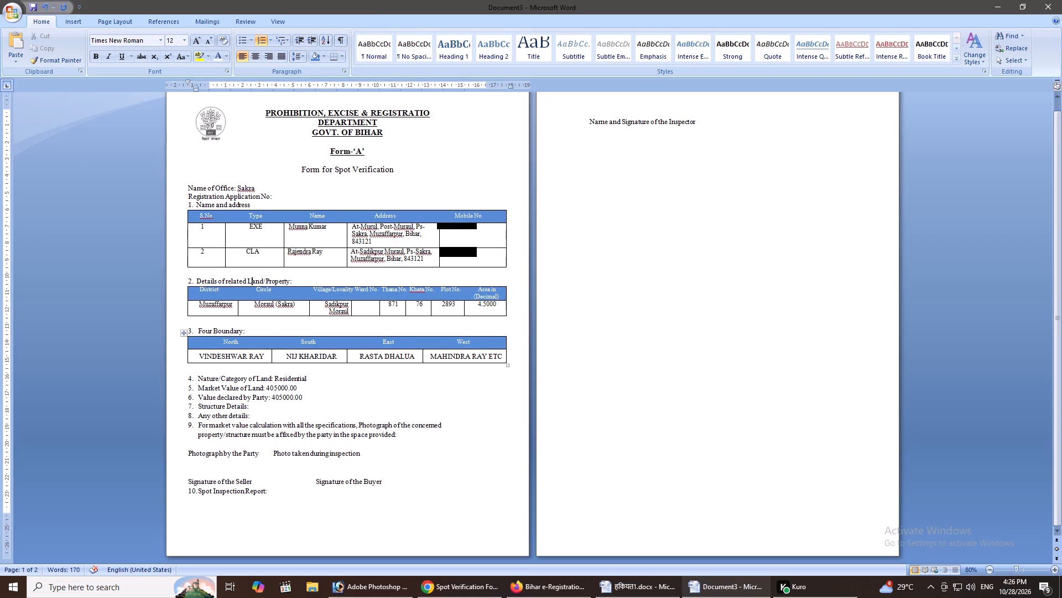
pyautogui.click(330, 516)
pyautogui.click(293, 478)
pyautogui.click(402, 483)
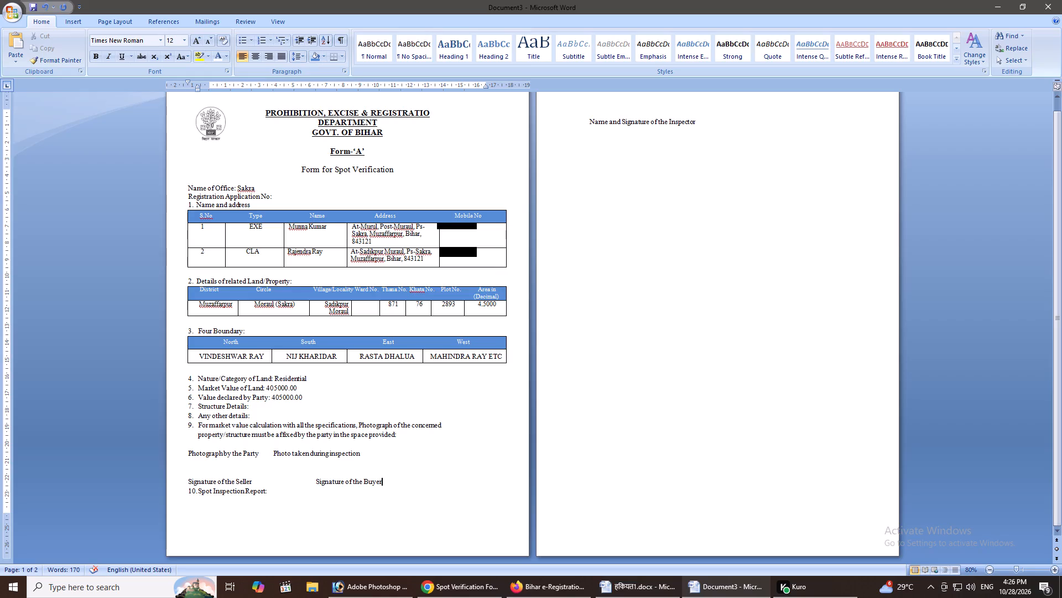
pyautogui.click(295, 473)
pyautogui.press('Return')
pyautogui.press('Return')
pyautogui.press('Return')
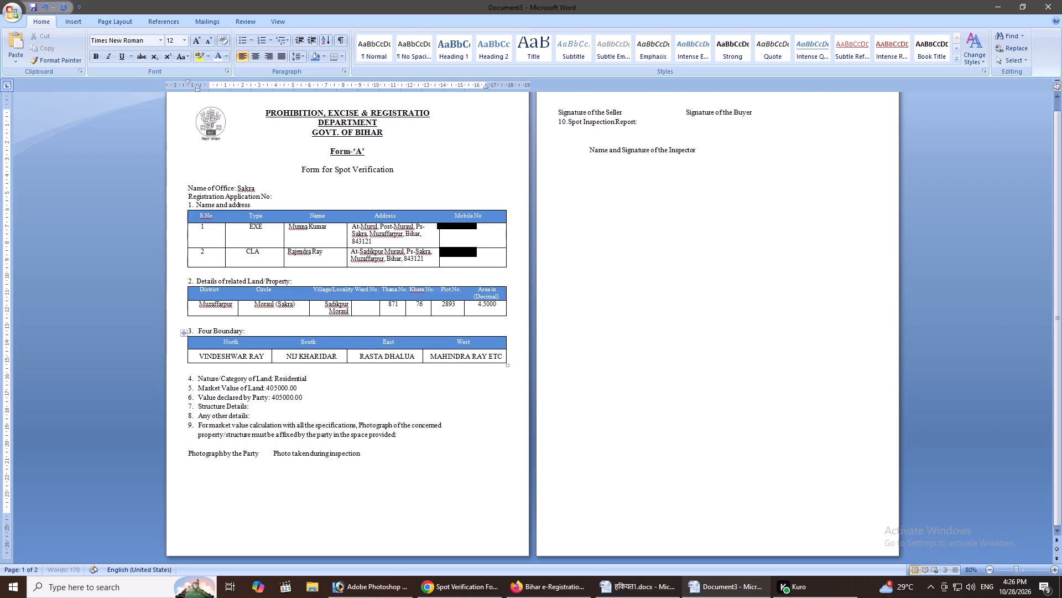
pyautogui.press('Return')
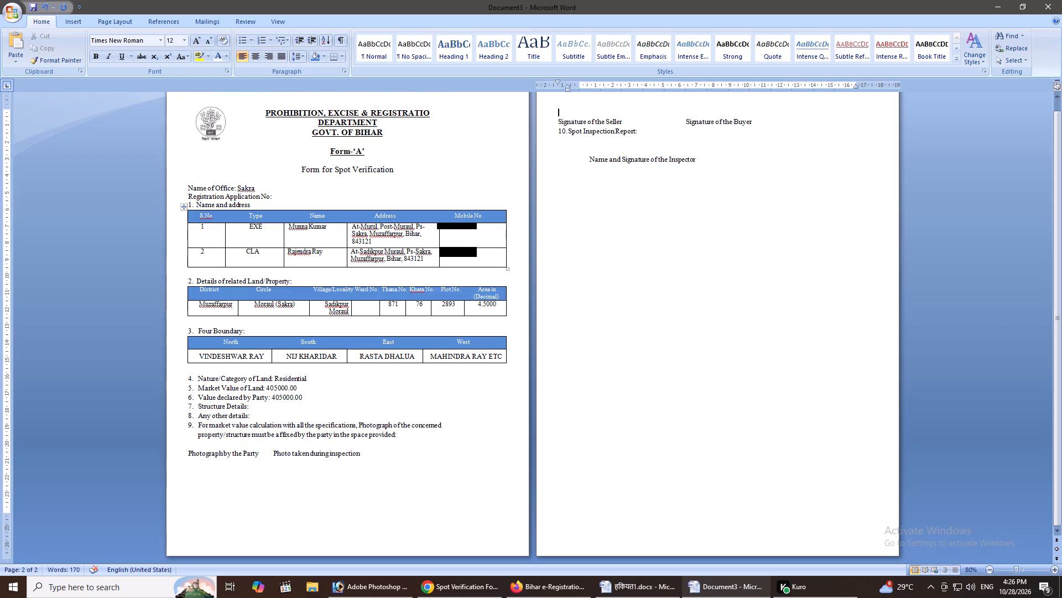
# Reduce the page's top and bottom margins to make more room for the form on the first page.
pyautogui.click(214, 179)
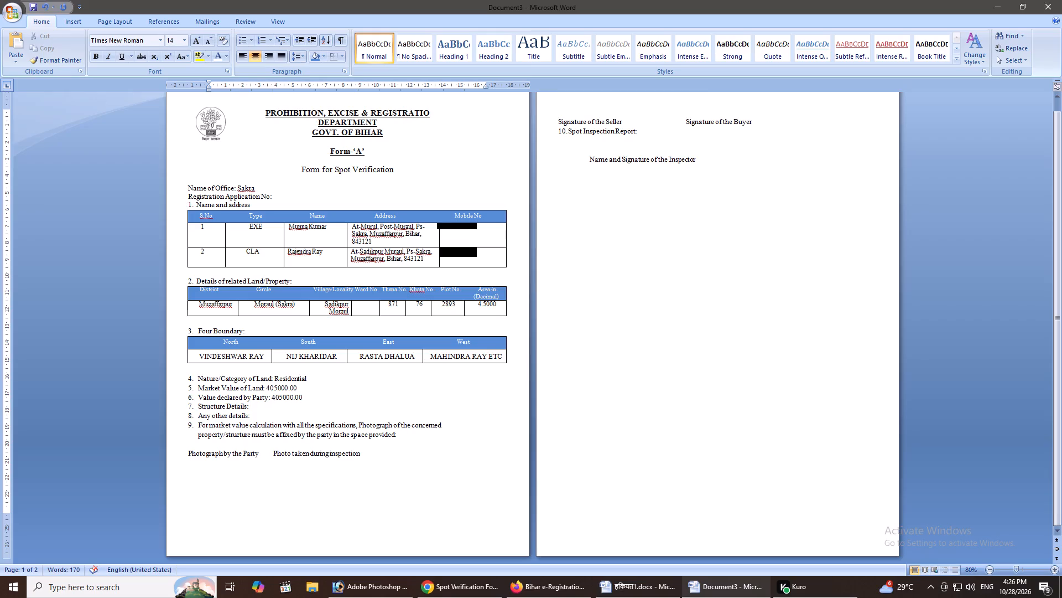
pyautogui.scroll(4, 46, 188)
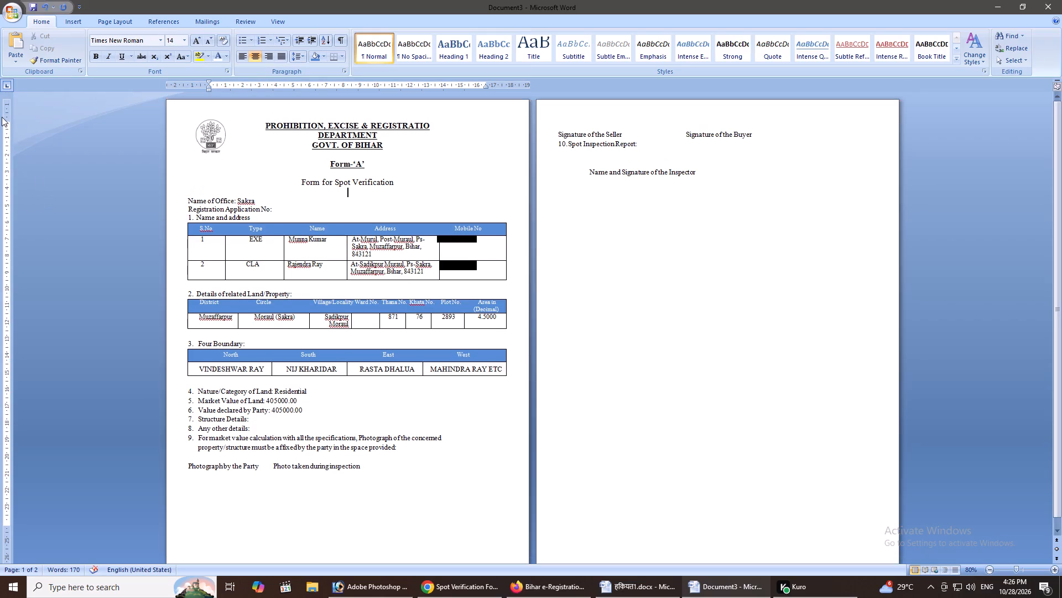
pyautogui.click(7, 124)
pyautogui.moveTo(3, 127); pyautogui.dragTo(4, 119)
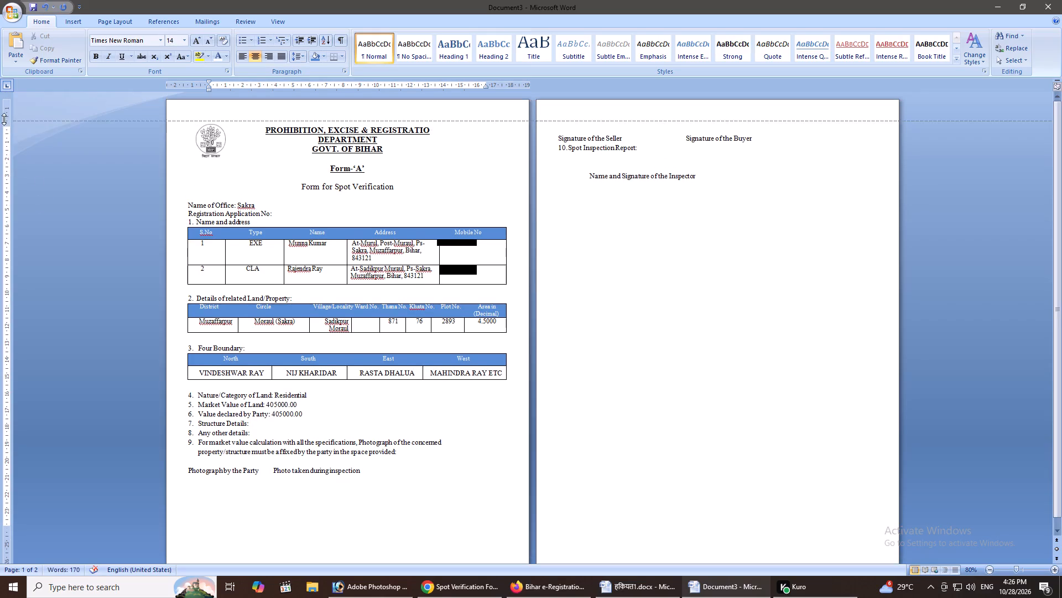
pyautogui.moveTo(4, 119); pyautogui.dragTo(1, 117)
pyautogui.scroll(-5, 60, 336)
pyautogui.moveTo(2, 515); pyautogui.dragTo(4, 515)
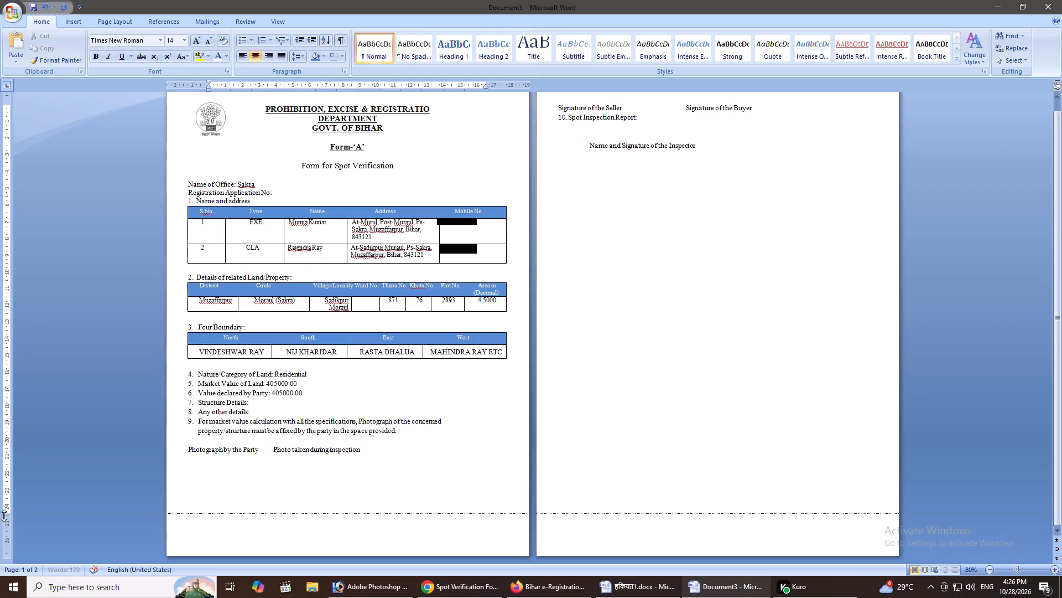
pyautogui.moveTo(4, 515); pyautogui.dragTo(7, 544)
# Add two more blank lines above the seller and buyer signature line.
pyautogui.scroll(-1, 45, 523)
pyautogui.click(250, 498)
pyautogui.press('Return')
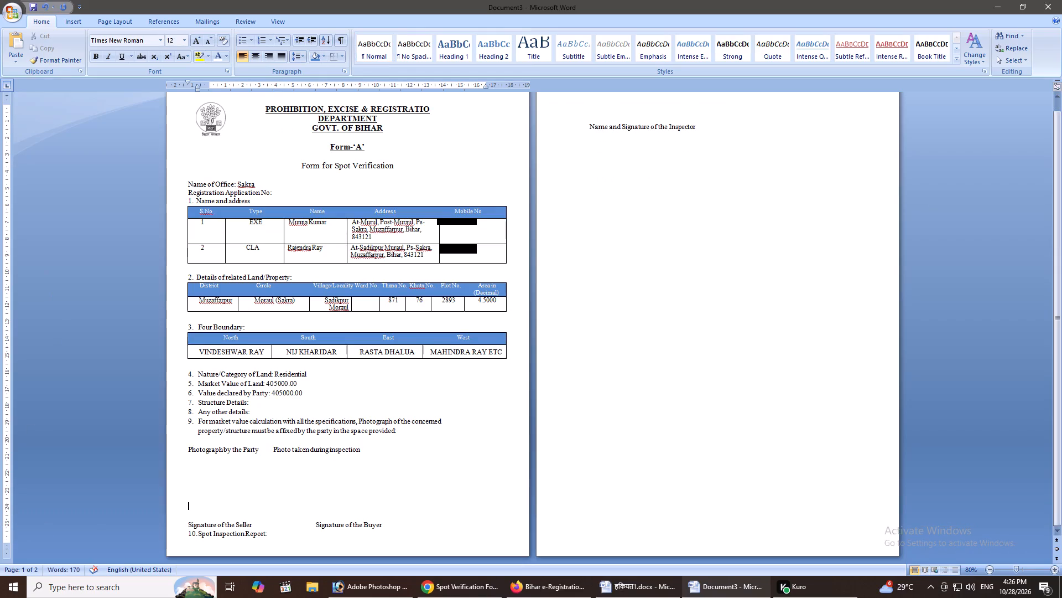
pyautogui.press('Return')
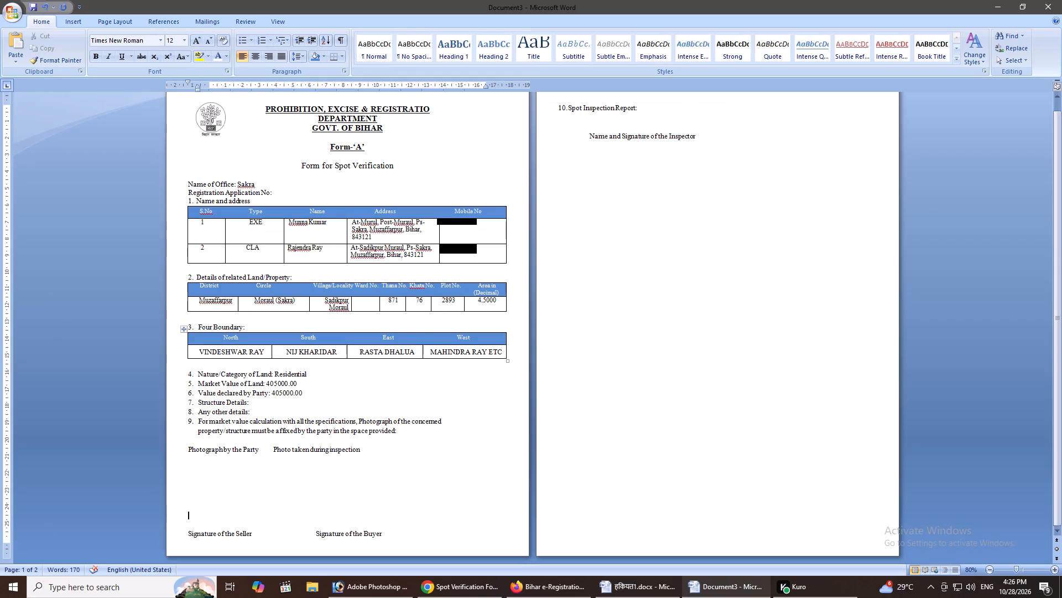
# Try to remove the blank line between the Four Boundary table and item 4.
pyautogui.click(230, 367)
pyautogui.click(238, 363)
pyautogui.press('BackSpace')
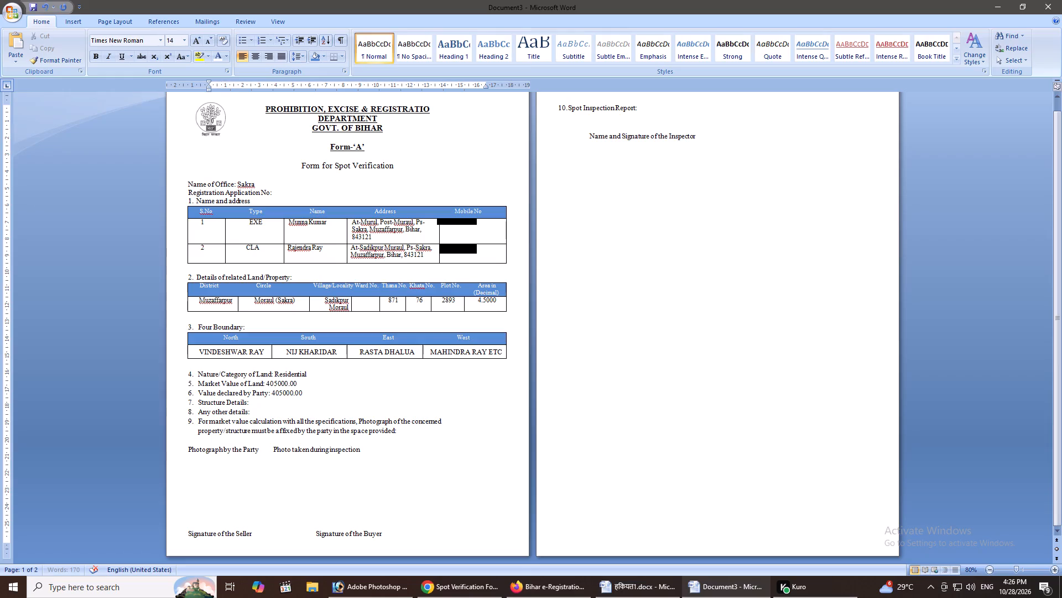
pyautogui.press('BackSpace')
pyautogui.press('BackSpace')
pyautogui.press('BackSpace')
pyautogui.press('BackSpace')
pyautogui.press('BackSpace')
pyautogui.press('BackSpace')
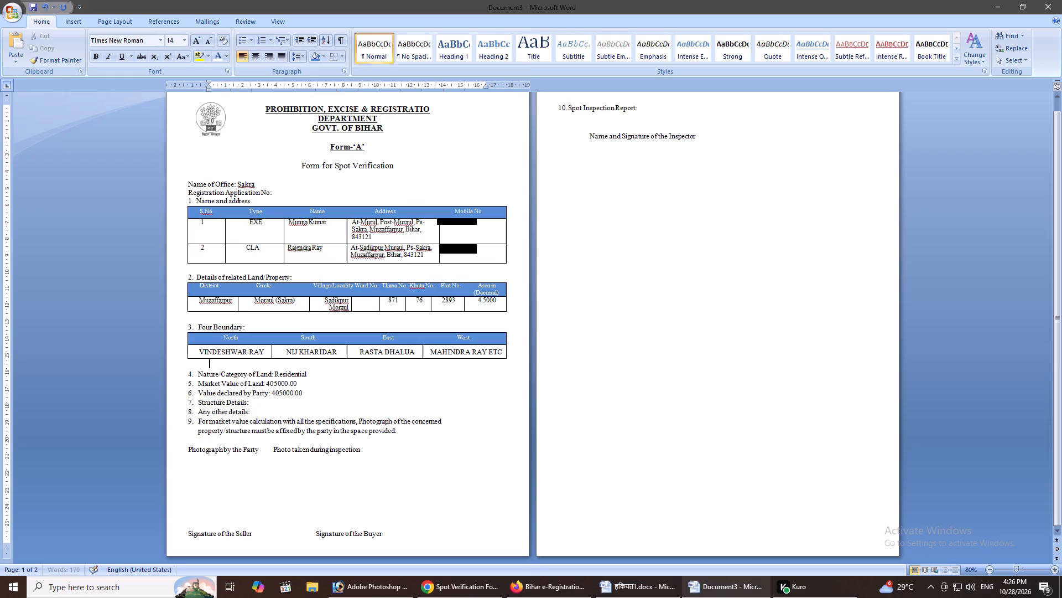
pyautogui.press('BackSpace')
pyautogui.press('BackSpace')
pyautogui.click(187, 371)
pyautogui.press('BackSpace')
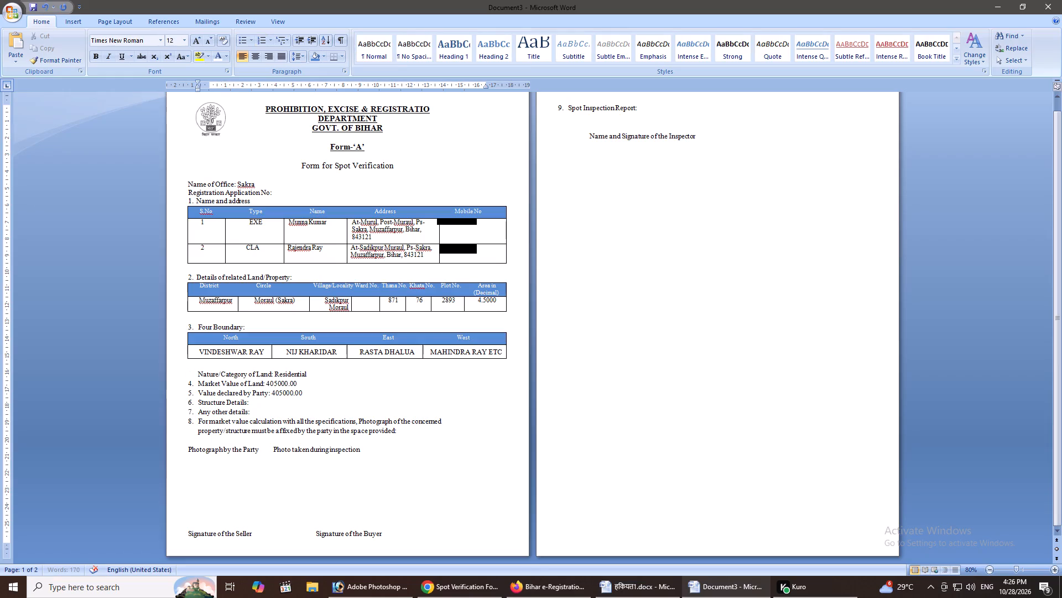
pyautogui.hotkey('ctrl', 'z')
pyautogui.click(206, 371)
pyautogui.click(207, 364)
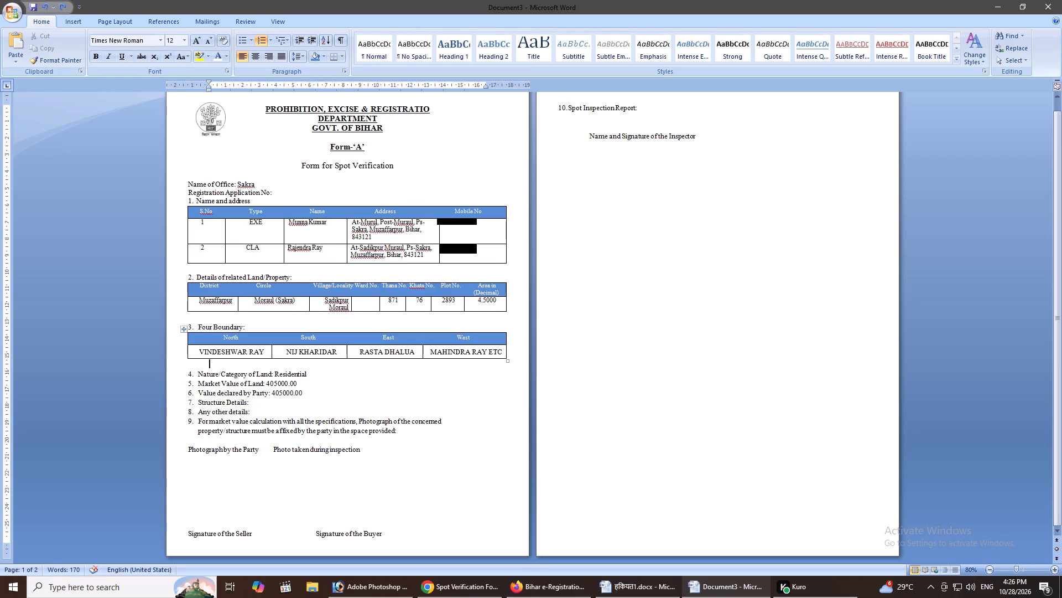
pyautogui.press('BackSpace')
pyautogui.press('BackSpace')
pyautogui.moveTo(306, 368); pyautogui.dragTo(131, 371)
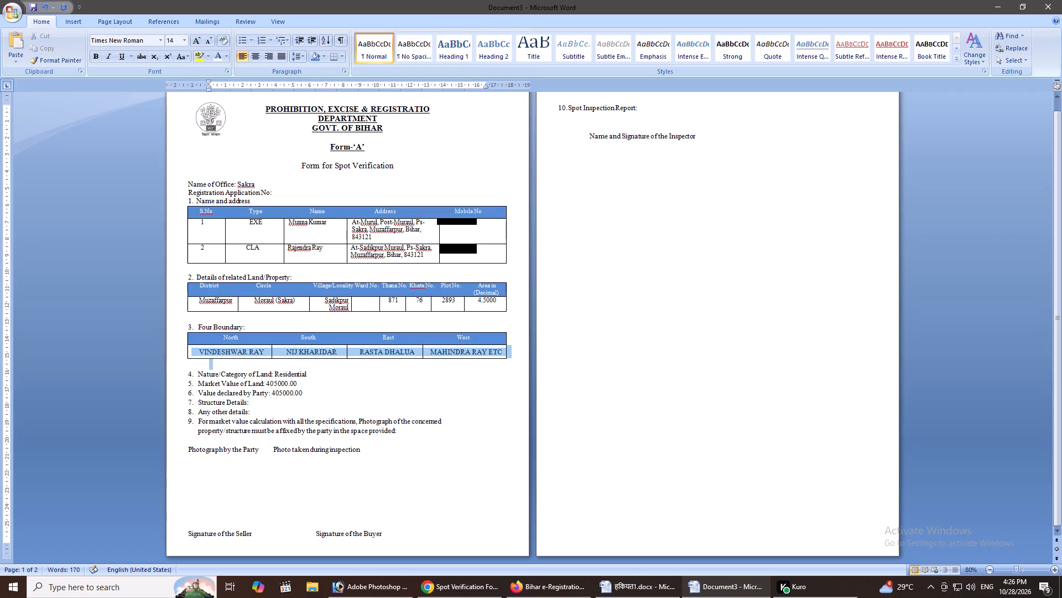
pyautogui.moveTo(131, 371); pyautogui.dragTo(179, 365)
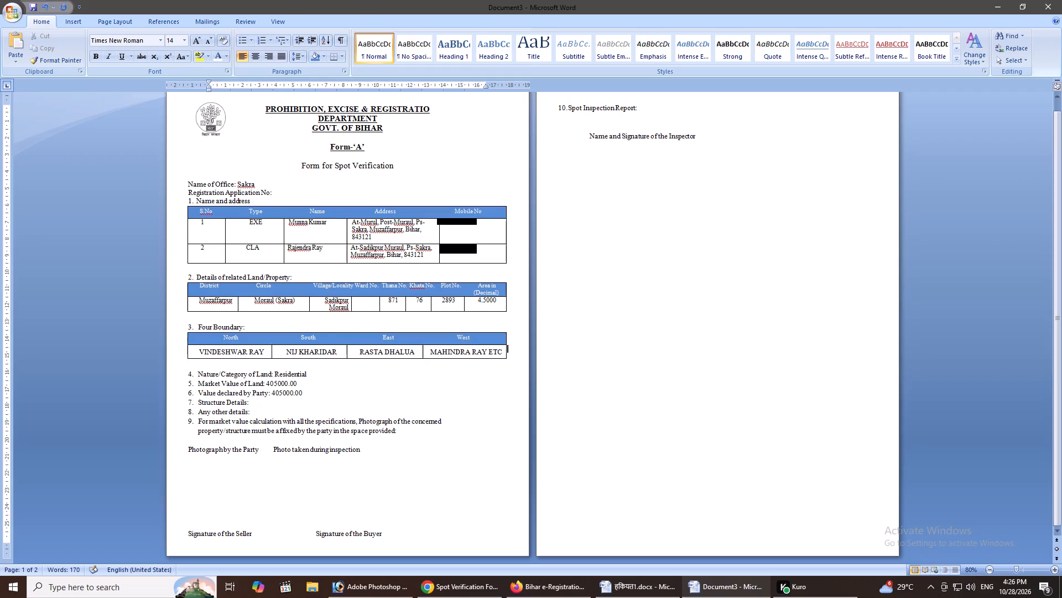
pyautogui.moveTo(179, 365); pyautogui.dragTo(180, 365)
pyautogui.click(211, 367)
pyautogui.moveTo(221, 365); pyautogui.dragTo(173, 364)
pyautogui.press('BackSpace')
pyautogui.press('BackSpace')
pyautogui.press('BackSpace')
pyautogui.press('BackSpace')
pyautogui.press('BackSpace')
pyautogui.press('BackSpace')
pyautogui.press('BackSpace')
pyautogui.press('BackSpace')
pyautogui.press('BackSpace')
# Add 14 blank lines above the seller and buyer signature line to push it onto the second page.
pyautogui.scroll(-1, 236, 379)
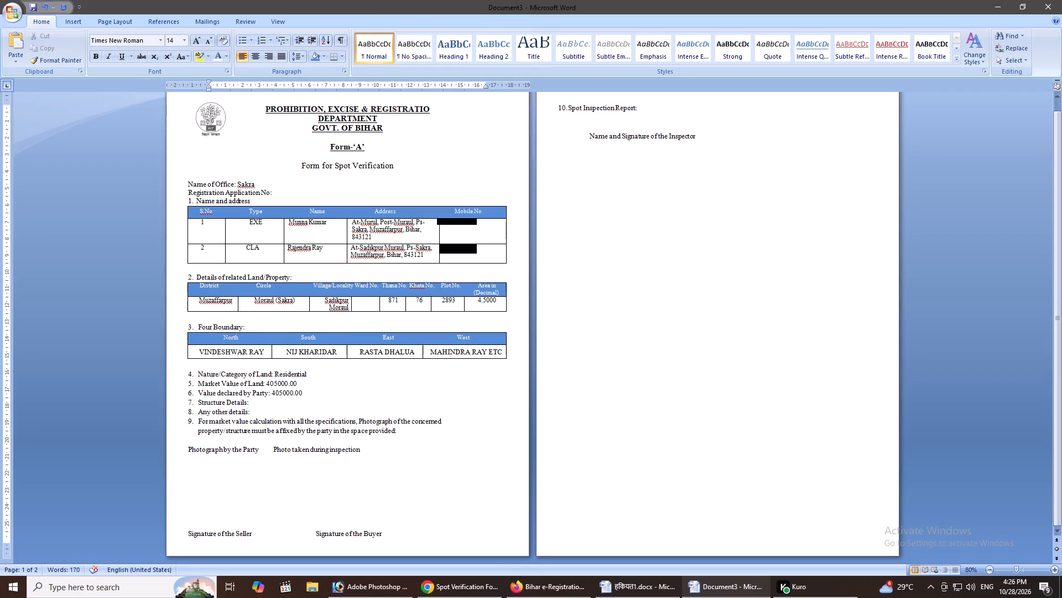
pyautogui.scroll(1, 236, 379)
pyautogui.scroll(-4, 268, 476)
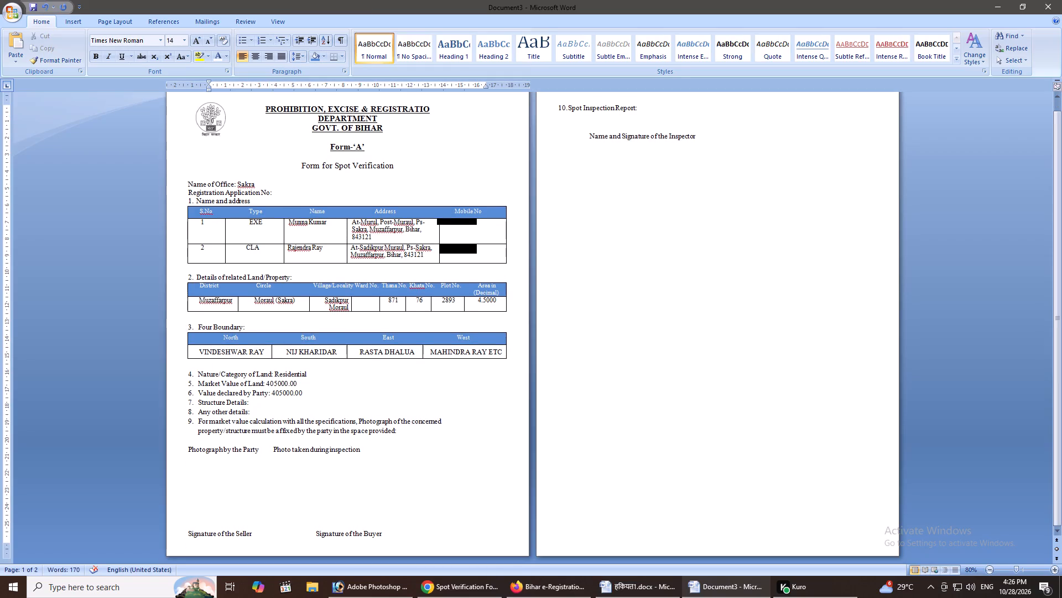
pyautogui.click(243, 508)
pyautogui.scroll(-1, 268, 503)
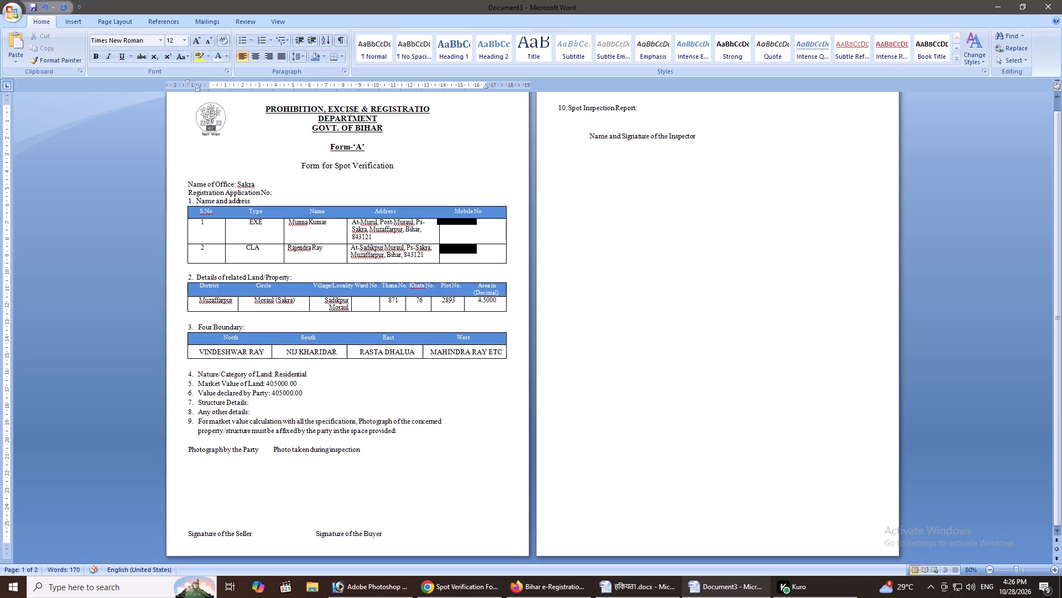
pyautogui.click(346, 513)
pyautogui.press('Return')
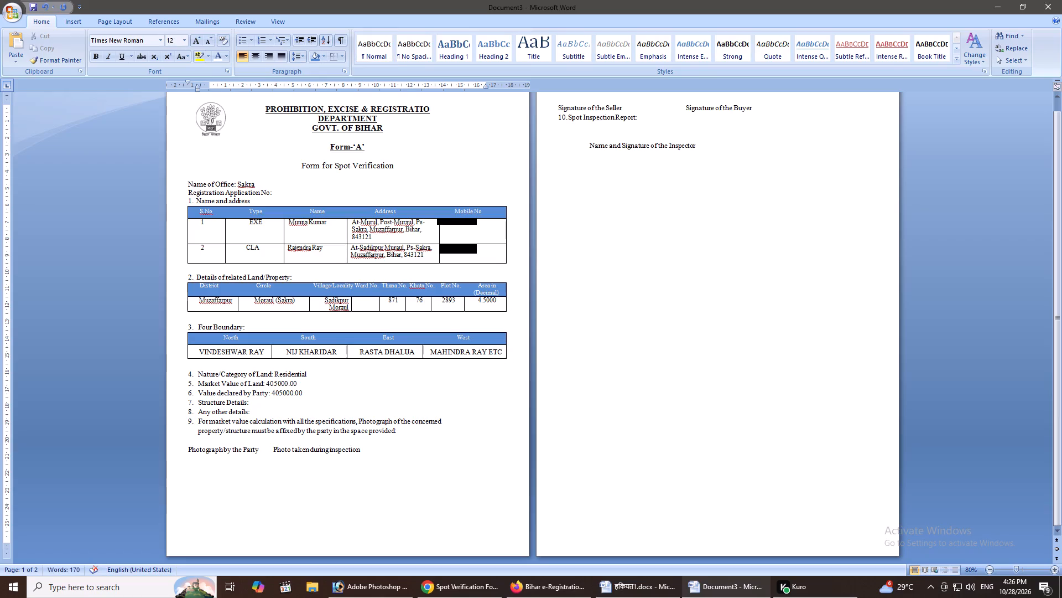
pyautogui.press('Return')
pyautogui.press('Return')
pyautogui.press('Return')
pyautogui.press('Return')
pyautogui.press('Return')
pyautogui.press('Return')
pyautogui.press('Return')
pyautogui.press('Return')
pyautogui.press('Return')
pyautogui.press('Return')
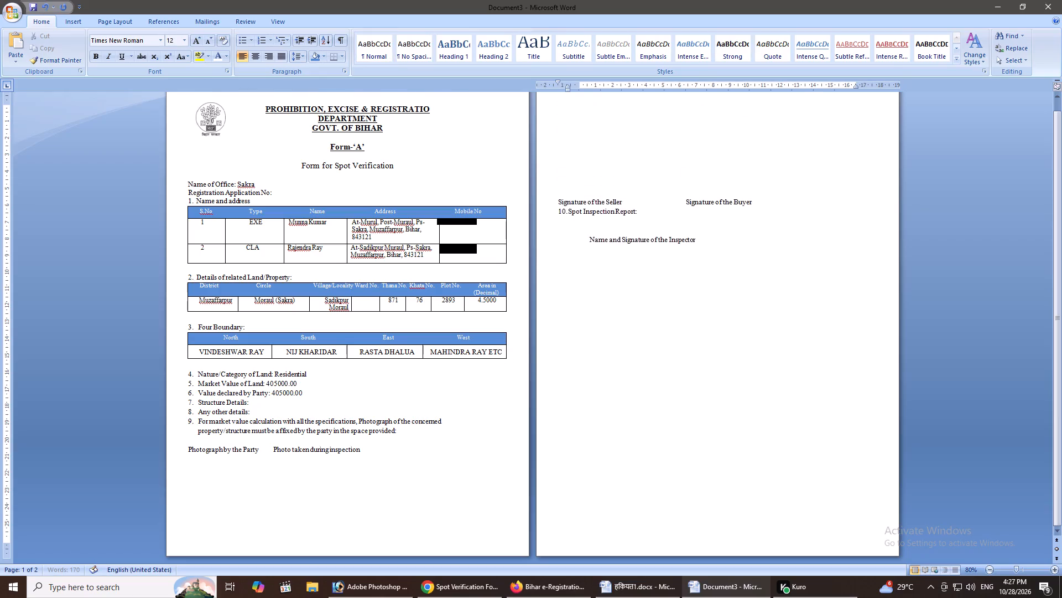
pyautogui.press('Return')
pyautogui.press('Return')
pyautogui.press('Return')
# Insert a two-column, one-row table above the signature line on the second page for the photographs.
pyautogui.scroll(1, 251, 96)
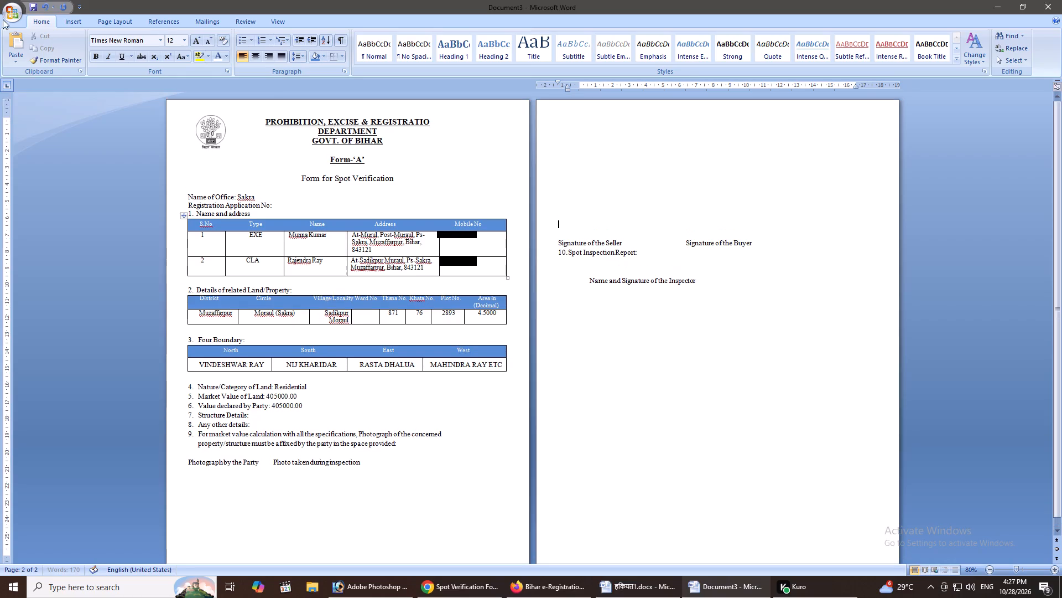
pyautogui.click(77, 17)
pyautogui.click(90, 62)
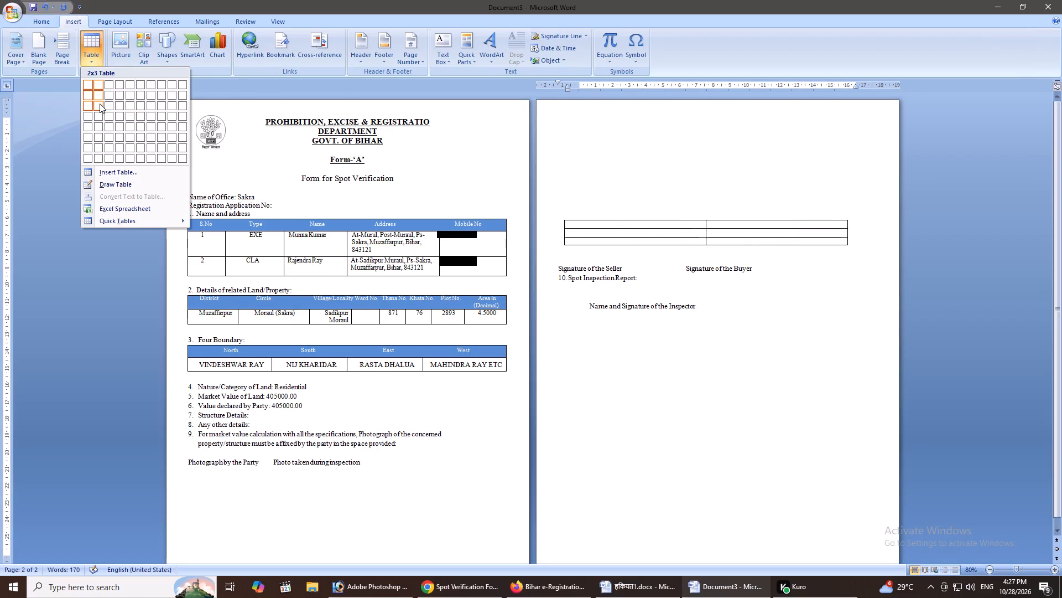
pyautogui.click(97, 86)
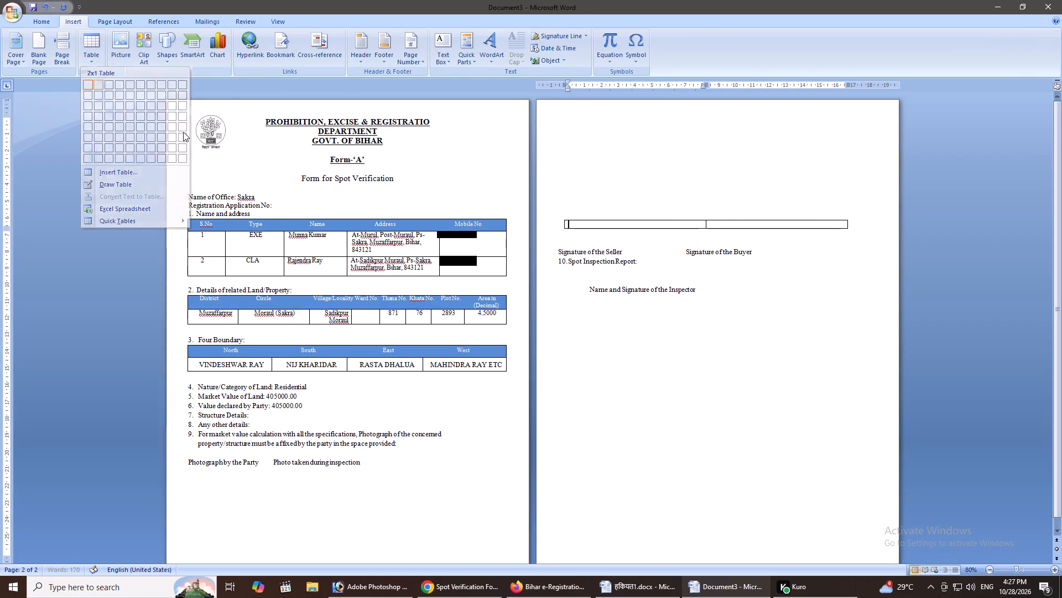
# Remove the blank lines above the new table so it sits near the top of the second page.
pyautogui.click(587, 210)
pyautogui.press('BackSpace')
pyautogui.press('BackSpace')
pyautogui.press('BackSpace')
pyautogui.press('BackSpace')
pyautogui.press('BackSpace')
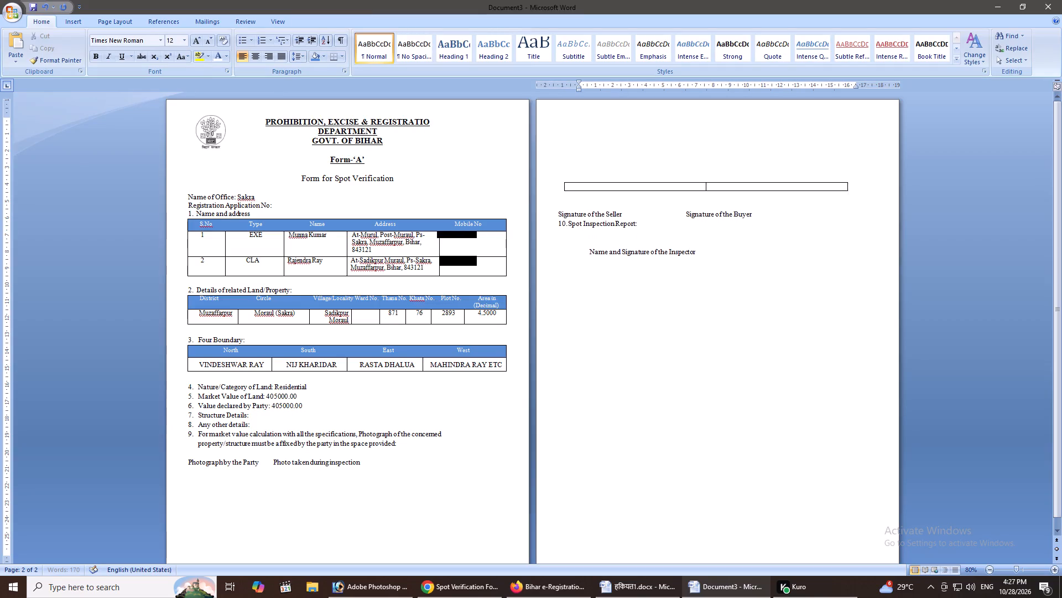
pyautogui.press('BackSpace')
pyautogui.press('BackSpace')
pyautogui.press('BackSpace')
pyautogui.press('BackSpace')
pyautogui.press('BackSpace')
pyautogui.press('BackSpace')
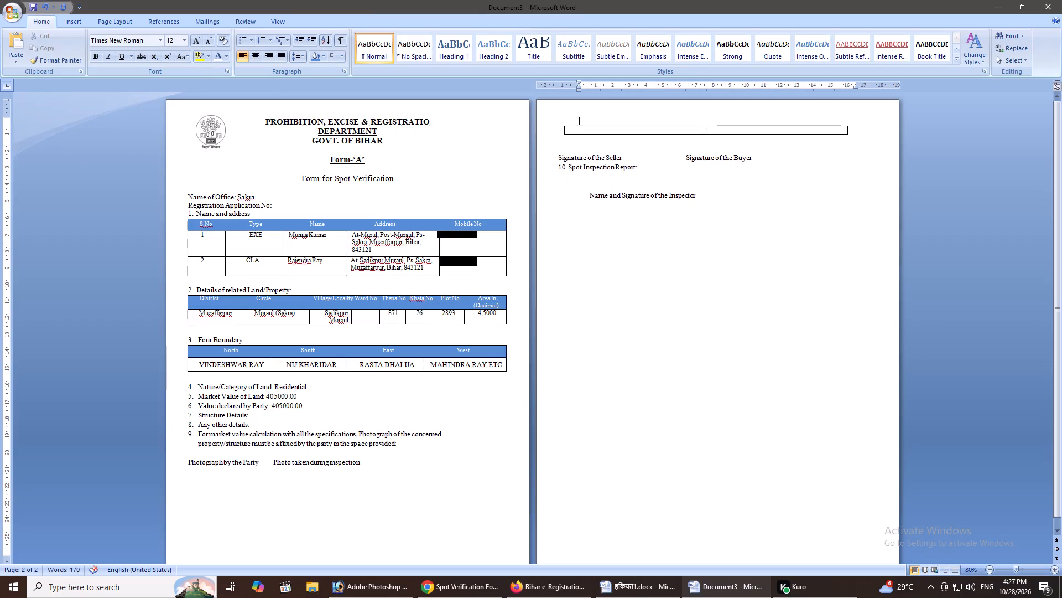
# Make the photograph table's row tall enough for pictures and extend its right edge toward the page edge.
pyautogui.moveTo(694, 133); pyautogui.dragTo(694, 236)
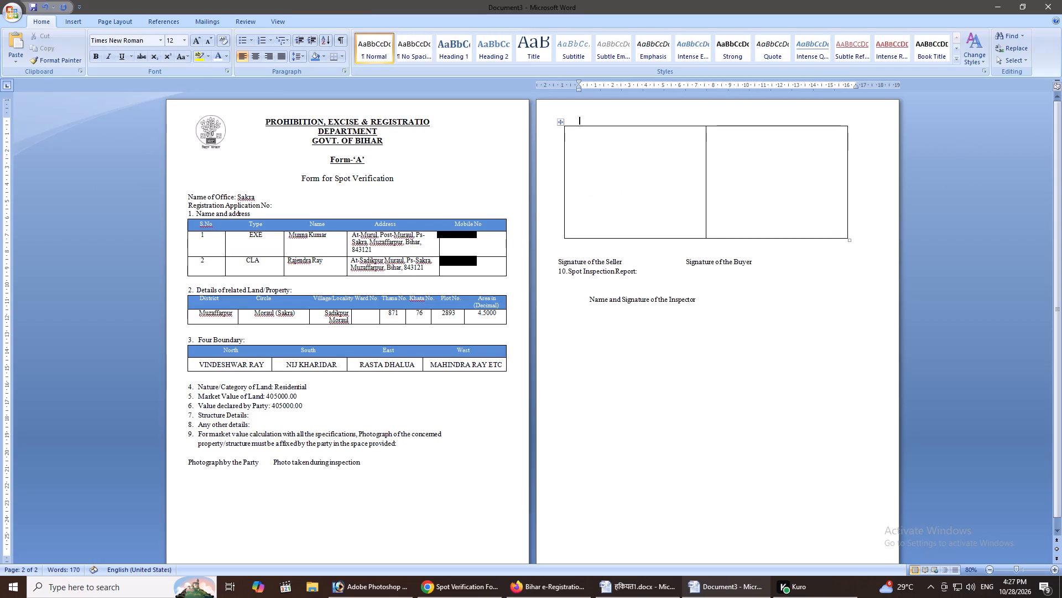
pyautogui.moveTo(681, 236); pyautogui.dragTo(682, 246)
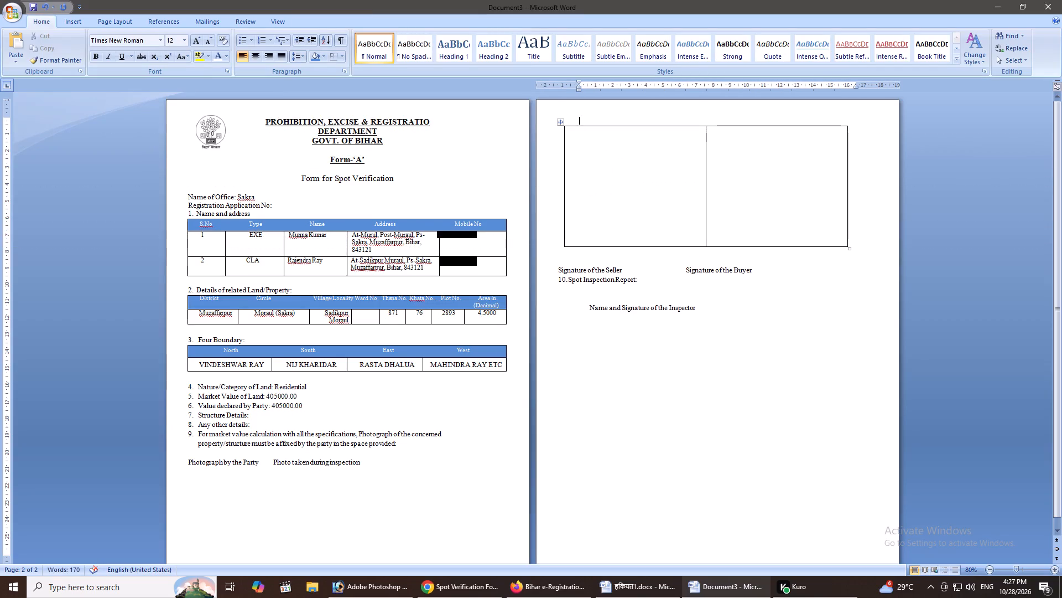
pyautogui.moveTo(846, 203); pyautogui.dragTo(868, 200)
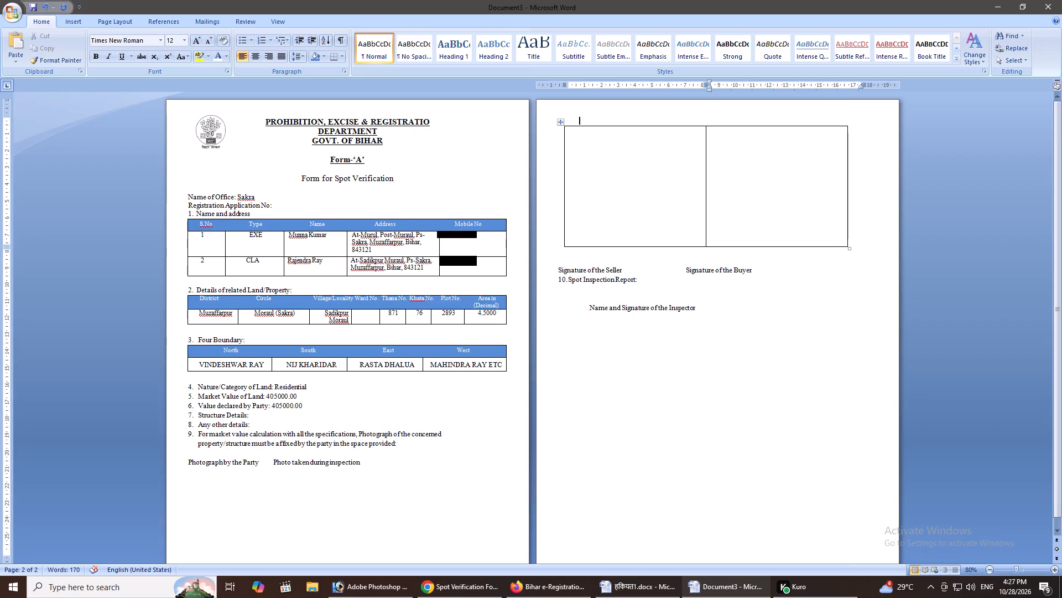
pyautogui.moveTo(868, 200); pyautogui.dragTo(872, 199)
pyautogui.click(738, 230)
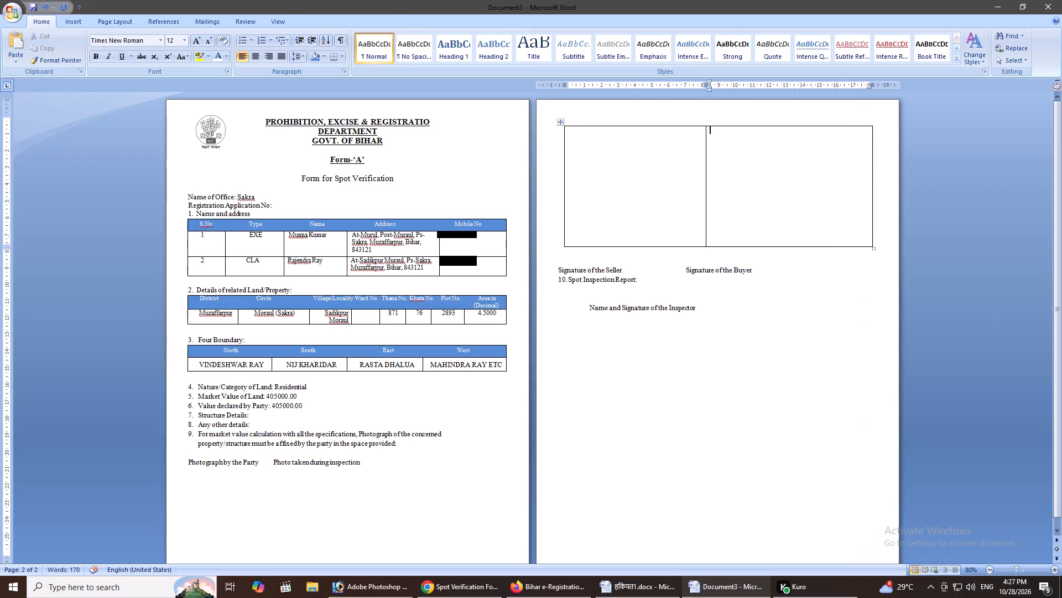
pyautogui.moveTo(693, 246); pyautogui.dragTo(688, 238)
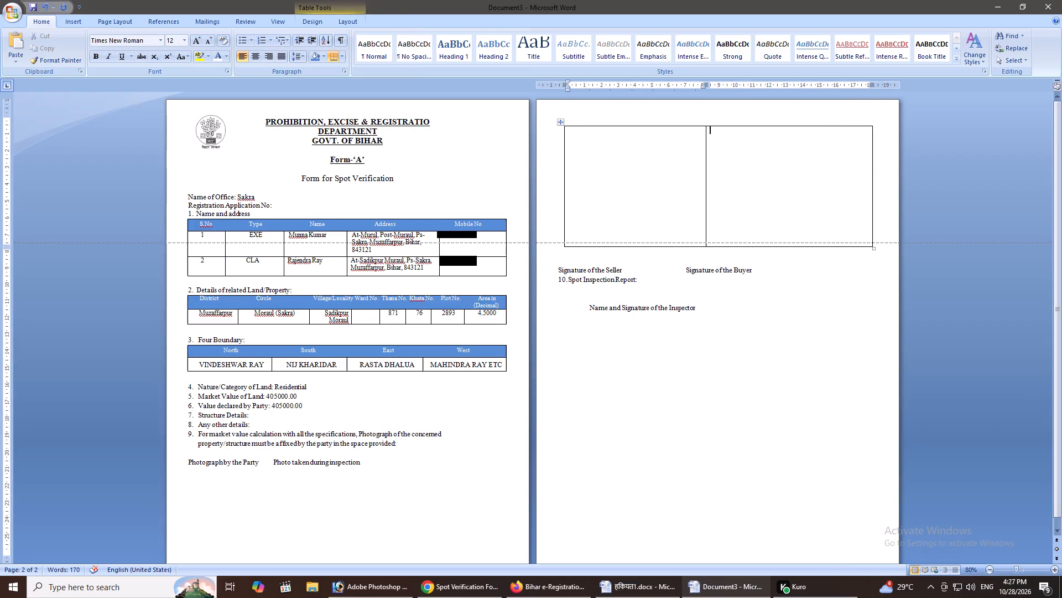
pyautogui.moveTo(688, 238); pyautogui.dragTo(686, 235)
# Even out the photograph table's two columns, increase the row height slightly, and align its left edge with the signature text.
pyautogui.moveTo(705, 208); pyautogui.dragTo(714, 208)
pyautogui.moveTo(712, 202); pyautogui.dragTo(720, 202)
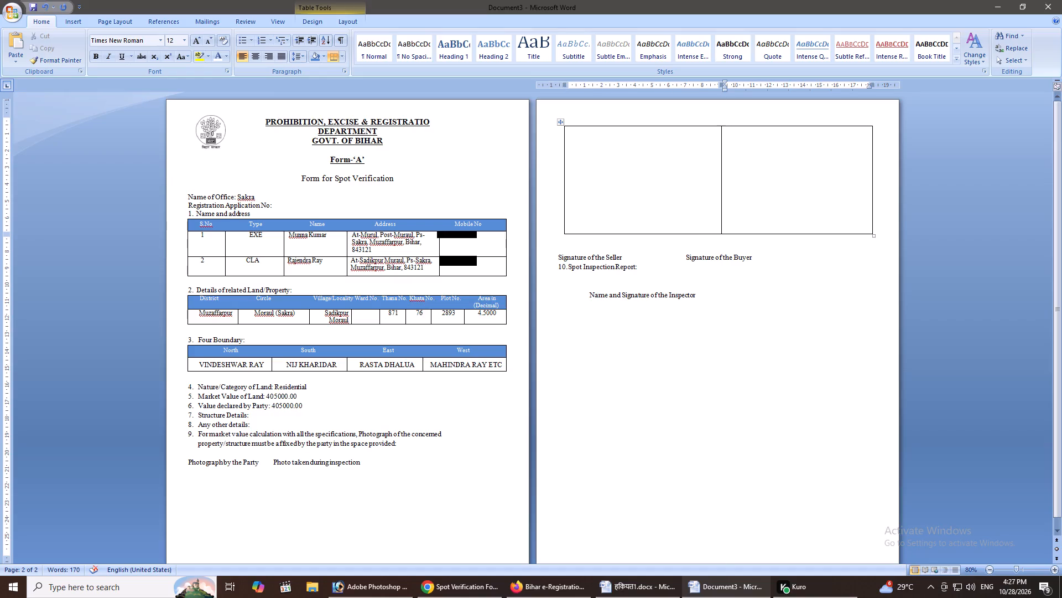
pyautogui.click(722, 200)
pyautogui.click(721, 199)
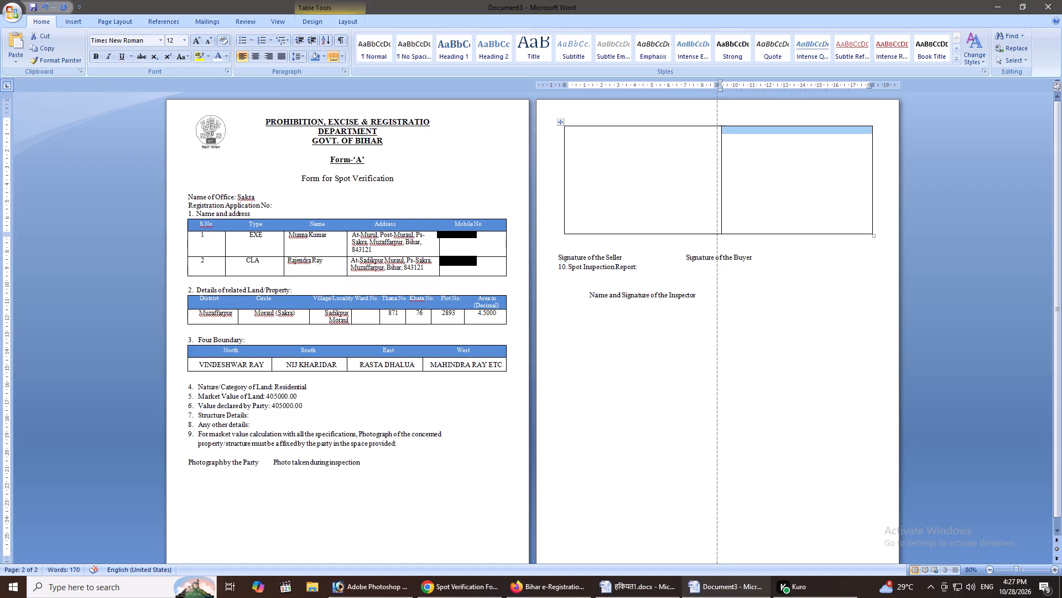
pyautogui.click(712, 215)
pyautogui.moveTo(723, 233); pyautogui.dragTo(722, 250)
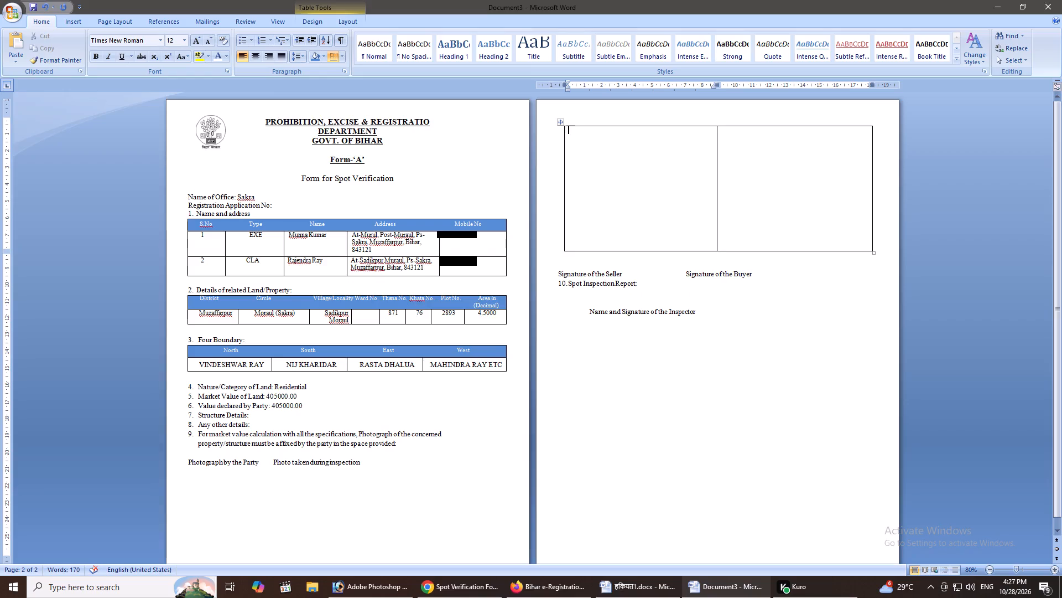
pyautogui.moveTo(563, 176); pyautogui.dragTo(558, 176)
pyautogui.click(587, 243)
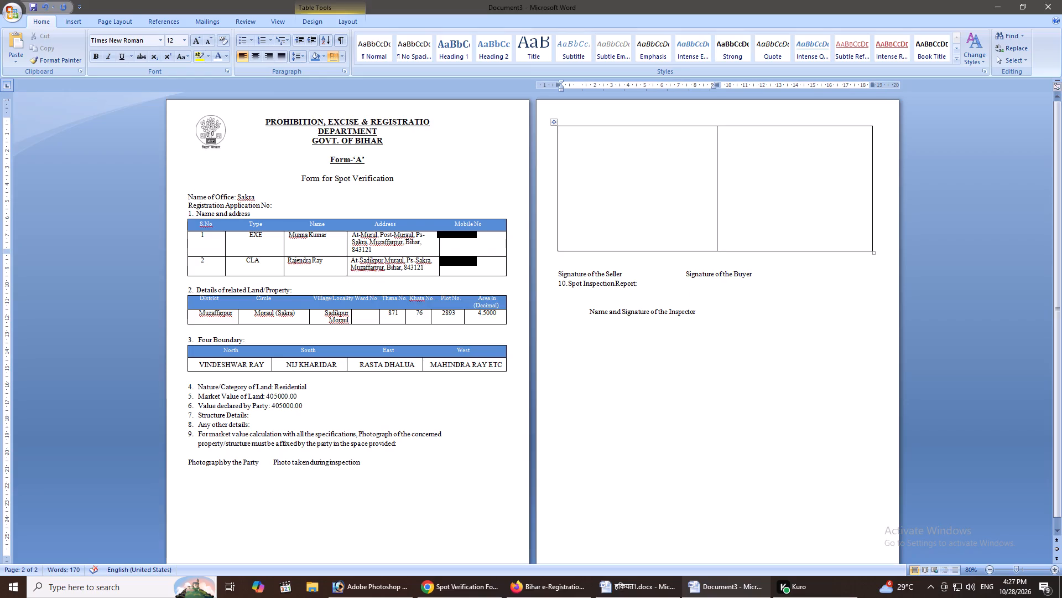
# Remove one blank line between the photograph table and the signature line.
pyautogui.click(573, 265)
pyautogui.press('BackSpace')
pyautogui.press('BackSpace')
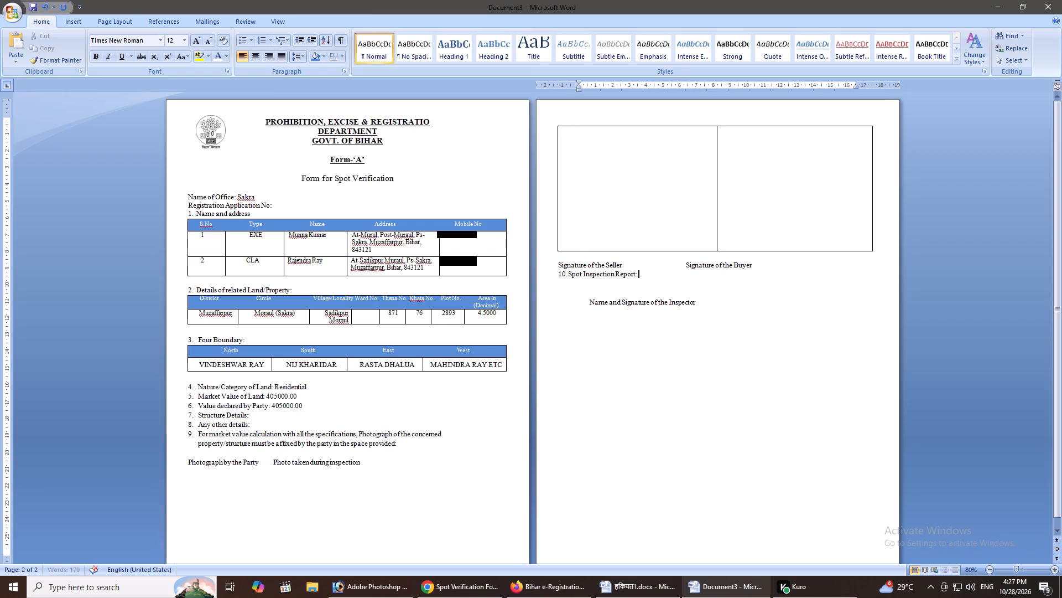
# Insert spaces before "Signature of the Buyer" to move it toward the photograph table's right edge.
pyautogui.click(670, 271)
pyautogui.click(675, 266)
pyautogui.press('space')
pyautogui.press('space')
pyautogui.press('space')
pyautogui.press('space')
pyautogui.press('space')
pyautogui.press('space')
pyautogui.press('space')
pyautogui.press('space')
pyautogui.press('space')
pyautogui.press('space')
pyautogui.press('space')
pyautogui.press('space')
pyautogui.press('space')
pyautogui.press('space')
pyautogui.press('space')
pyautogui.press('space')
pyautogui.press('space')
pyautogui.press('space')
pyautogui.press('space')
pyautogui.press('space')
pyautogui.press('space')
pyautogui.press('space')
pyautogui.press('space')
pyautogui.press('space')
pyautogui.press('space')
pyautogui.press('space')
pyautogui.press('space')
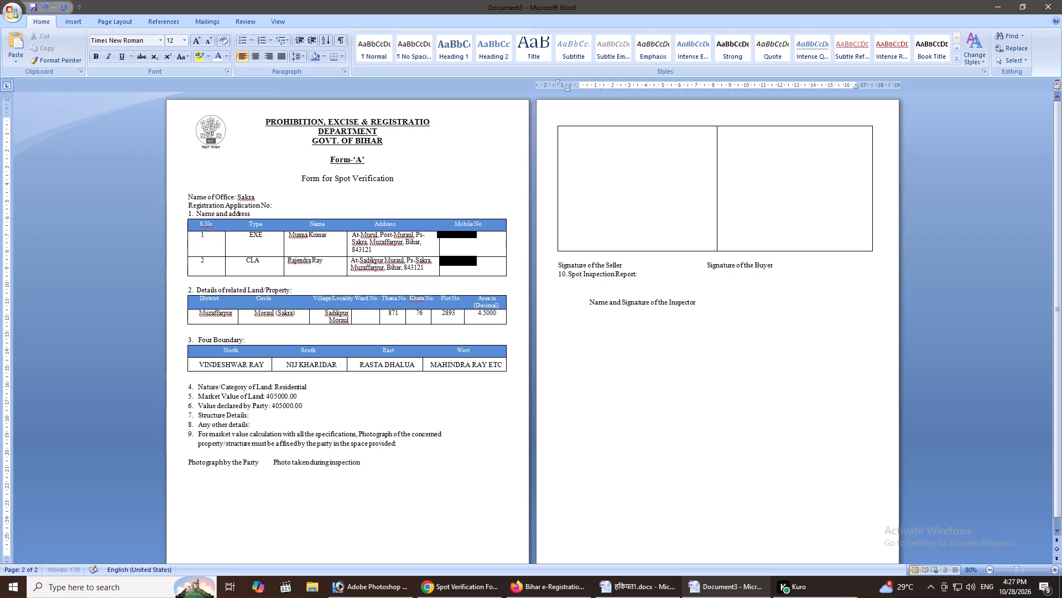
pyautogui.click(731, 259)
pyautogui.click(724, 267)
pyautogui.press('space')
pyautogui.press('space')
pyautogui.press('space')
pyautogui.press('space')
pyautogui.press('space')
pyautogui.press('space')
pyautogui.press('space')
pyautogui.press('space')
pyautogui.press('space')
pyautogui.press('space')
pyautogui.press('space')
pyautogui.press('space')
pyautogui.press('space')
pyautogui.press('space')
pyautogui.press('space')
pyautogui.press('space')
pyautogui.press('space')
pyautogui.press('space')
pyautogui.press('space')
pyautogui.press('space')
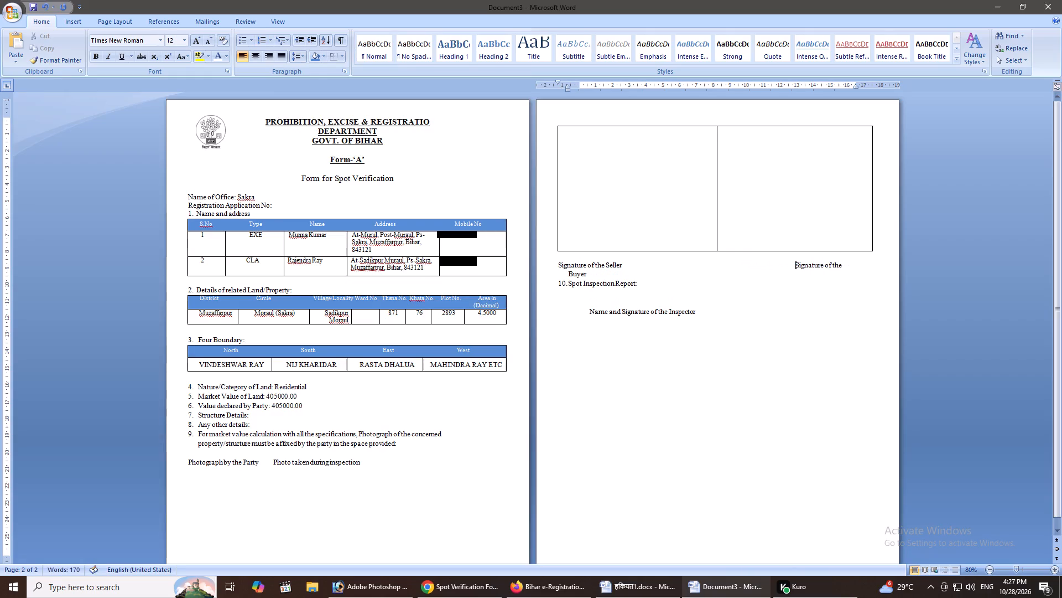
# Extend the signature line's right indent to the table's edge and add seven spaces to align "Signature of the Buyer" there.
pyautogui.moveTo(856, 87); pyautogui.dragTo(876, 90)
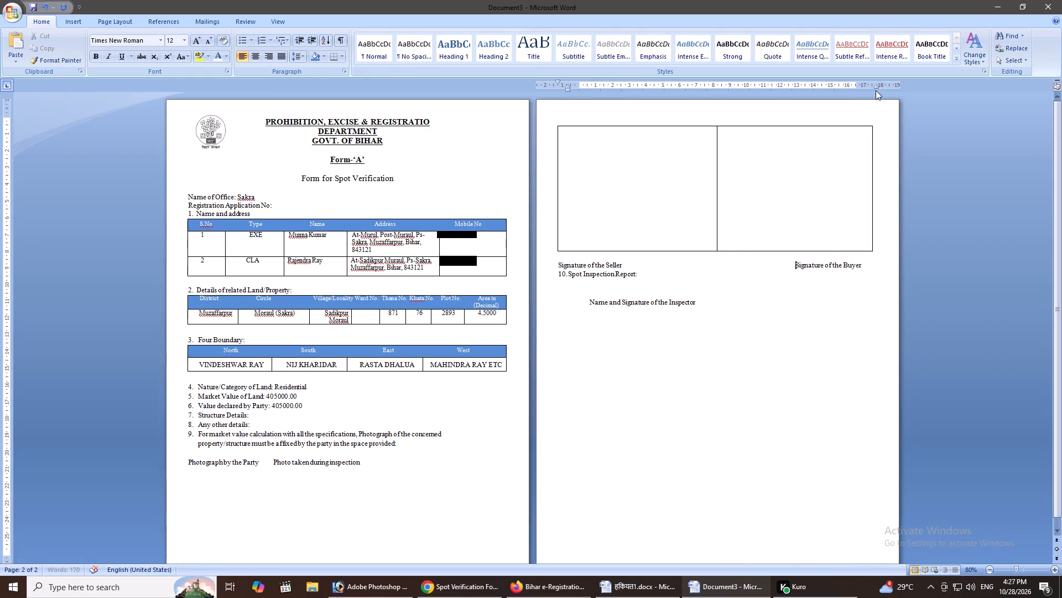
pyautogui.moveTo(876, 85); pyautogui.dragTo(871, 86)
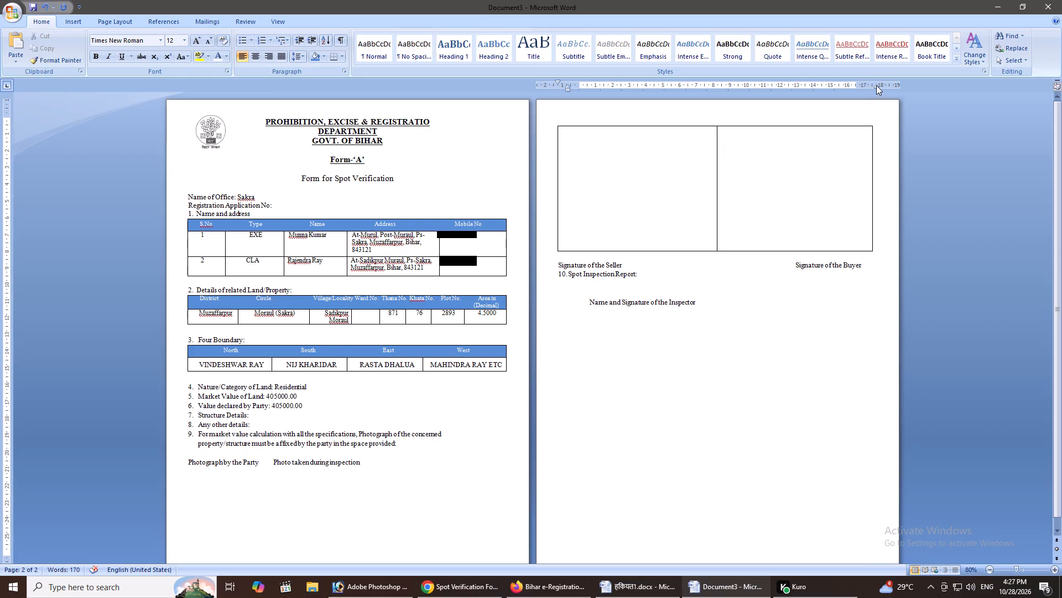
pyautogui.click(877, 85)
pyautogui.click(876, 87)
pyautogui.press('space')
pyautogui.press('space')
pyautogui.press('space')
pyautogui.press('space')
pyautogui.press('space')
pyautogui.press('space')
pyautogui.press('space')
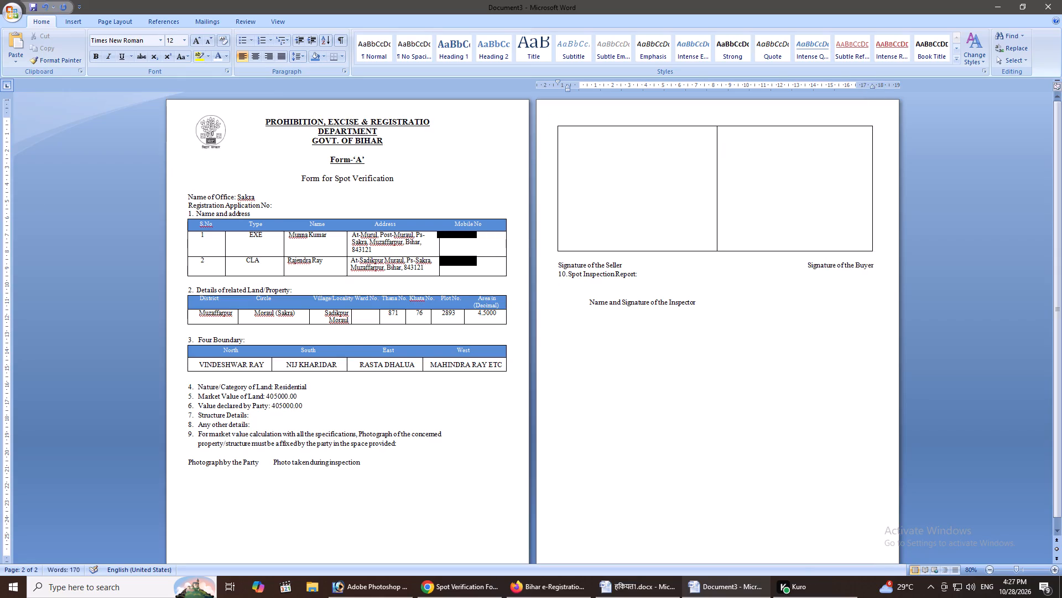
# Add five blank lines between the Spot Inspection Report item and "Name and Signature of the Inspector".
pyautogui.click(726, 290)
pyautogui.press('Return')
pyautogui.press('Return')
pyautogui.press('Return')
pyautogui.press('Return')
pyautogui.press('Return')
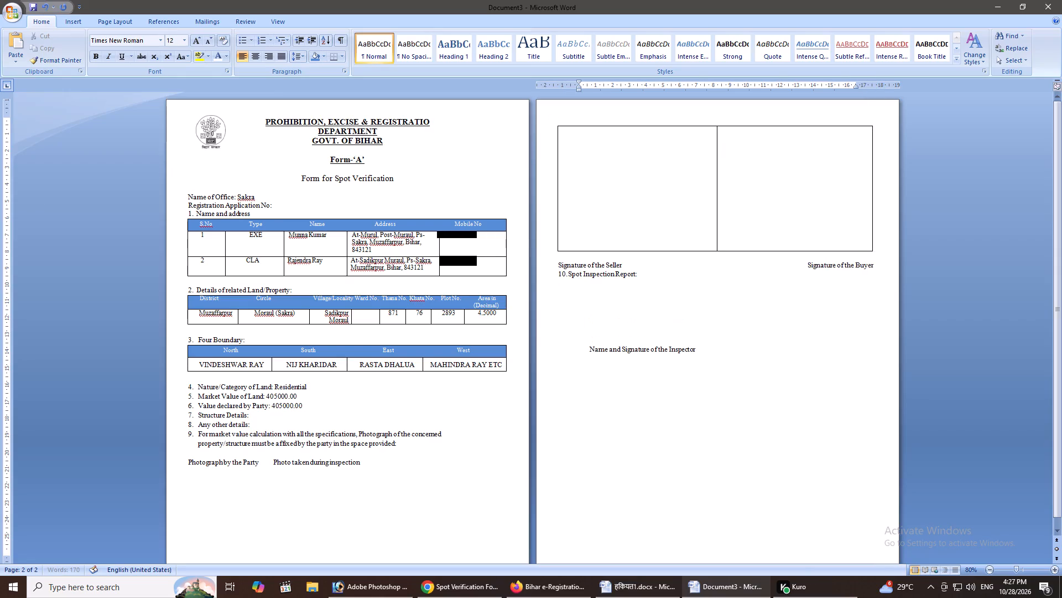
# Make the item 10 text "Spot Inspection Report:" bold.
pyautogui.moveTo(650, 279); pyautogui.dragTo(561, 274)
pyautogui.hotkey('ctrl', 'b')
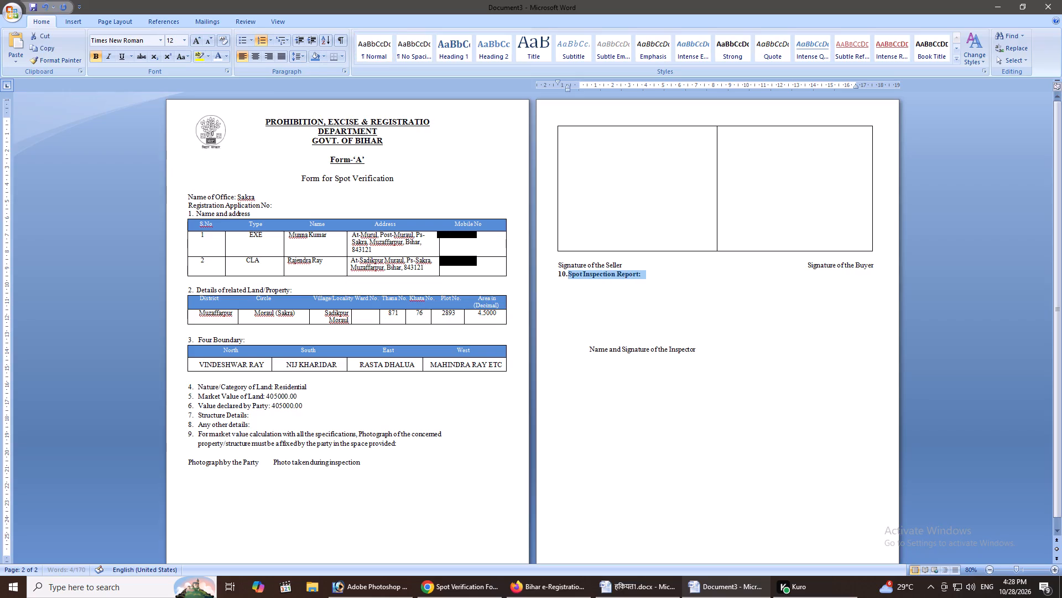
# Indent the "Name and Signature of the Inspector" line by nine tab stops toward the photograph table's right edge.
pyautogui.click(587, 288)
pyautogui.click(585, 349)
pyautogui.press('Tab')
pyautogui.press('Tab')
pyautogui.press('Tab')
pyautogui.press('Tab')
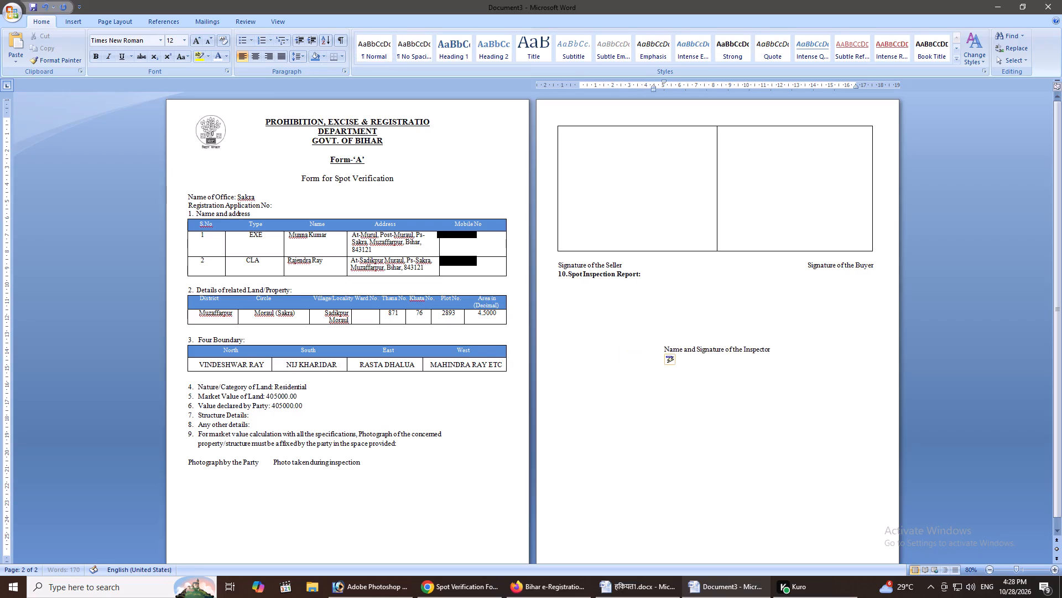
pyautogui.press('Tab')
pyautogui.press('Tab')
pyautogui.press('Tab')
pyautogui.press('Tab')
pyautogui.press('Tab')
# Remove four blank lines above "Name and Signature of the Inspector".
pyautogui.click(786, 342)
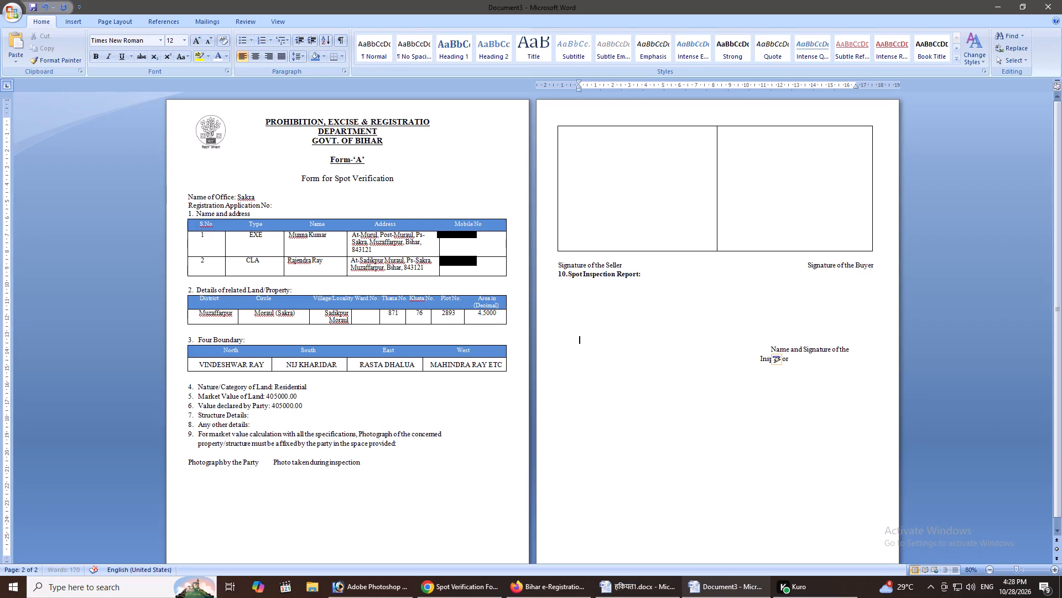
pyautogui.press('BackSpace')
pyautogui.press('BackSpace')
pyautogui.press('BackSpace')
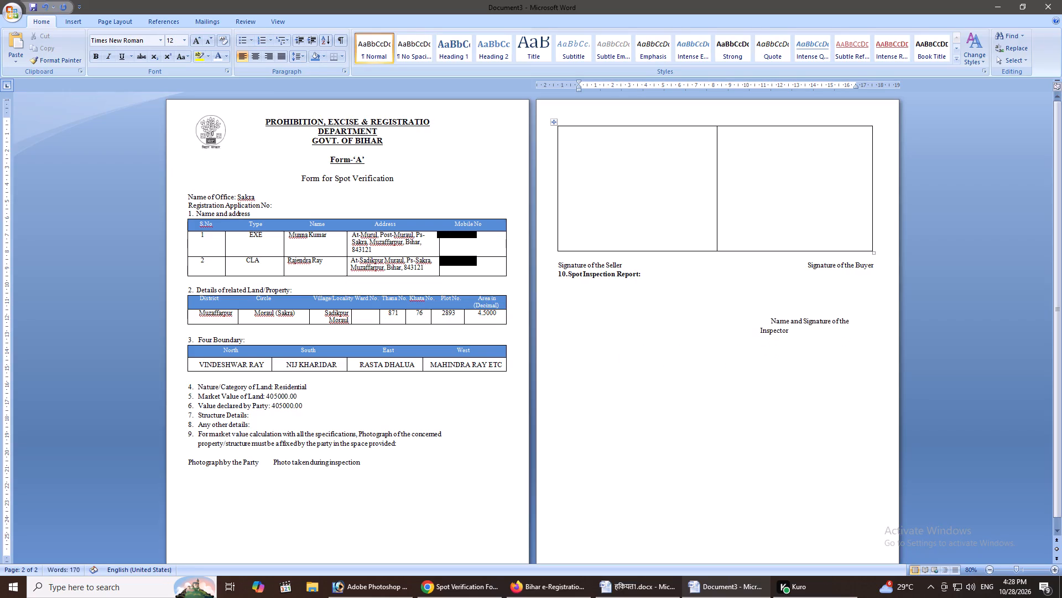
pyautogui.press('BackSpace')
# Extend the right indent and page margin to about the photograph table's edge so the inspector signature fits on one line.
pyautogui.moveTo(856, 86); pyautogui.dragTo(873, 90)
pyautogui.click(767, 306)
pyautogui.click(767, 313)
pyautogui.moveTo(771, 311); pyautogui.dragTo(805, 322)
pyautogui.moveTo(856, 87); pyautogui.dragTo(874, 87)
pyautogui.click(768, 308)
pyautogui.press('space')
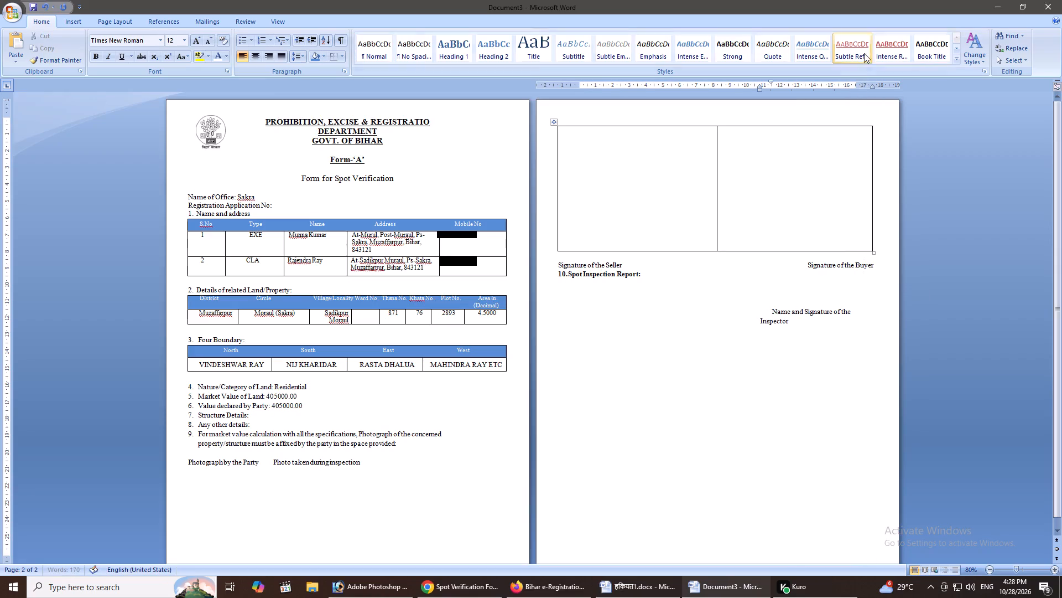
pyautogui.click(823, 304)
pyautogui.moveTo(824, 323); pyautogui.dragTo(767, 311)
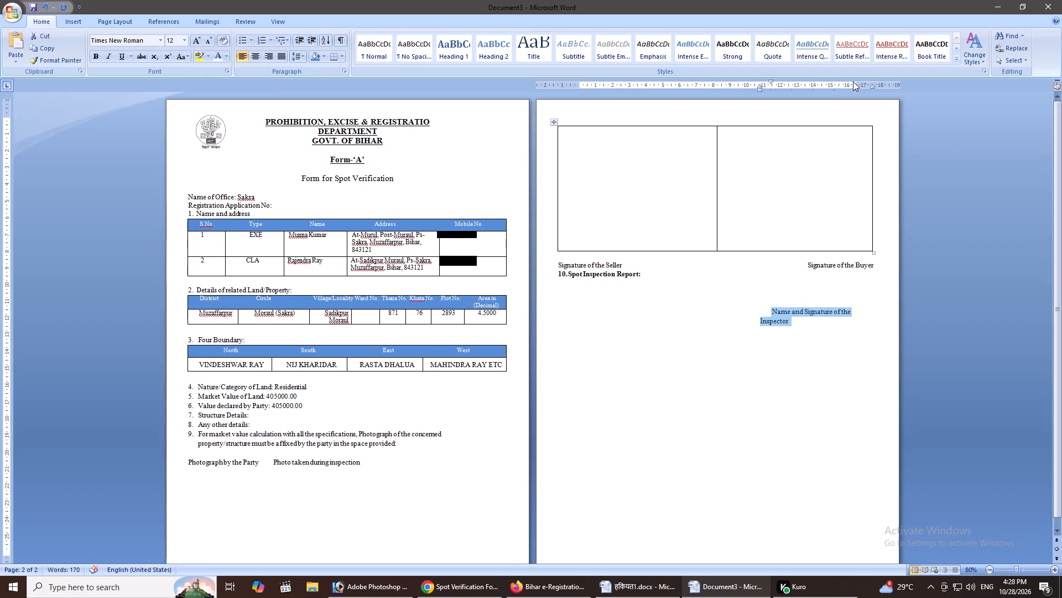
pyautogui.moveTo(855, 83); pyautogui.dragTo(872, 85)
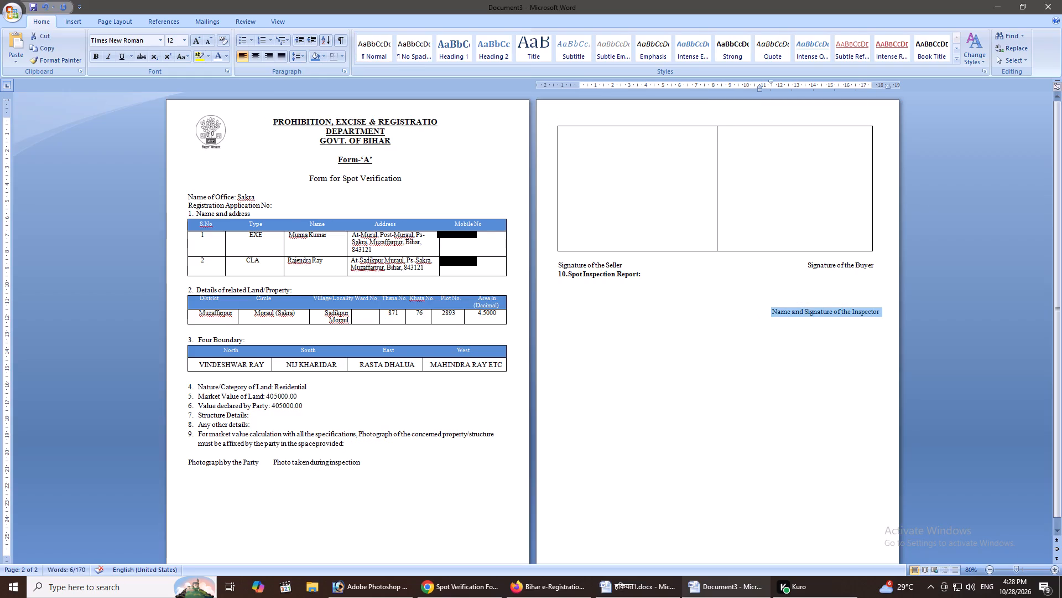
# Reposition "Name and Signature of the Inspector" with 20 spaces so it ends at the photograph table's right edge.
pyautogui.scroll(-3, 726, 281)
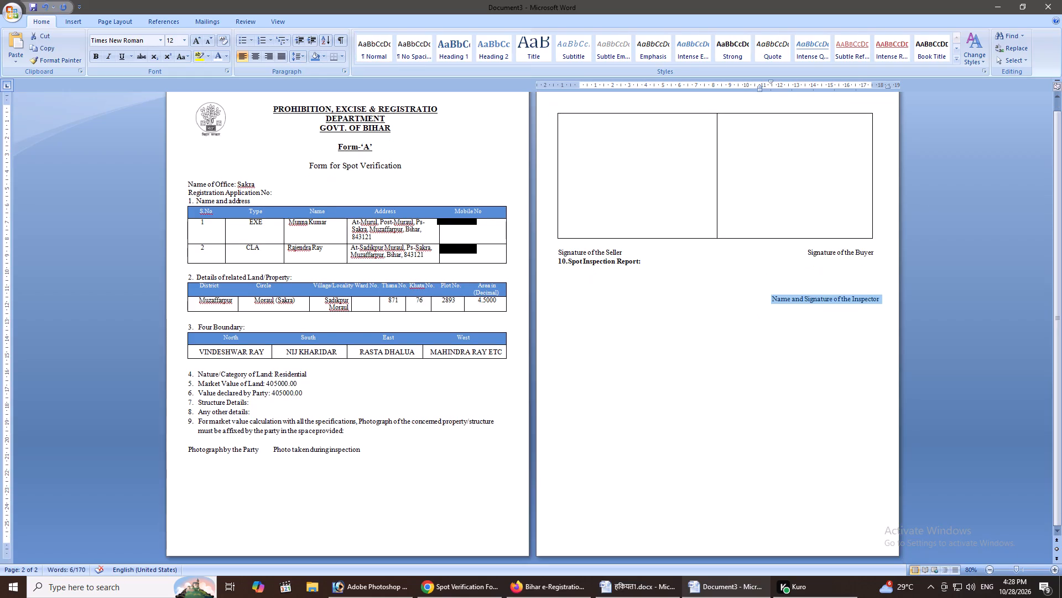
pyautogui.scroll(1, 709, 341)
pyautogui.click(711, 348)
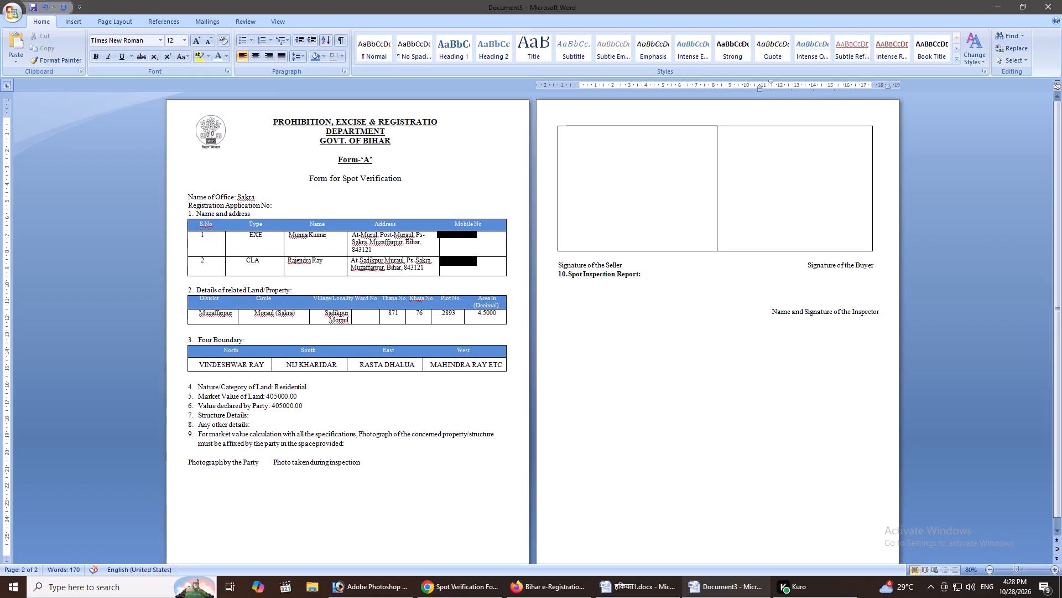
pyautogui.press('BackSpace')
pyautogui.press('space')
pyautogui.press('space')
pyautogui.press('space')
pyautogui.press('space')
pyautogui.press('space')
pyautogui.press('space')
pyautogui.press('space')
pyautogui.press('space')
pyautogui.press('space')
pyautogui.press('space')
pyautogui.press('space')
pyautogui.press('space')
pyautogui.press('space')
pyautogui.press('space')
pyautogui.press('space')
pyautogui.press('space')
pyautogui.press('space')
pyautogui.press('space')
pyautogui.press('space')
pyautogui.press('space')
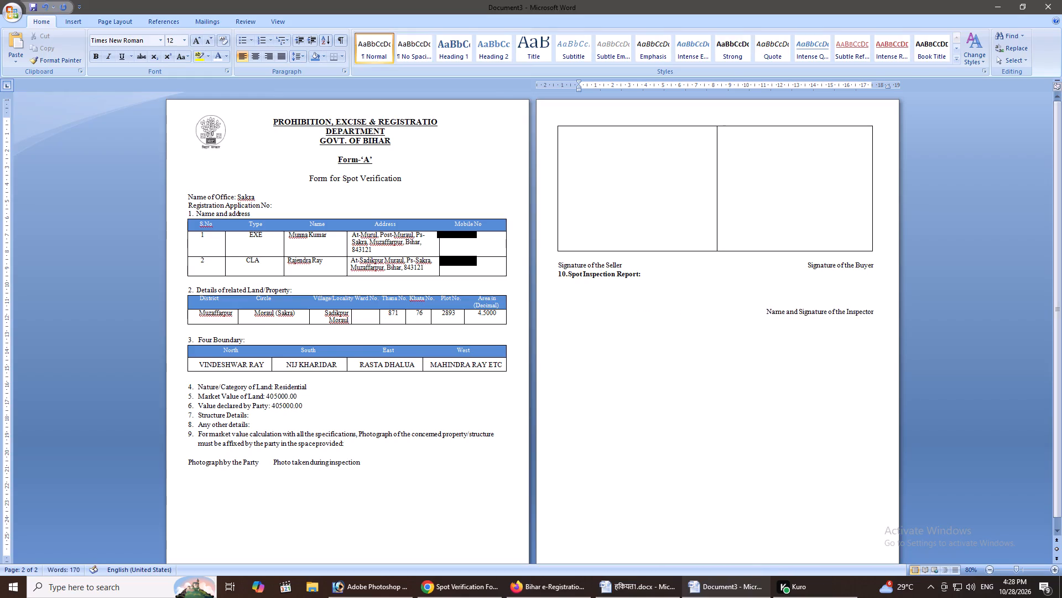
# Save the document in Documents under the file name "SPOT VERIFICATION FORMATE.docx".
pyautogui.keyDown('ctrl'); pyautogui.scroll(-1, 784, 339); pyautogui.keyUp('ctrl')
pyautogui.keyDown('ctrl'); pyautogui.scroll(1, 779, 328); pyautogui.keyUp('ctrl')
pyautogui.keyDown('ctrl'); pyautogui.scroll(-1, 770, 328); pyautogui.keyUp('ctrl')
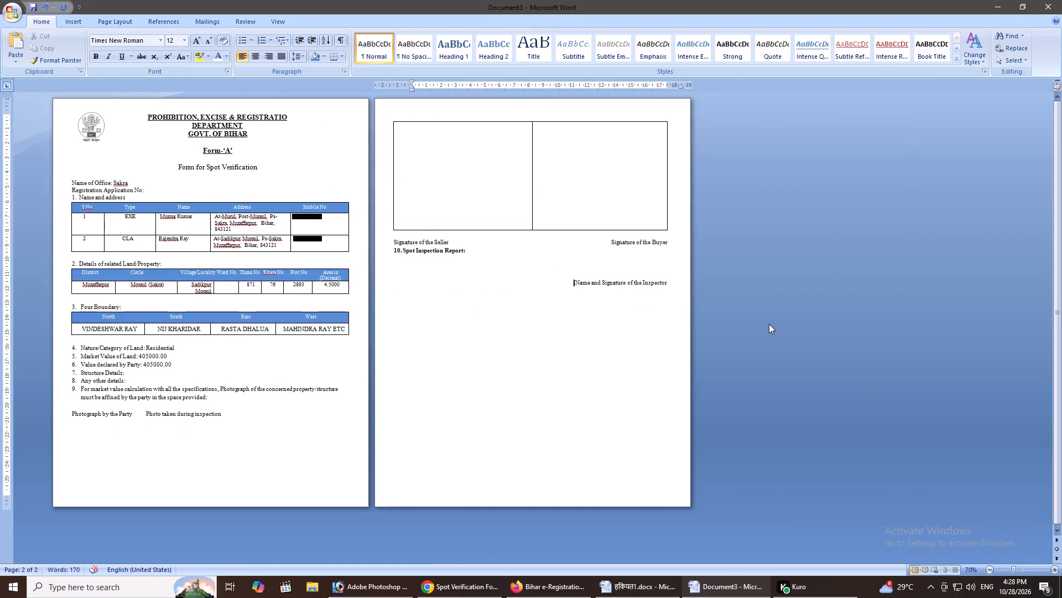
pyautogui.keyDown('ctrl'); pyautogui.scroll(1, 769, 318); pyautogui.keyUp('ctrl')
pyautogui.hotkey('ctrl', 's')
pyautogui.hotkey('ctrl', 's')
pyautogui.hotkey('ctrl', 's')
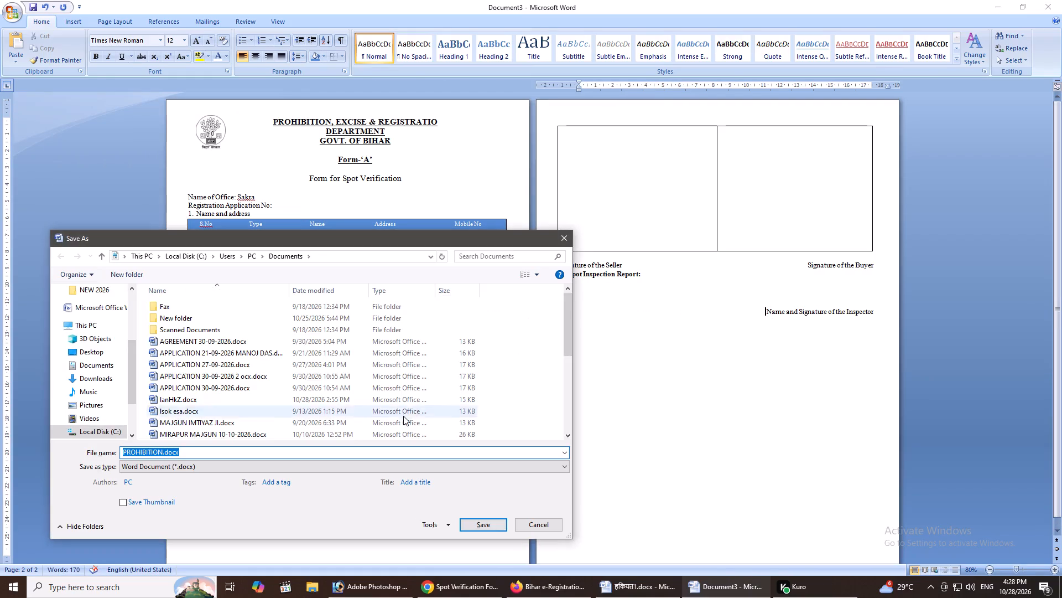
pyautogui.press('Left')
pyautogui.press('Left')
pyautogui.press('Left')
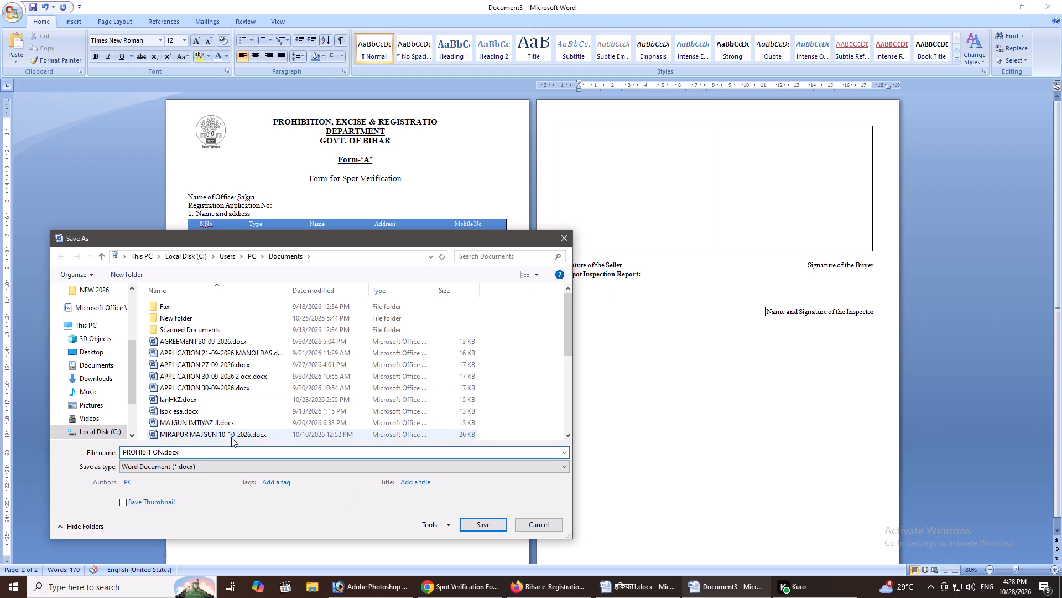
pyautogui.write('SPOT')
pyautogui.press('space')
pyautogui.write('VERI')
pyautogui.press('BackSpace')
pyautogui.press('BackSpace')
pyautogui.press('BackSpace')
pyautogui.press('BackSpace')
pyautogui.press('BackSpace')
pyautogui.press('BackSpace')
pyautogui.press('BackSpace')
pyautogui.press('BackSpace')
pyautogui.press('BackSpace')
pyautogui.press('BackSpace')
pyautogui.press('BackSpace')
pyautogui.press('BackSpace')
pyautogui.press('BackSpace')
pyautogui.write('SPOT')
pyautogui.press('space')
pyautogui.write('VERIFICATION')
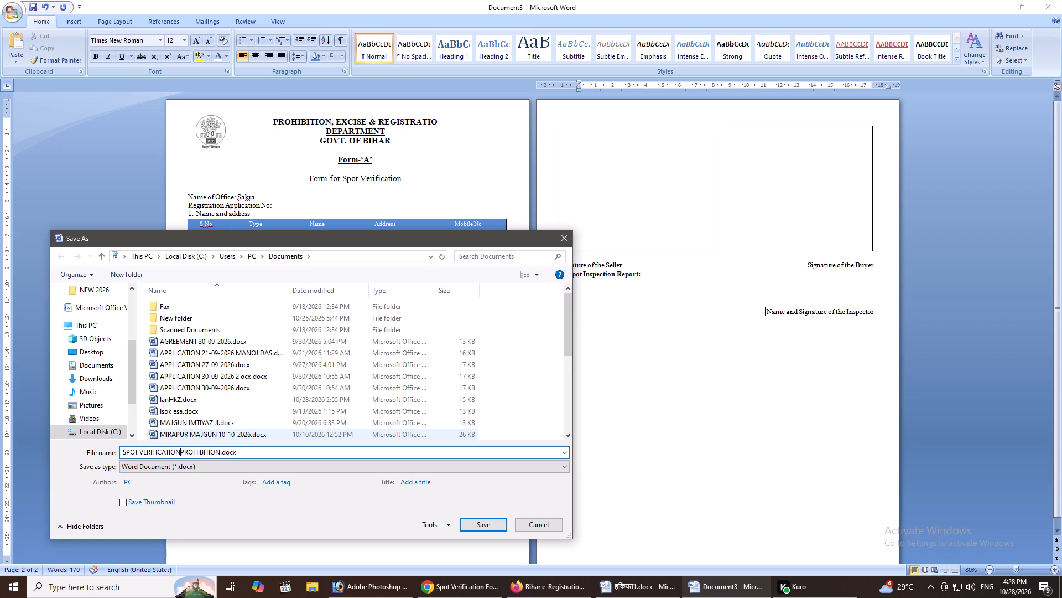
pyautogui.press('space')
pyautogui.hotkey('shift', 'Right')
pyautogui.hotkey('shift', 'Right')
pyautogui.hotkey('shift', 'Right')
pyautogui.hotkey('shift', 'Right')
pyautogui.hotkey('shift', 'Right')
pyautogui.hotkey('shift', 'Right')
pyautogui.hotkey('shift', 'Right')
pyautogui.hotkey('shift', 'Right')
pyautogui.hotkey('shift', 'Right')
pyautogui.hotkey('shift', 'Right')
pyautogui.hotkey('shift', 'Right')
pyautogui.press('BackSpace')
pyautogui.write('FORMT')
pyautogui.press('BackSpace')
pyautogui.write('ATE')
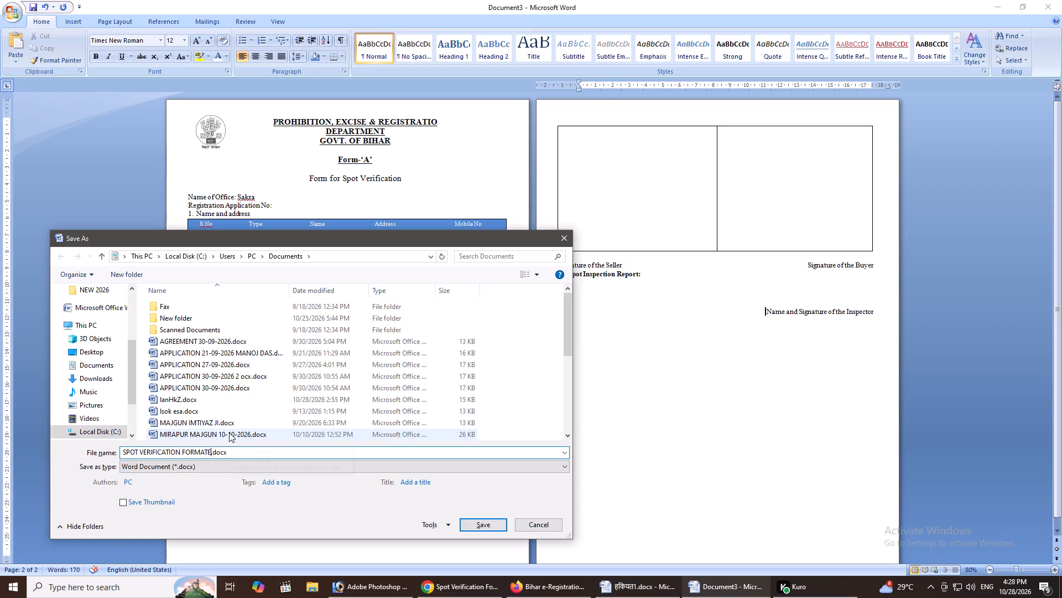
pyautogui.press('Return')
# Move the divider between the two photograph boxes slightly to narrow the first box.
pyautogui.click(764, 381)
pyautogui.keyDown('ctrl'); pyautogui.scroll(-1, 760, 380); pyautogui.keyUp('ctrl')
pyautogui.keyDown('ctrl'); pyautogui.scroll(1, 760, 380); pyautogui.keyUp('ctrl')
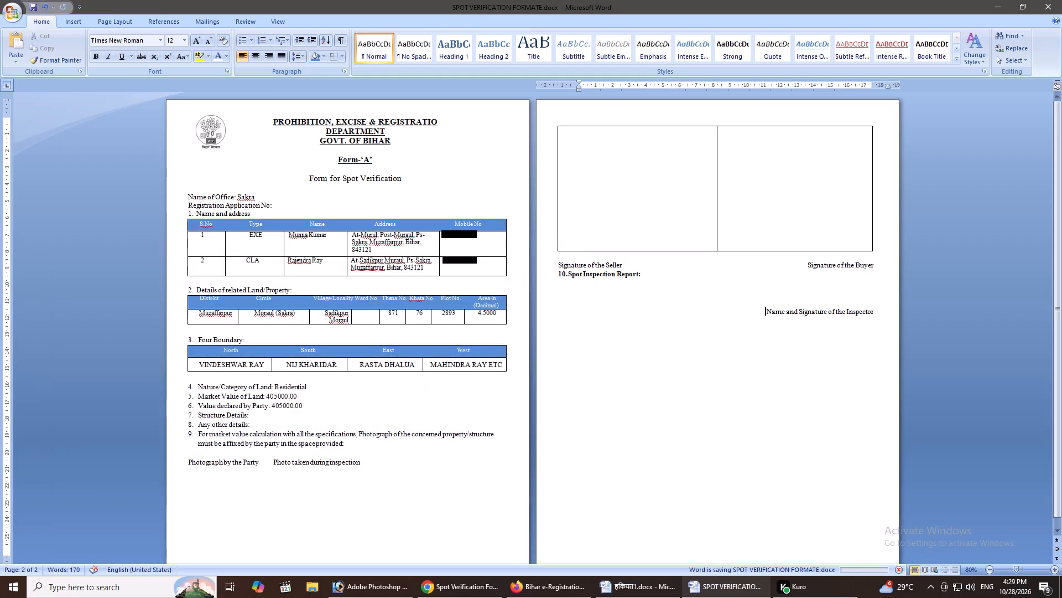
pyautogui.scroll(2, 693, 315)
pyautogui.click(699, 315)
pyautogui.moveTo(715, 202); pyautogui.dragTo(710, 200)
pyautogui.click(709, 208)
pyautogui.click(712, 209)
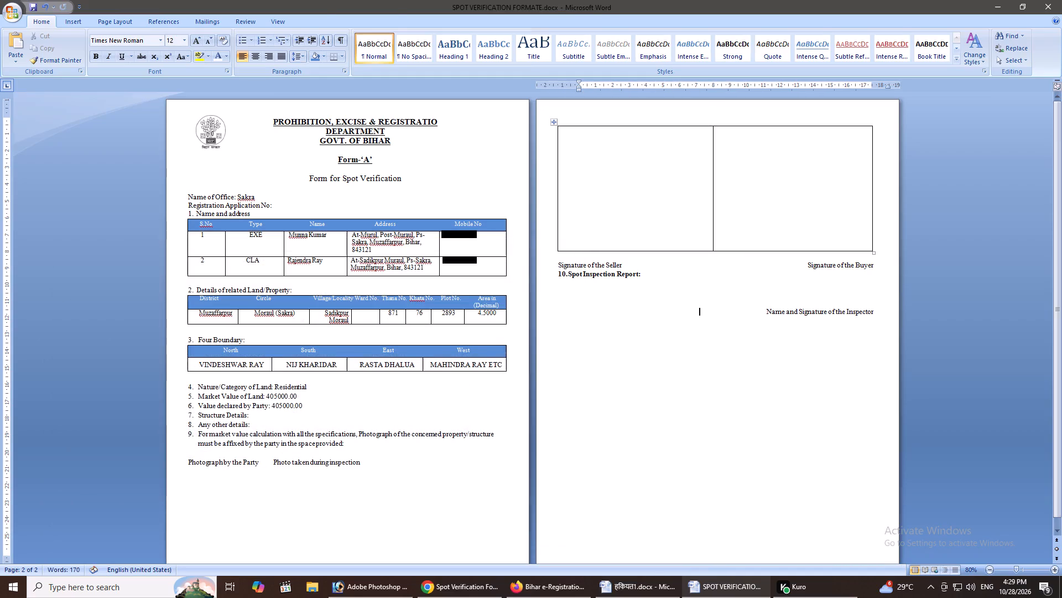
# Insert the picture 260501293370.jpg from the desktop's "extra file" folder into the first photograph box.
pyautogui.click(673, 240)
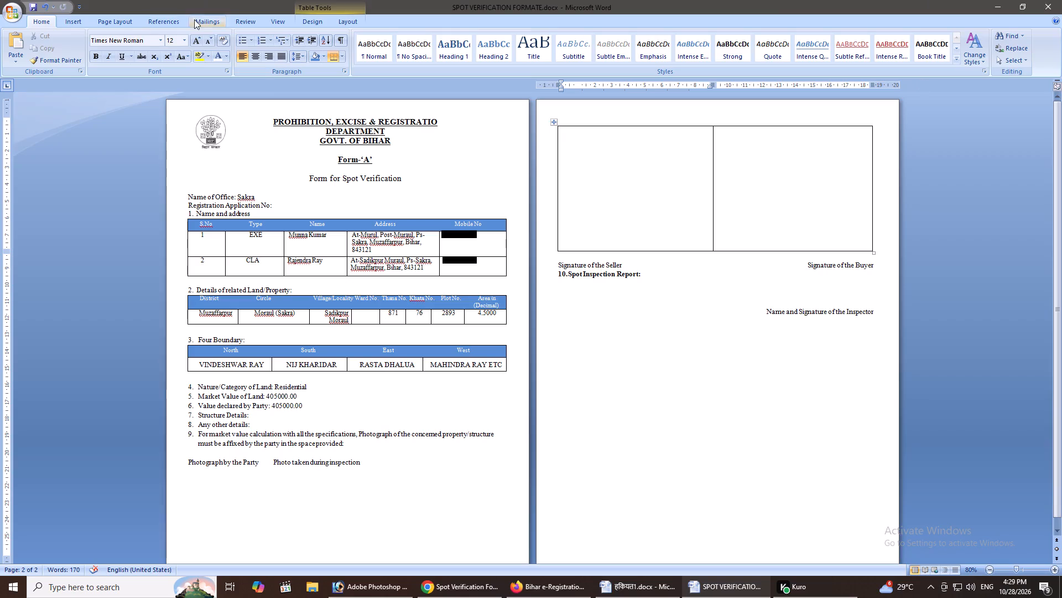
pyautogui.click(81, 19)
pyautogui.click(119, 45)
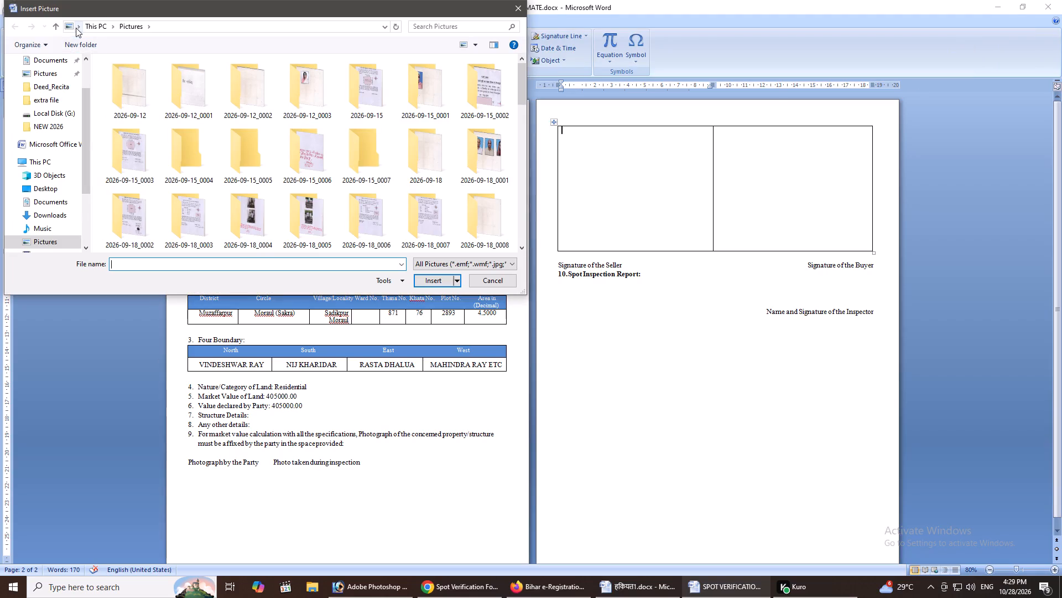
pyautogui.click(76, 28)
pyautogui.click(88, 37)
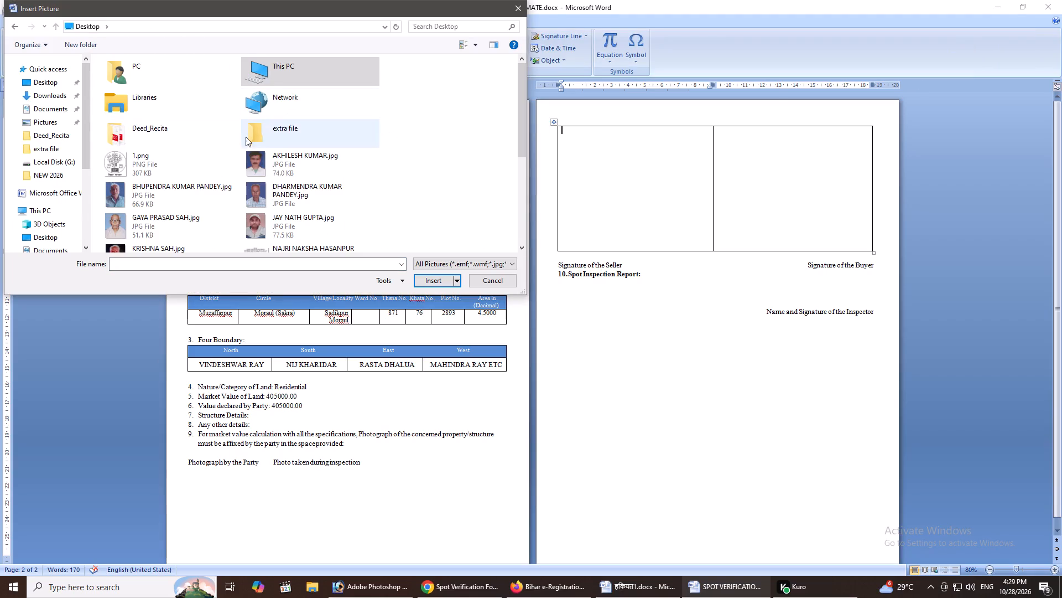
pyautogui.doubleClick(277, 136)
pyautogui.scroll(-2, 347, 141)
pyautogui.click(342, 119)
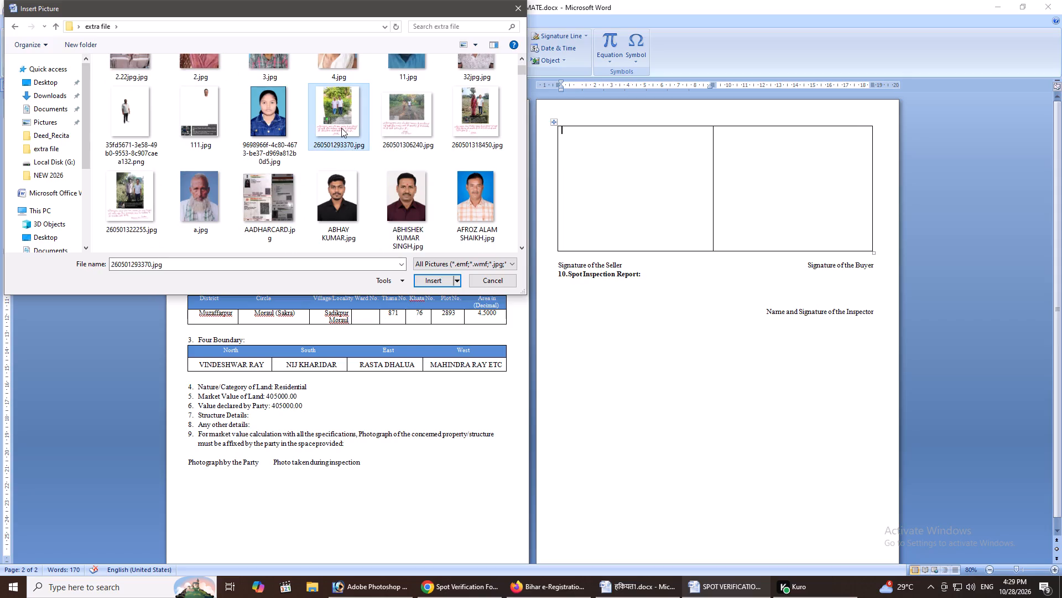
pyautogui.moveTo(337, 122); pyautogui.dragTo(634, 281)
pyautogui.click(418, 282)
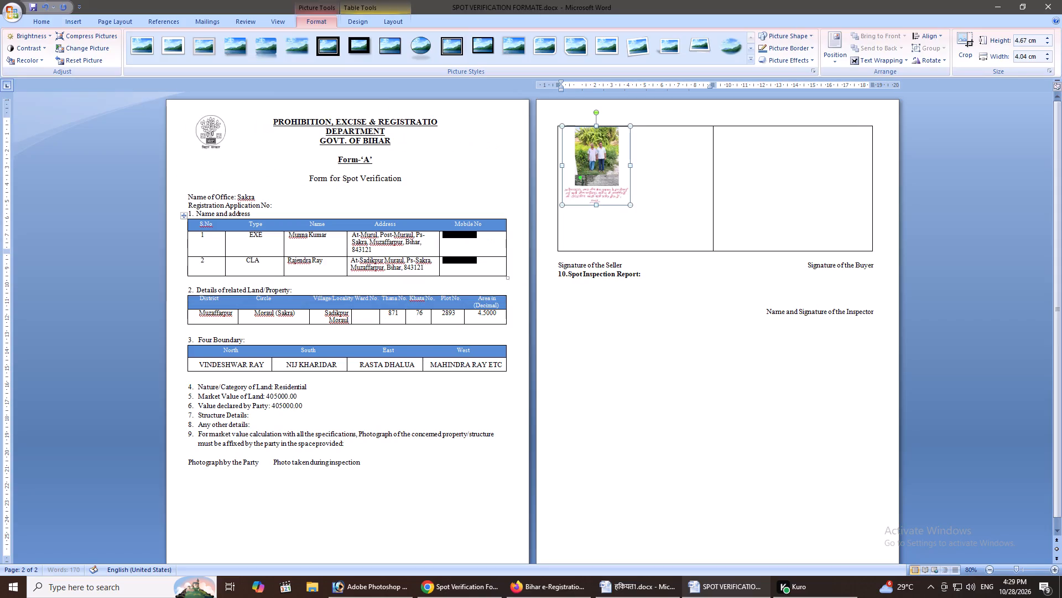
# Enlarge the inserted photo proportionally to about 7.42 cm high by 6.41 cm wide to fill the box's height.
pyautogui.moveTo(605, 178); pyautogui.dragTo(620, 192)
pyautogui.moveTo(631, 204); pyautogui.dragTo(640, 211)
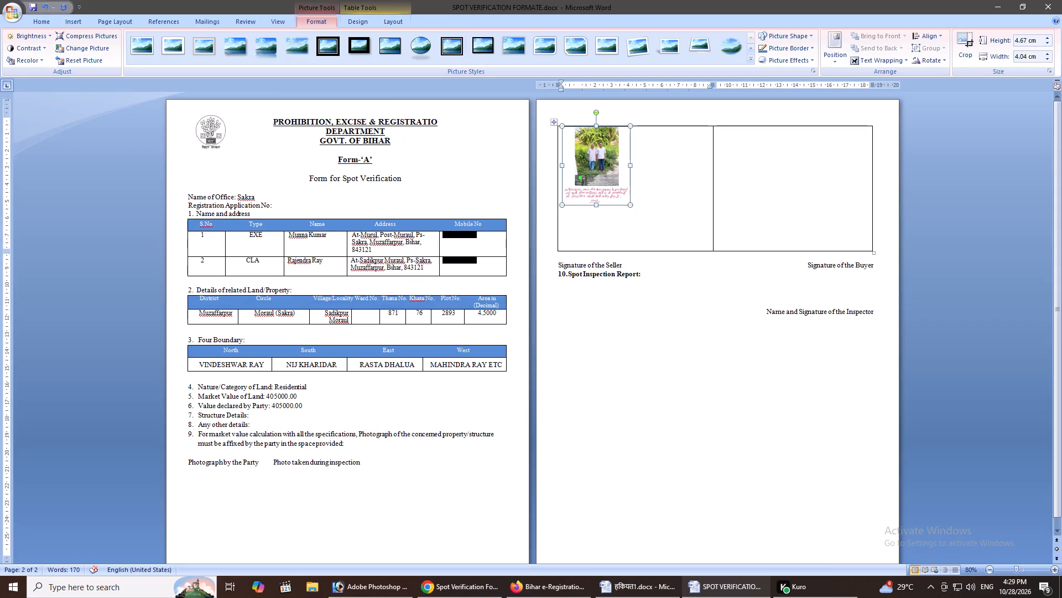
pyautogui.moveTo(640, 211); pyautogui.dragTo(659, 245)
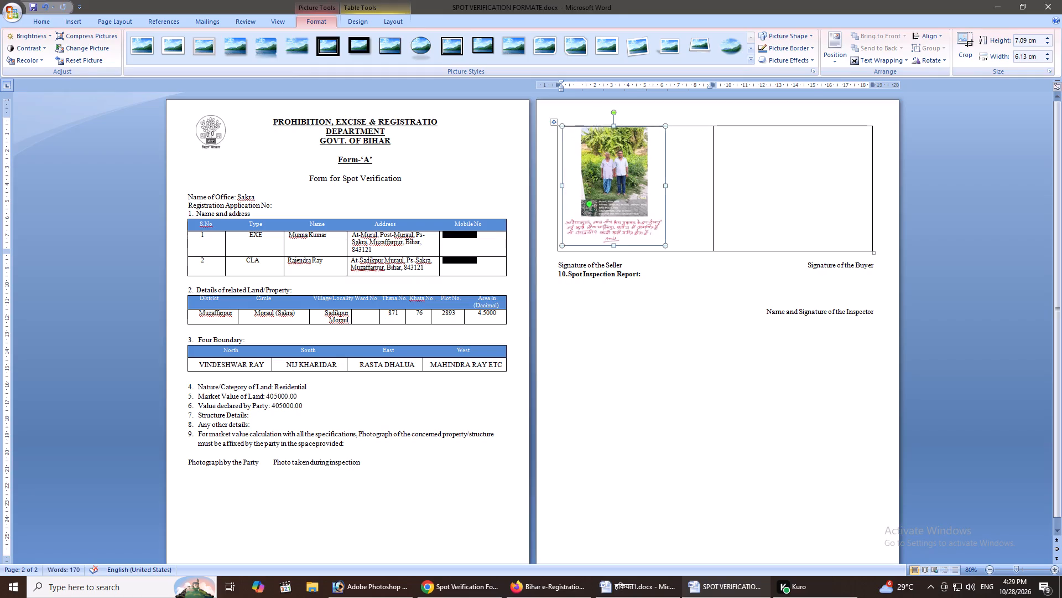
pyautogui.click(652, 295)
pyautogui.click(633, 224)
pyautogui.moveTo(665, 245); pyautogui.dragTo(666, 251)
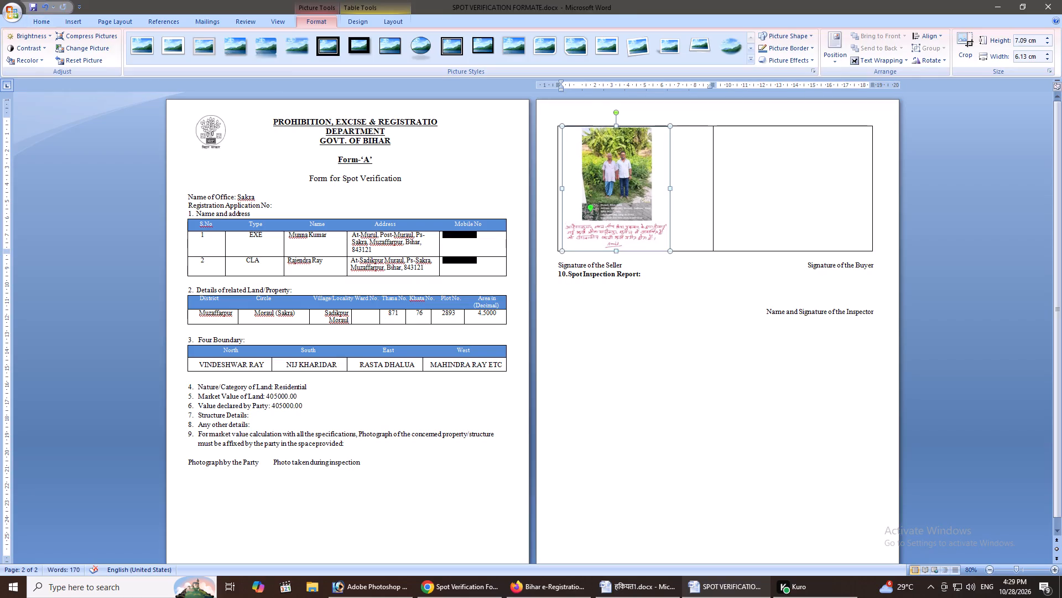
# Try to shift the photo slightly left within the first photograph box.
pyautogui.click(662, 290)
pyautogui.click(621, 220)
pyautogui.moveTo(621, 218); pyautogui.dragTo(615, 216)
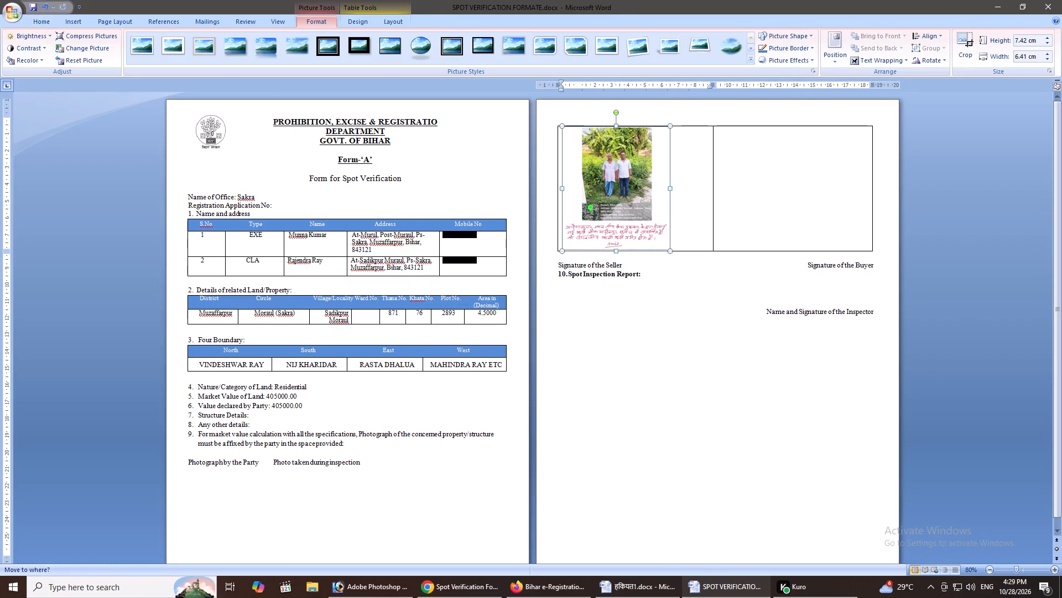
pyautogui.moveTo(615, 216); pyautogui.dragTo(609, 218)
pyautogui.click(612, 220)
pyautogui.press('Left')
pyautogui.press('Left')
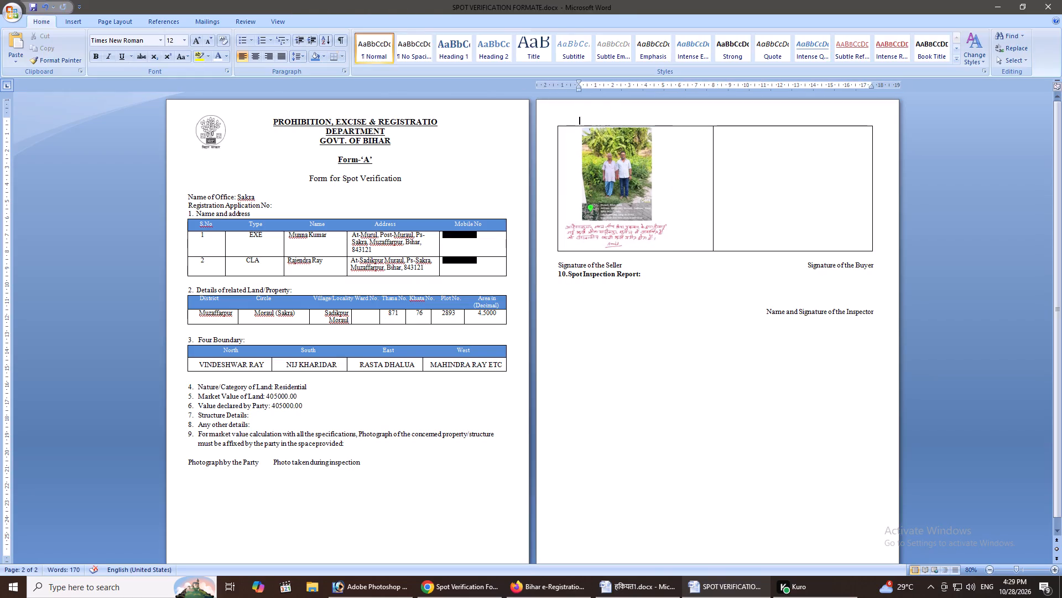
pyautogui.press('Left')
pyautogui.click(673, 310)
# Centre the text of the header row in the Details of related Land/Property table horizontally and vertically.
pyautogui.scroll(-3, 659, 250)
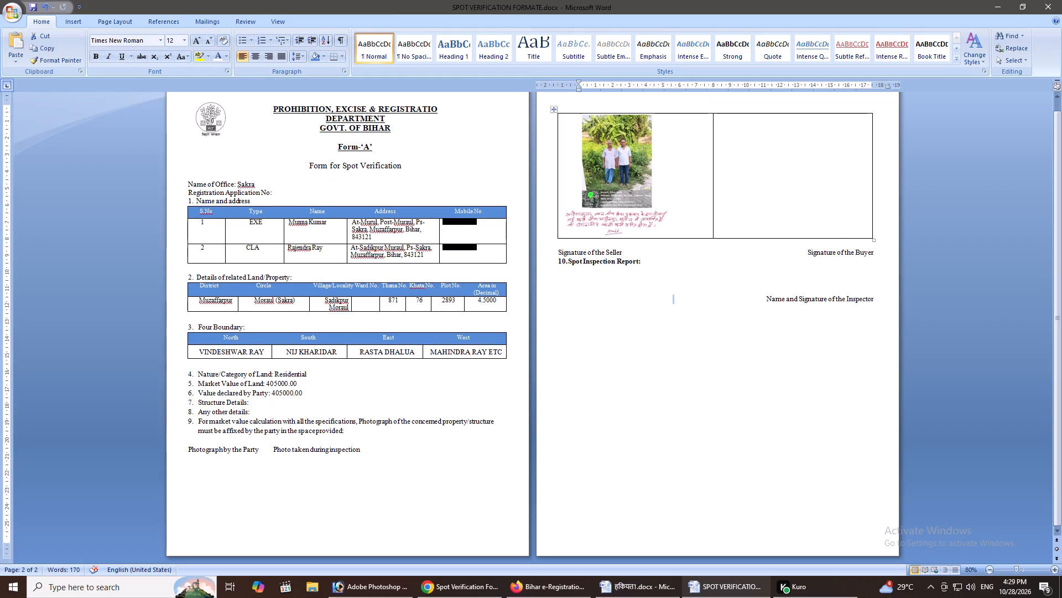
pyautogui.scroll(-1, 657, 249)
pyautogui.moveTo(194, 288); pyautogui.dragTo(491, 287)
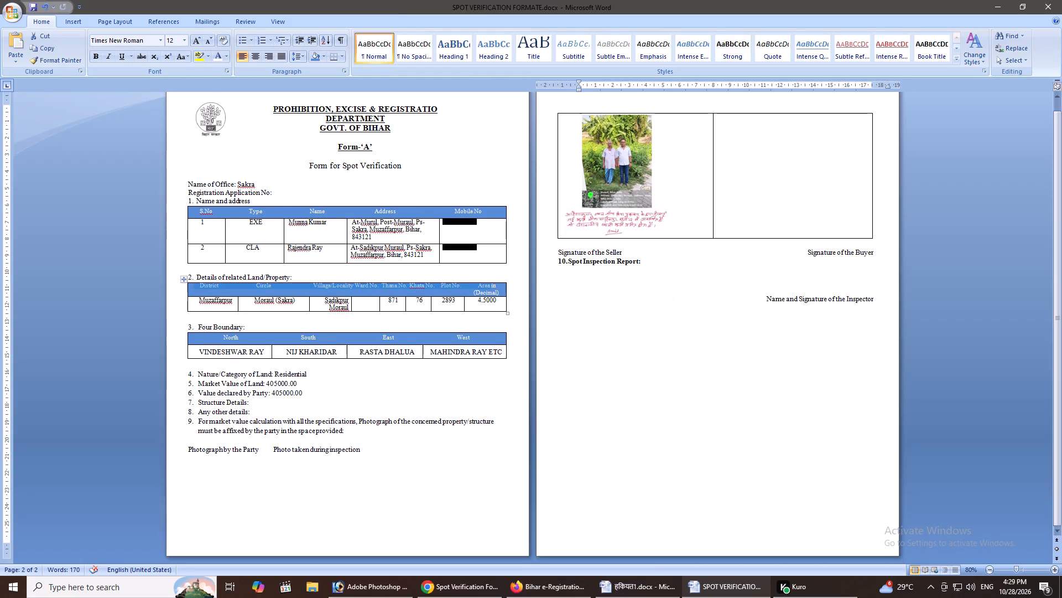
pyautogui.moveTo(491, 287); pyautogui.dragTo(496, 291)
pyautogui.click(499, 292)
pyautogui.moveTo(500, 291); pyautogui.dragTo(473, 291)
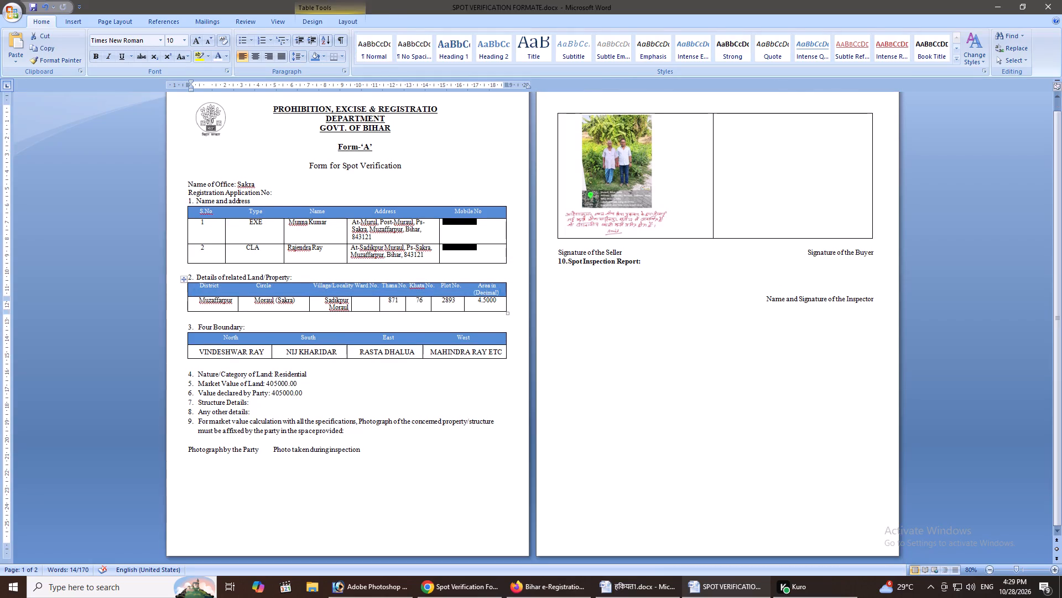
pyautogui.moveTo(473, 291); pyautogui.dragTo(196, 285)
pyautogui.click(350, 23)
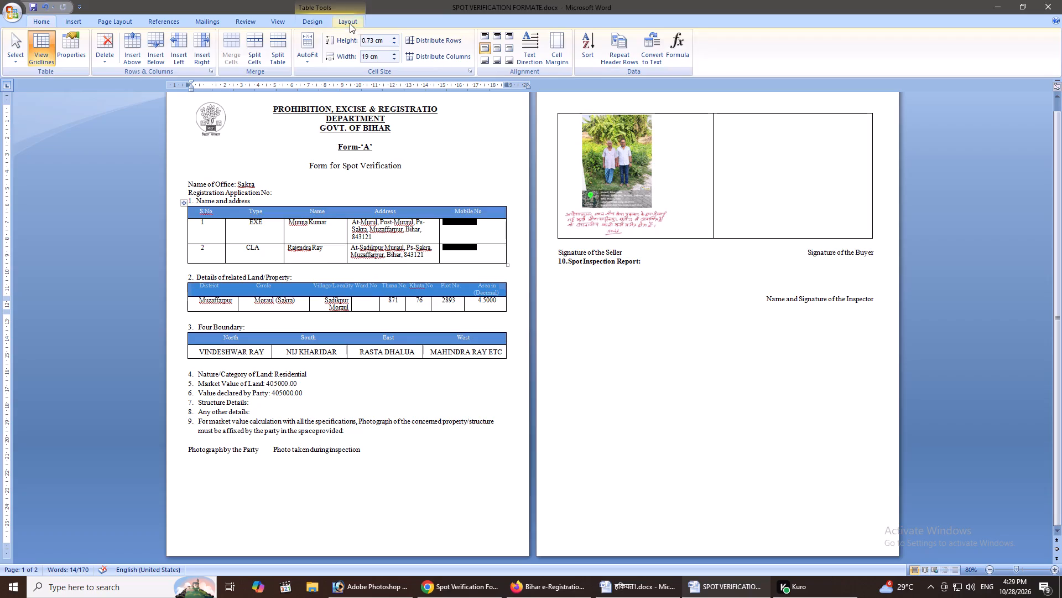
pyautogui.click(486, 56)
pyautogui.click(486, 53)
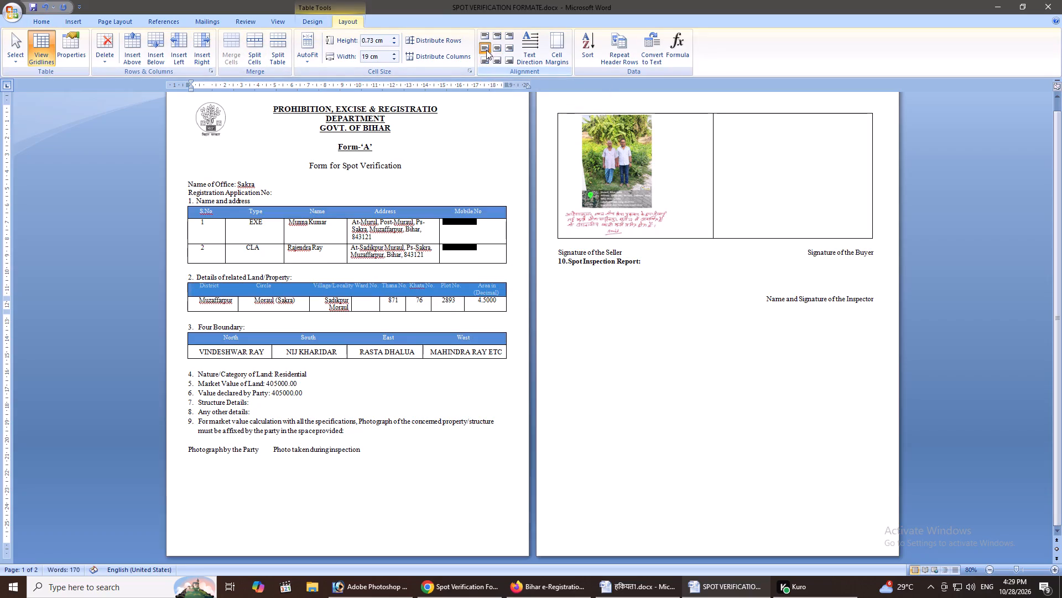
pyautogui.click(494, 50)
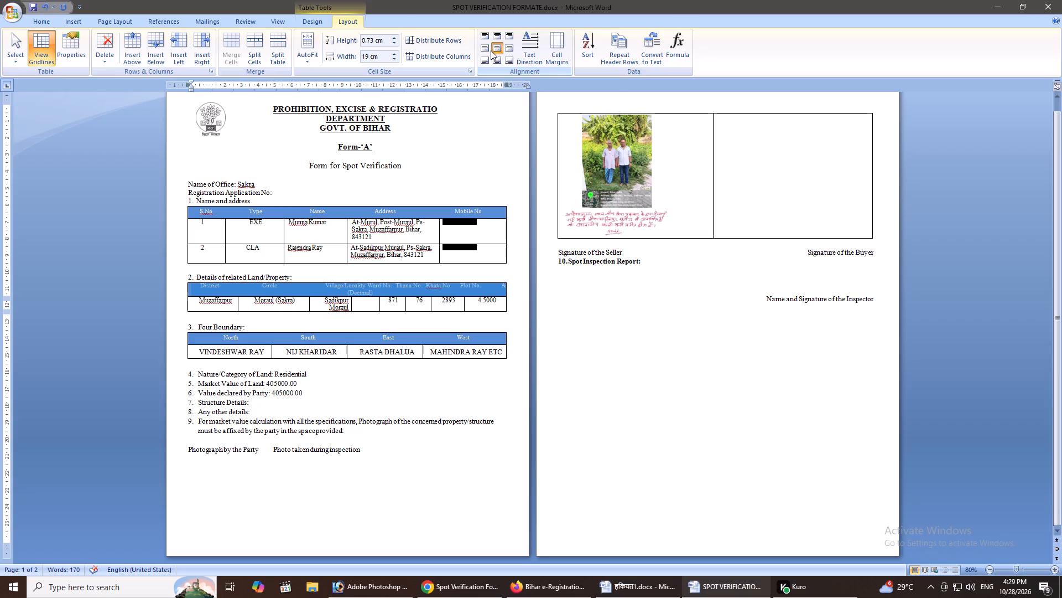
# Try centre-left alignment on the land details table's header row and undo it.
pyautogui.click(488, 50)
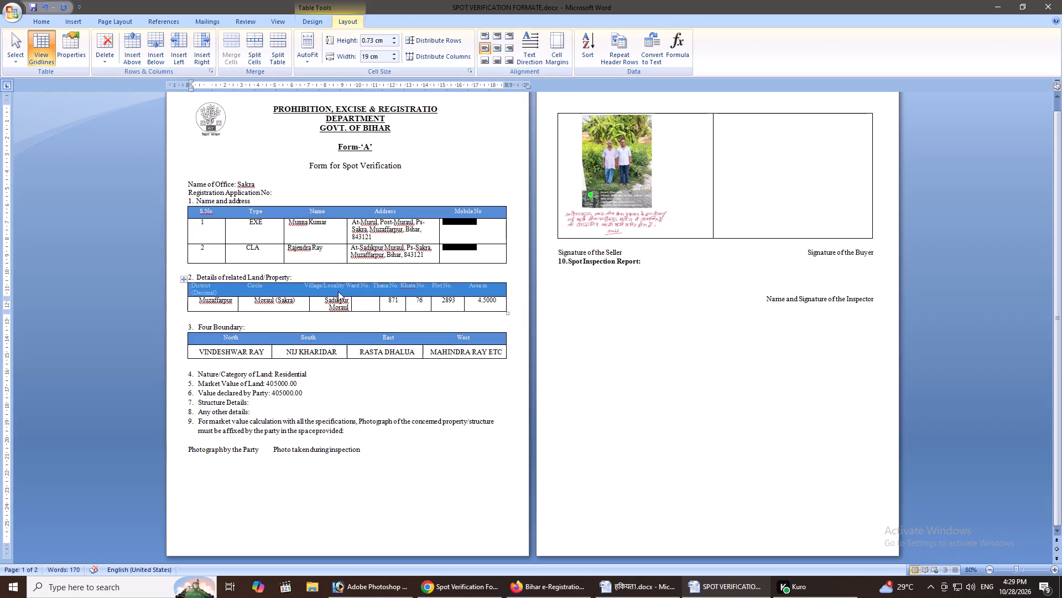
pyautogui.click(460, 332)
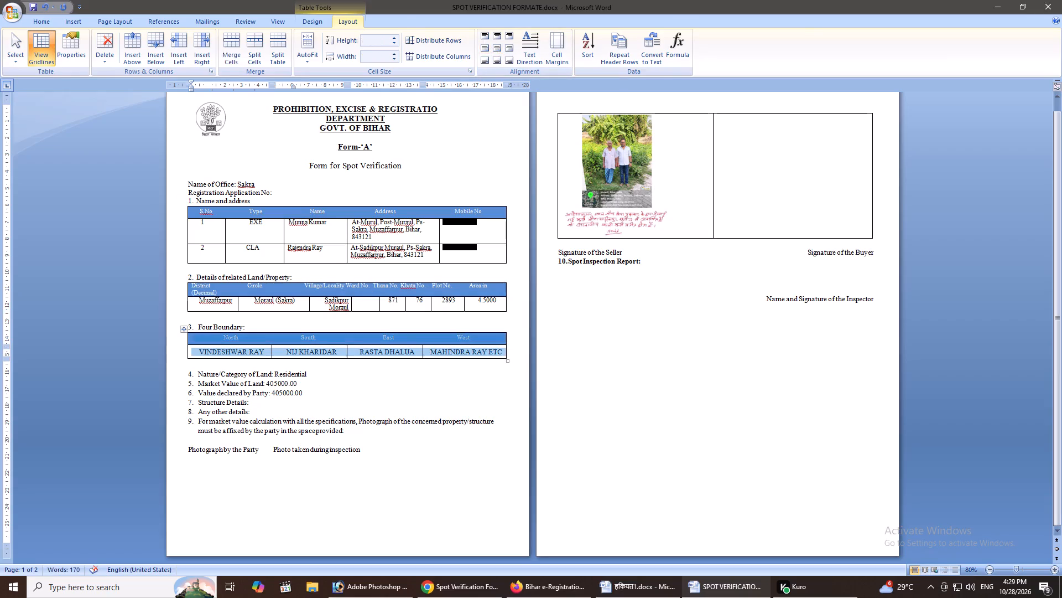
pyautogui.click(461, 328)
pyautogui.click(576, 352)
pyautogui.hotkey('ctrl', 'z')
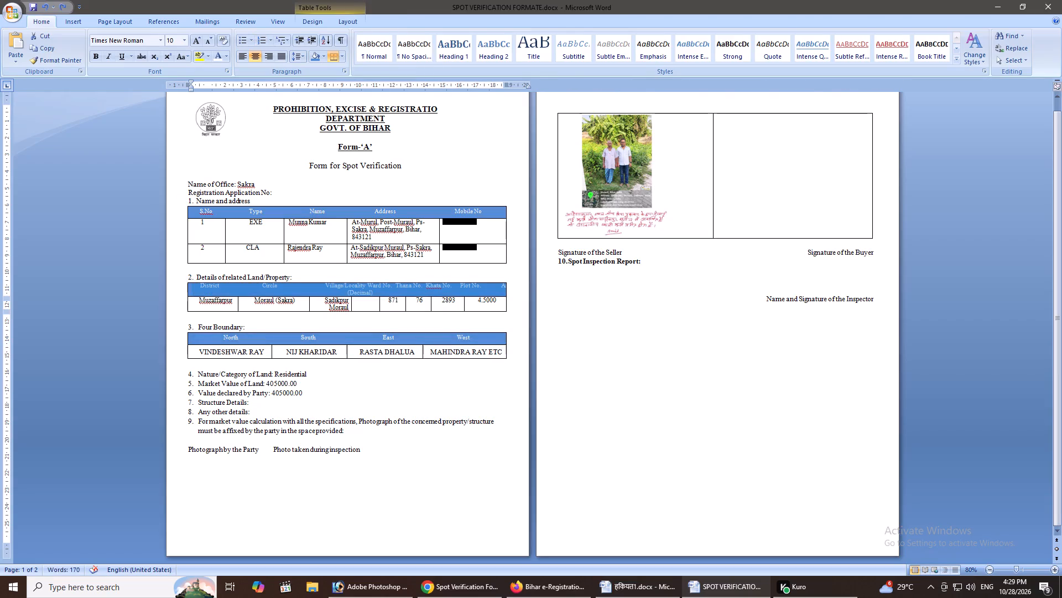
# Replace the gap before the District heading in the land details table with spaces to line it up over its column.
pyautogui.click(568, 344)
pyautogui.keyDown('ctrl'); pyautogui.scroll(2, 339, 333); pyautogui.keyUp('ctrl')
pyautogui.keyDown('ctrl'); pyautogui.scroll(-1, 339, 333); pyautogui.keyUp('ctrl')
pyautogui.keyDown('ctrl'); pyautogui.scroll(3, 340, 333); pyautogui.keyUp('ctrl')
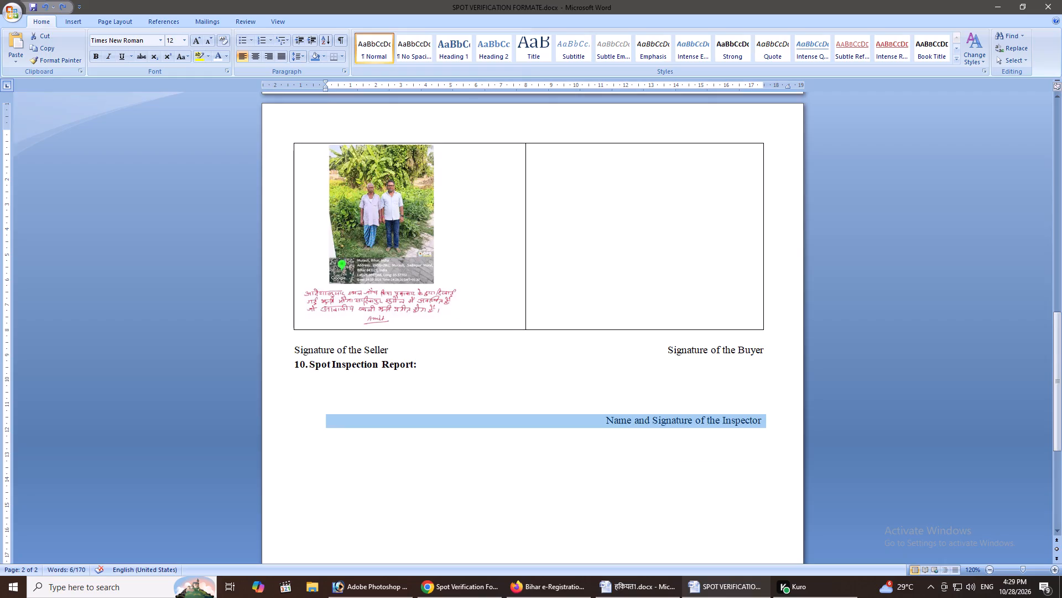
pyautogui.scroll(20, 421, 353)
pyautogui.scroll(-1, 400, 354)
pyautogui.scroll(1, 399, 349)
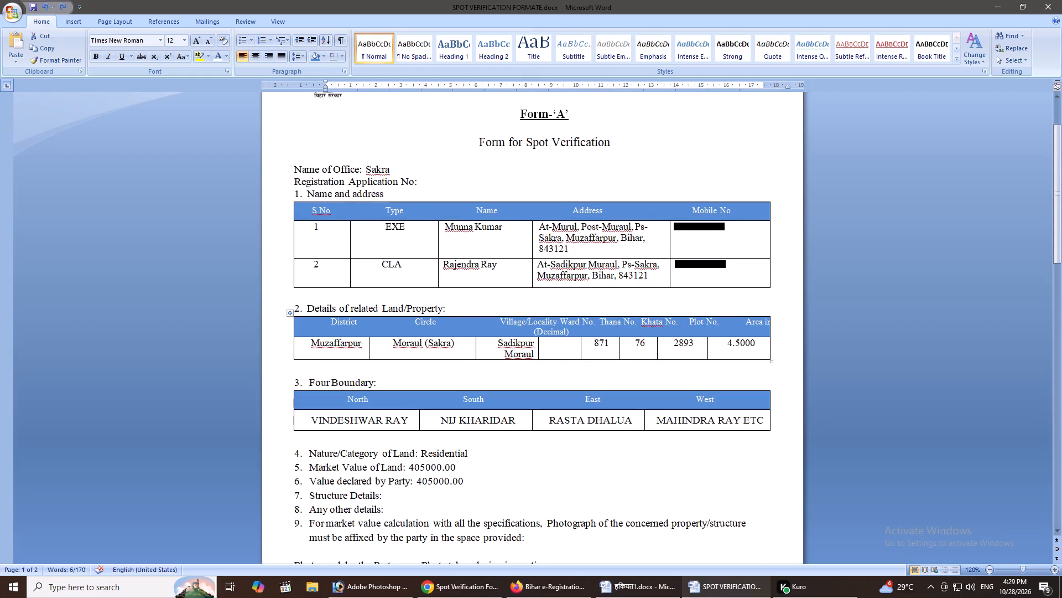
pyautogui.click(324, 323)
pyautogui.press('BackSpace')
pyautogui.press('space')
pyautogui.press('space')
pyautogui.press('space')
pyautogui.press('space')
pyautogui.press('space')
pyautogui.press('space')
pyautogui.press('space')
pyautogui.press('space')
pyautogui.press('space')
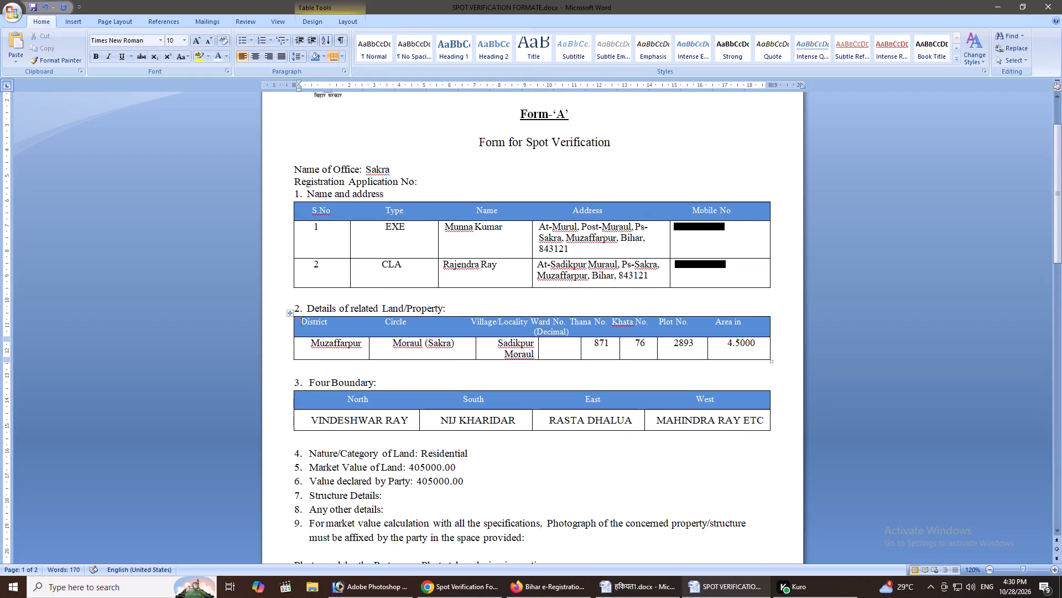
pyautogui.press('space')
pyautogui.press('space')
pyautogui.press('space')
# Reduce the gap before the Village/Locality heading and add a space before Ward No. to line them up with their columns.
pyautogui.click(405, 321)
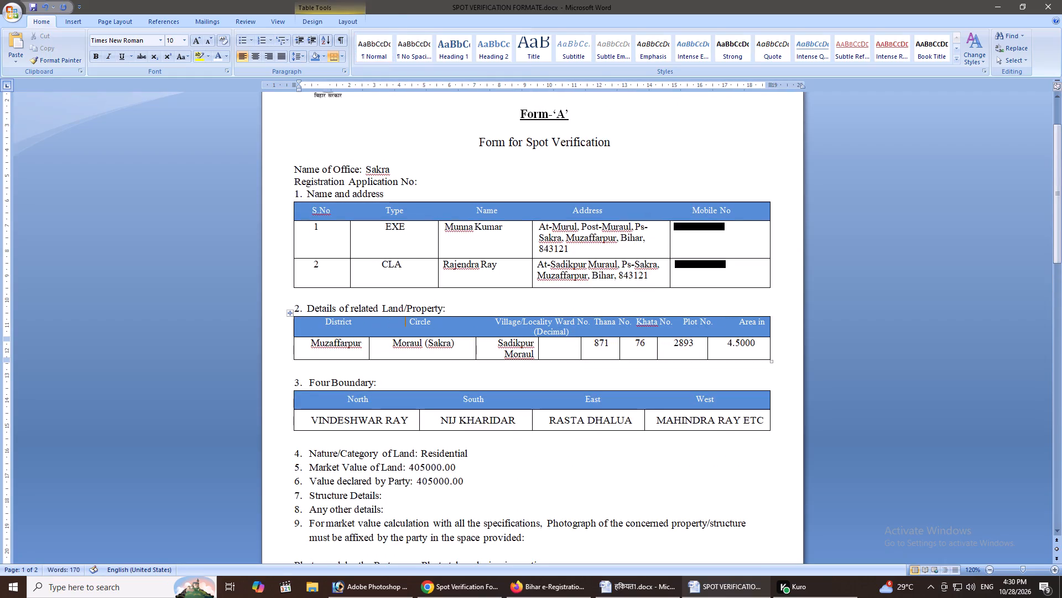
pyautogui.click(489, 321)
pyautogui.press('BackSpace')
pyautogui.press('BackSpace')
pyautogui.press('BackSpace')
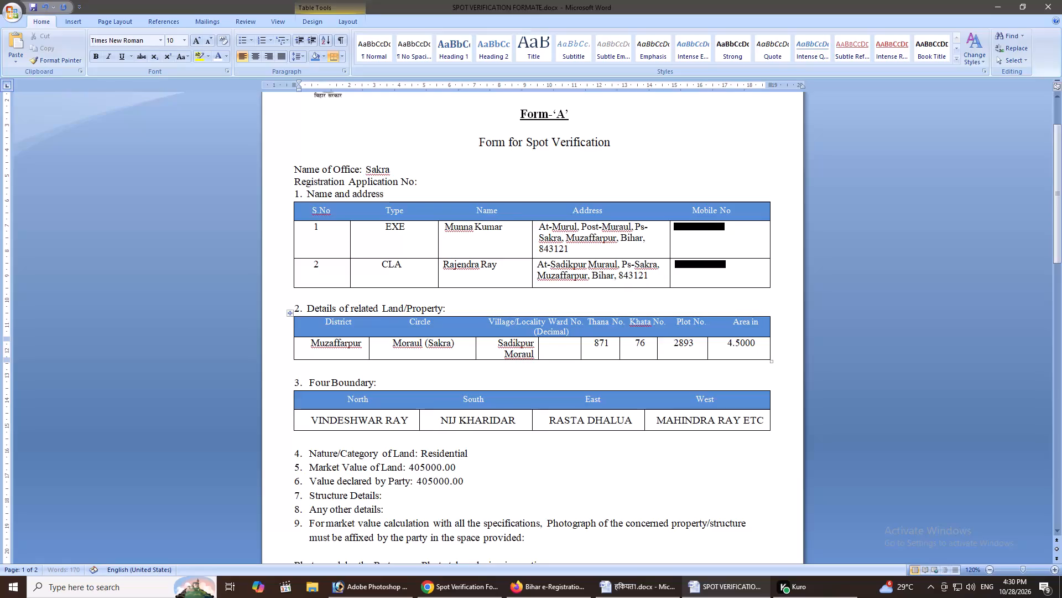
pyautogui.press('BackSpace')
pyautogui.press('BackSpace')
pyautogui.press('BackSpace')
pyautogui.press('BackSpace')
pyautogui.click(540, 323)
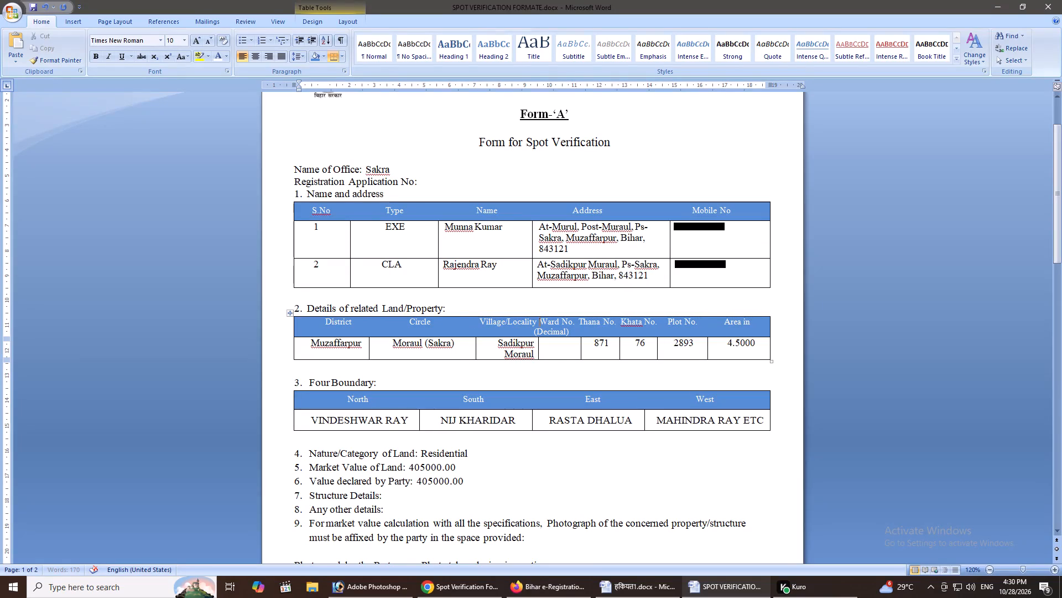
pyautogui.press('space')
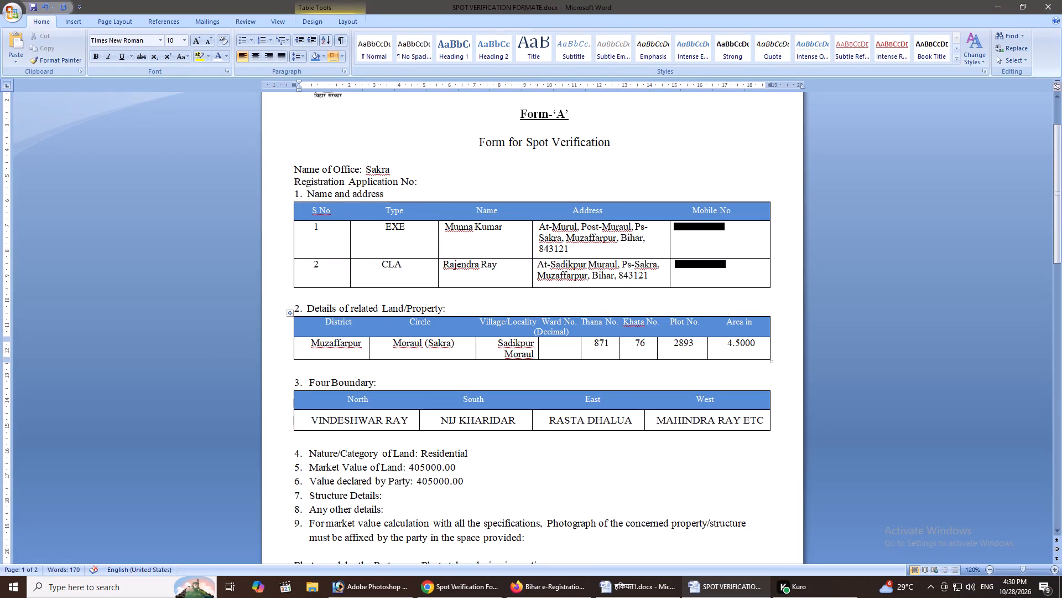
# Add spaces before (Decimal) in the land details header to place it directly under Area in.
pyautogui.click(720, 326)
pyautogui.click(524, 333)
pyautogui.press('Tab')
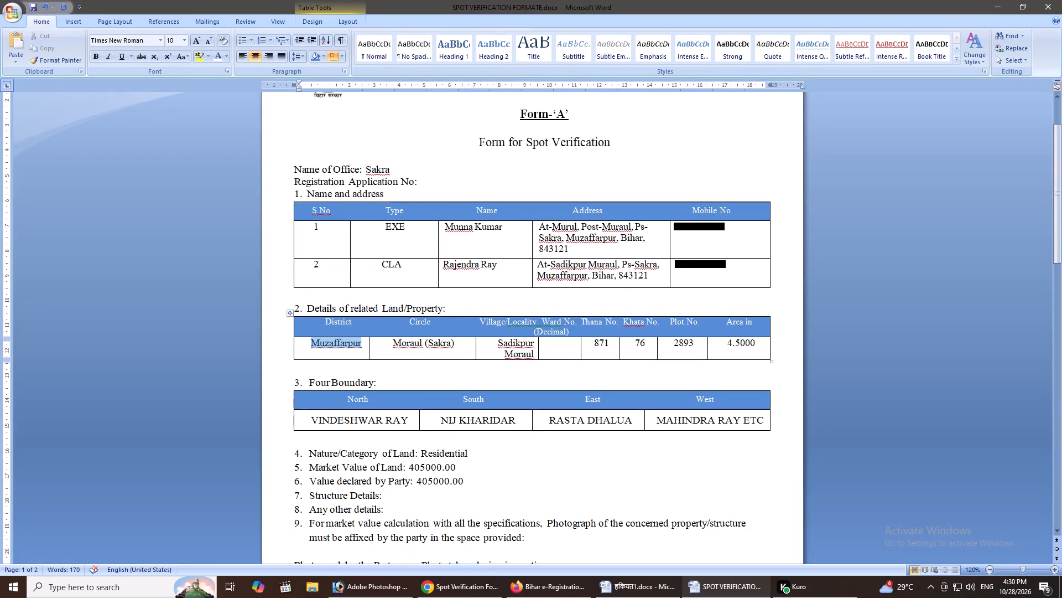
pyautogui.press('Tab')
pyautogui.press('Tab')
pyautogui.click(528, 334)
pyautogui.press('space')
pyautogui.press('space')
pyautogui.press('space')
pyautogui.press('space')
pyautogui.press('space')
pyautogui.press('space')
pyautogui.press('space')
pyautogui.press('space')
pyautogui.press('space')
pyautogui.press('space')
pyautogui.press('space')
pyautogui.press('space')
pyautogui.press('space')
pyautogui.press('space')
pyautogui.press('space')
pyautogui.press('space')
pyautogui.press('space')
pyautogui.press('space')
pyautogui.press('space')
pyautogui.press('space')
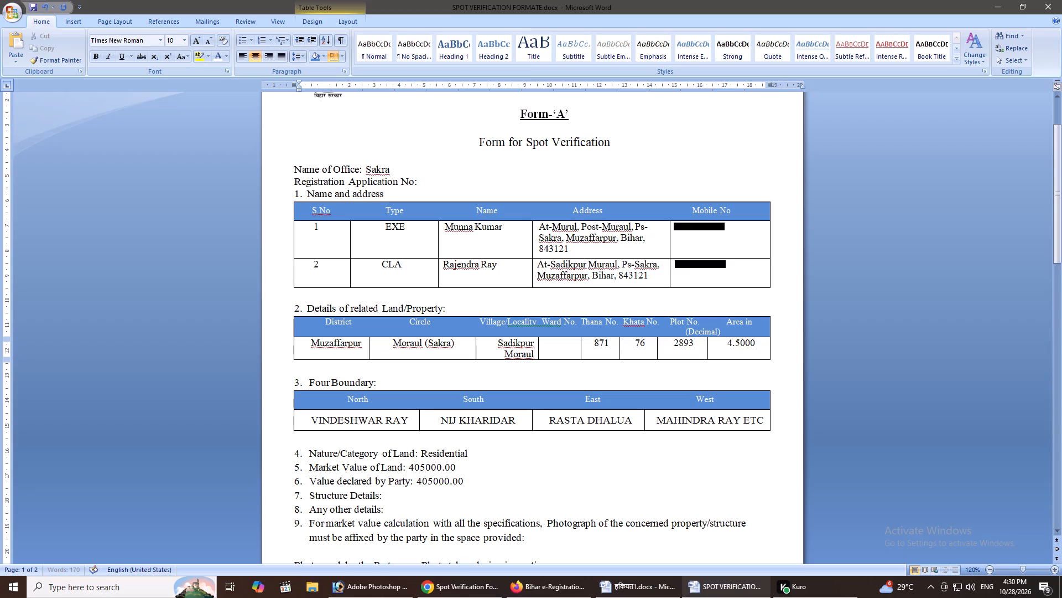
pyautogui.press('BackSpace')
# Save the document.
pyautogui.scroll(-1, 490, 394)
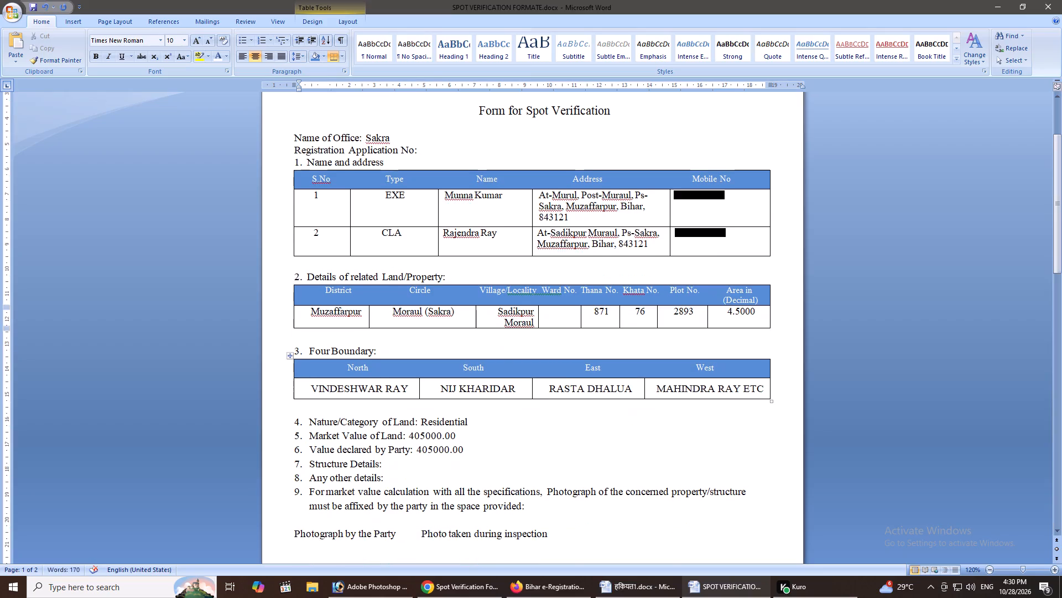
pyautogui.scroll(2, 490, 394)
pyautogui.scroll(-1, 480, 505)
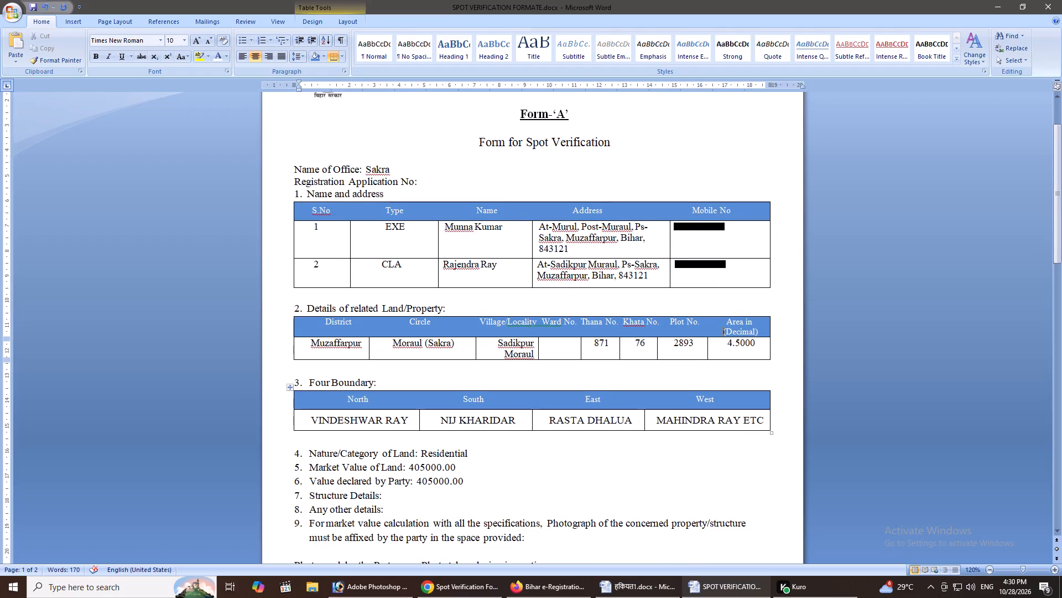
pyautogui.hotkey('ctrl', 's')
pyautogui.hotkey('ctrl', 's')
pyautogui.hotkey('ctrl', 's')
pyautogui.hotkey('ctrl', 's')
pyautogui.hotkey('ctrl', 's')
pyautogui.hotkey('ctrl', 's')
# Examine the layout of both form pages, including the tables, photograph boxes and signature lines.
pyautogui.scroll(4, 460, 451)
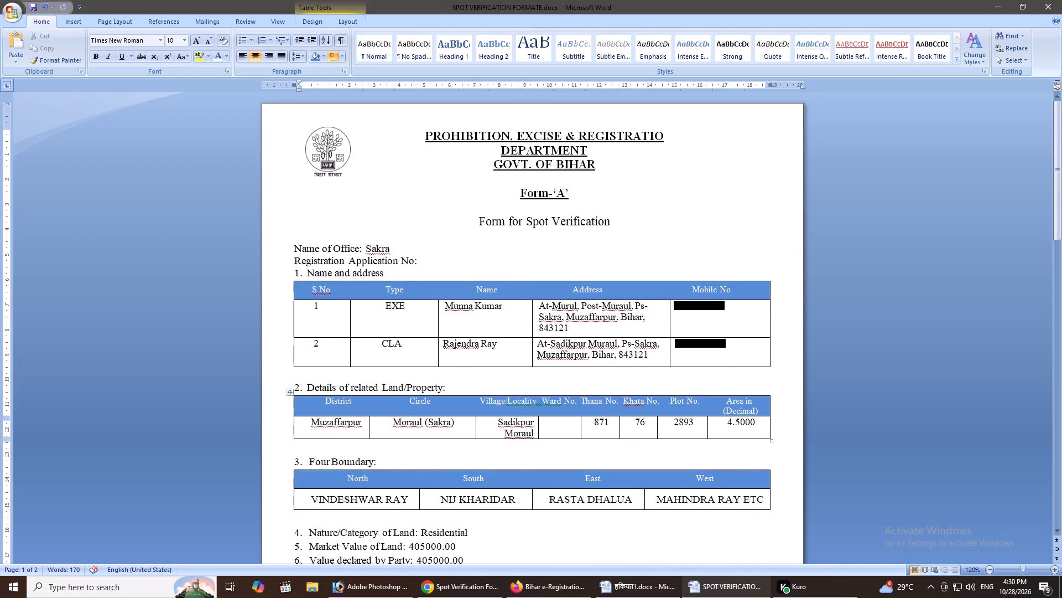
pyautogui.keyDown('ctrl'); pyautogui.scroll(-2, 459, 429); pyautogui.keyUp('ctrl')
pyautogui.scroll(-2, 462, 428)
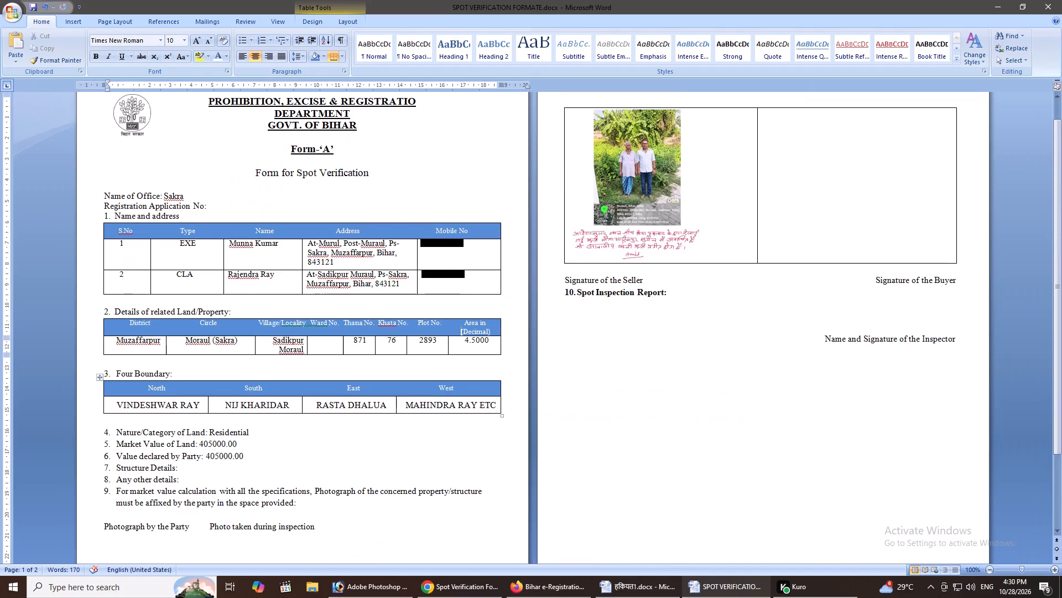
pyautogui.scroll(-1, 462, 428)
pyautogui.scroll(1, 462, 428)
pyautogui.keyDown('ctrl'); pyautogui.scroll(-2, 461, 429); pyautogui.keyUp('ctrl')
pyautogui.scroll(-1, 461, 433)
pyautogui.scroll(1, 463, 434)
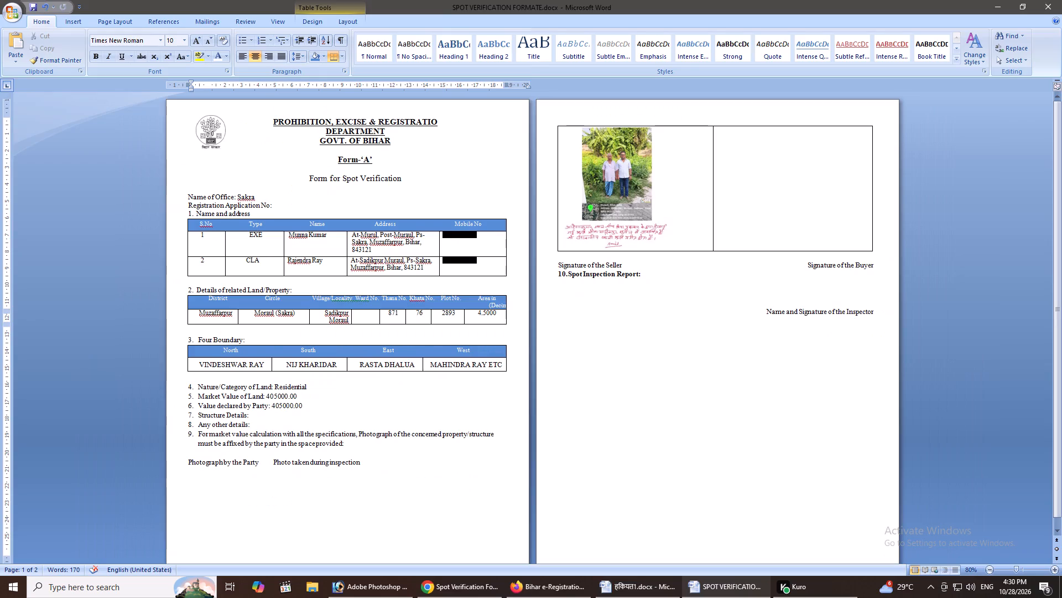
pyautogui.keyDown('ctrl'); pyautogui.scroll(2, 475, 413); pyautogui.keyUp('ctrl')
pyautogui.keyDown('ctrl'); pyautogui.scroll(-1, 475, 413); pyautogui.keyUp('ctrl')
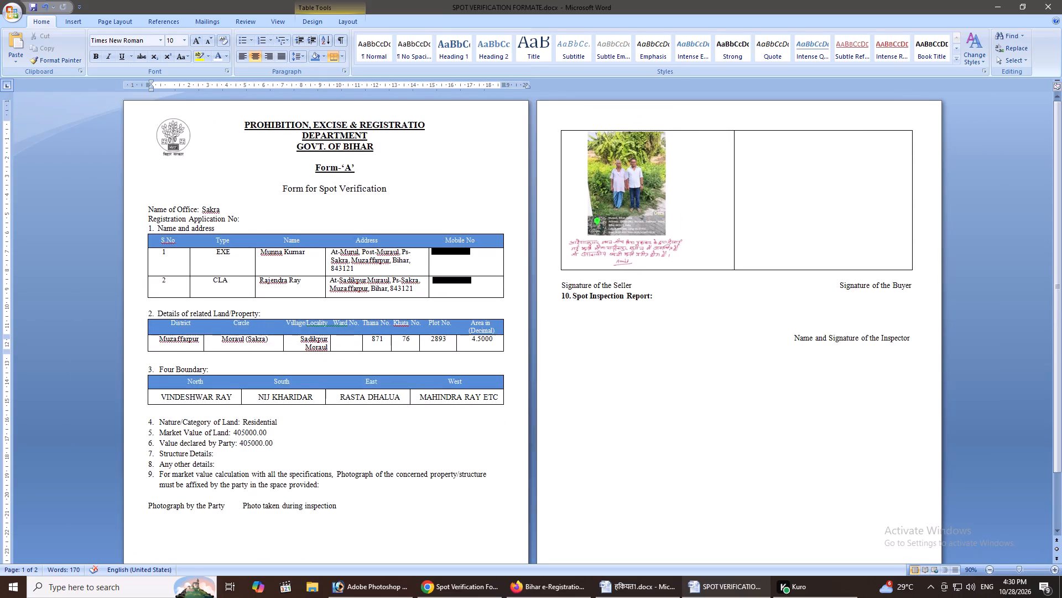
pyautogui.keyDown('ctrl'); pyautogui.scroll(-2, 475, 413); pyautogui.keyUp('ctrl')
pyautogui.keyDown('ctrl'); pyautogui.scroll(1, 475, 413); pyautogui.keyUp('ctrl')
pyautogui.keyDown('ctrl'); pyautogui.scroll(-1, 475, 413); pyautogui.keyUp('ctrl')
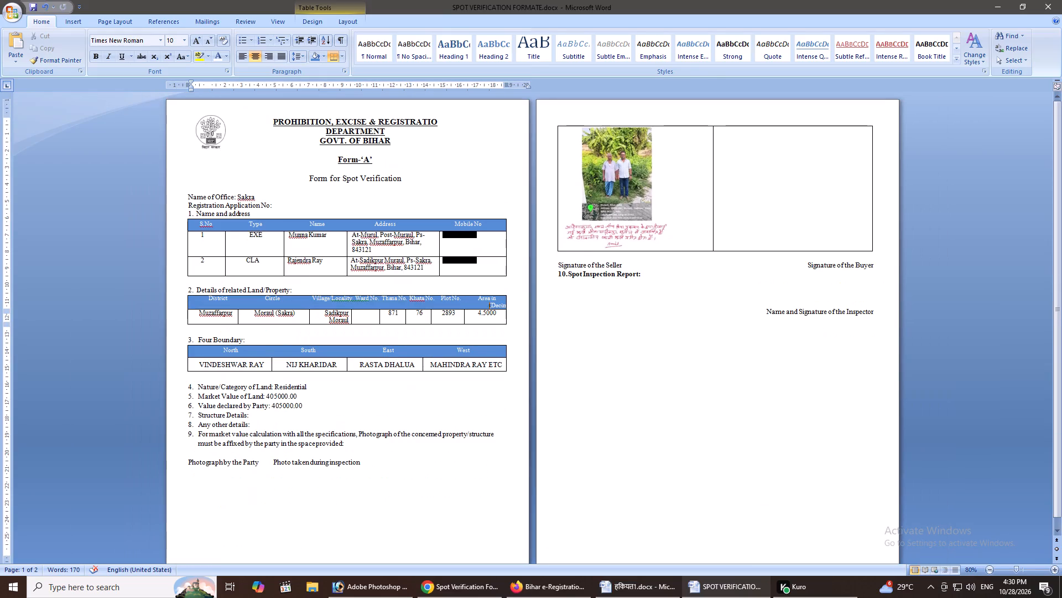
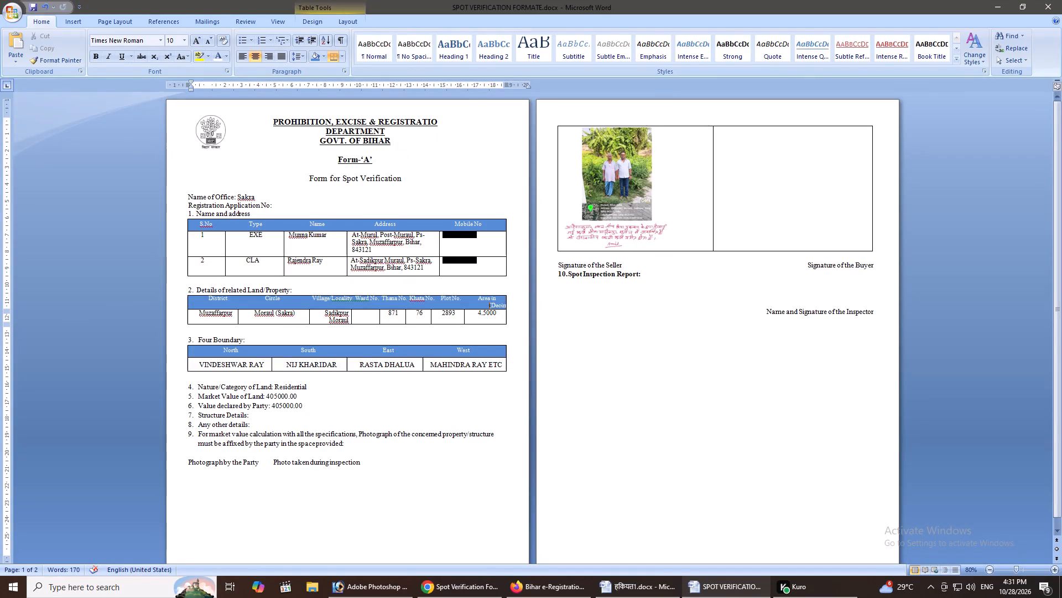
# Save the document.
pyautogui.click(596, 532)
pyautogui.click(618, 507)
pyautogui.hotkey('ctrl', 's')
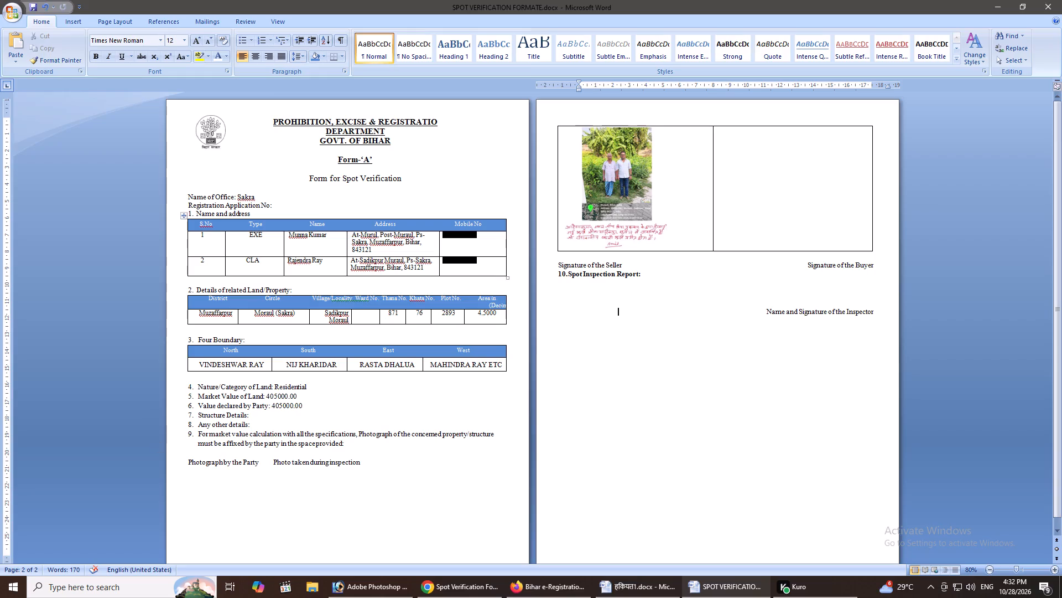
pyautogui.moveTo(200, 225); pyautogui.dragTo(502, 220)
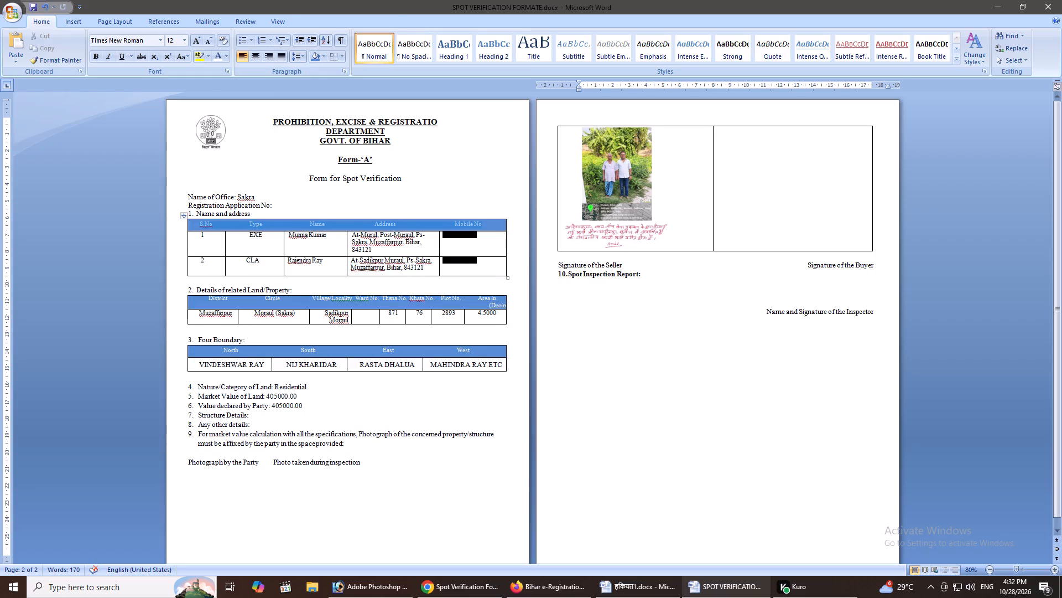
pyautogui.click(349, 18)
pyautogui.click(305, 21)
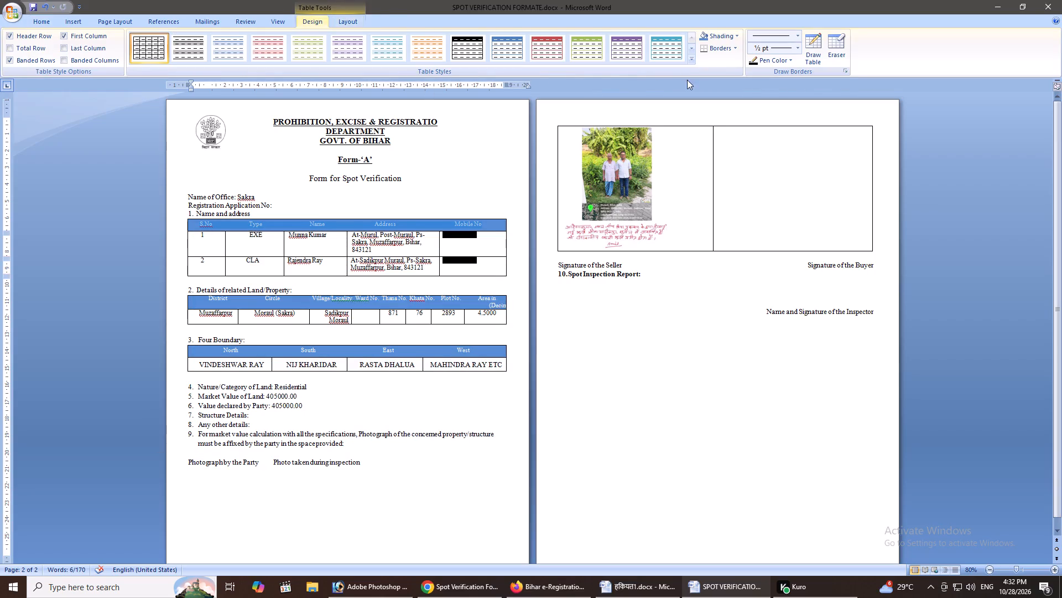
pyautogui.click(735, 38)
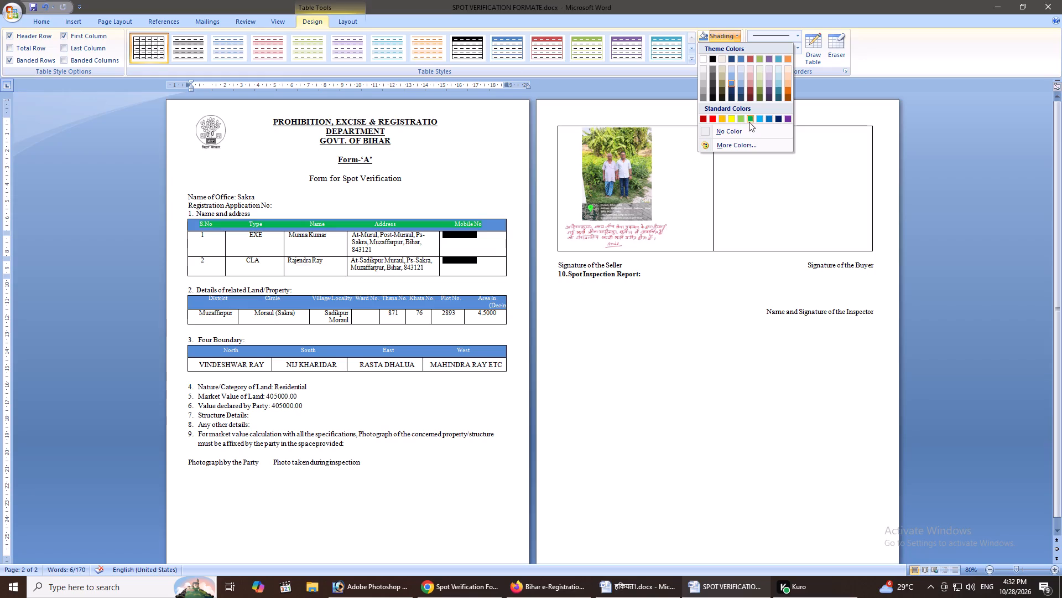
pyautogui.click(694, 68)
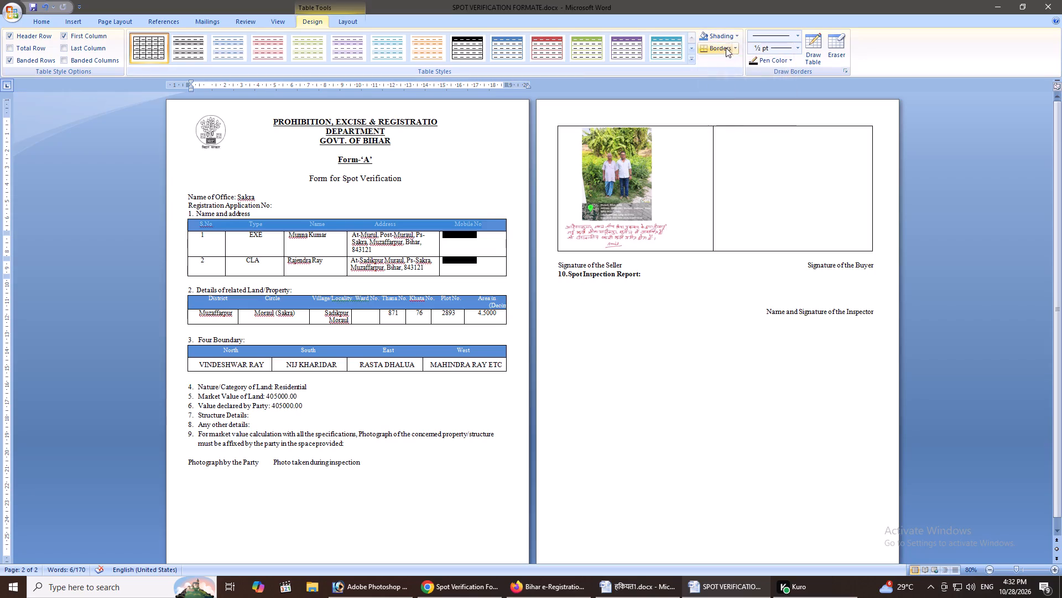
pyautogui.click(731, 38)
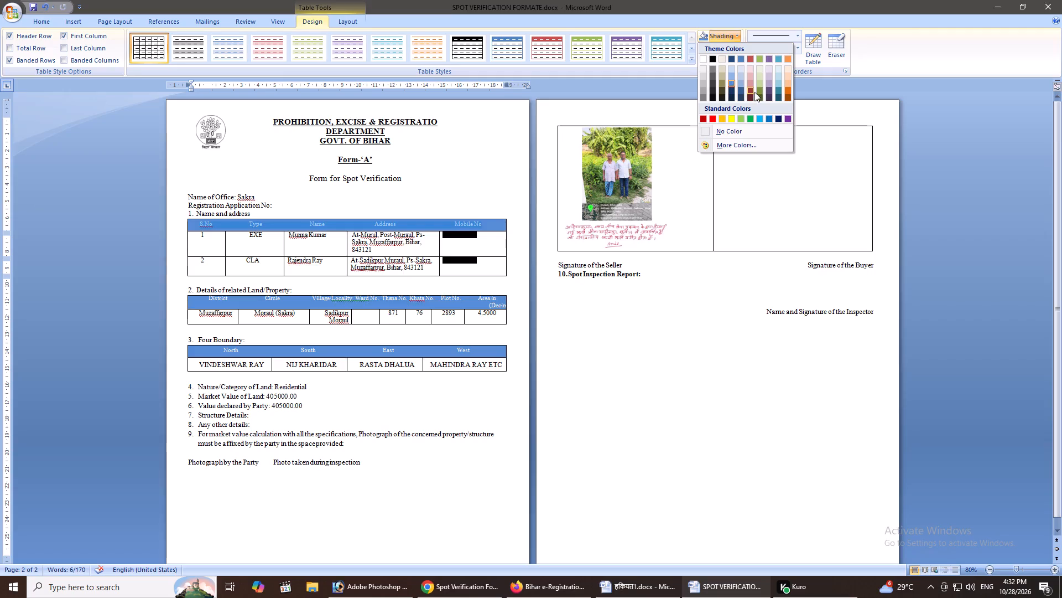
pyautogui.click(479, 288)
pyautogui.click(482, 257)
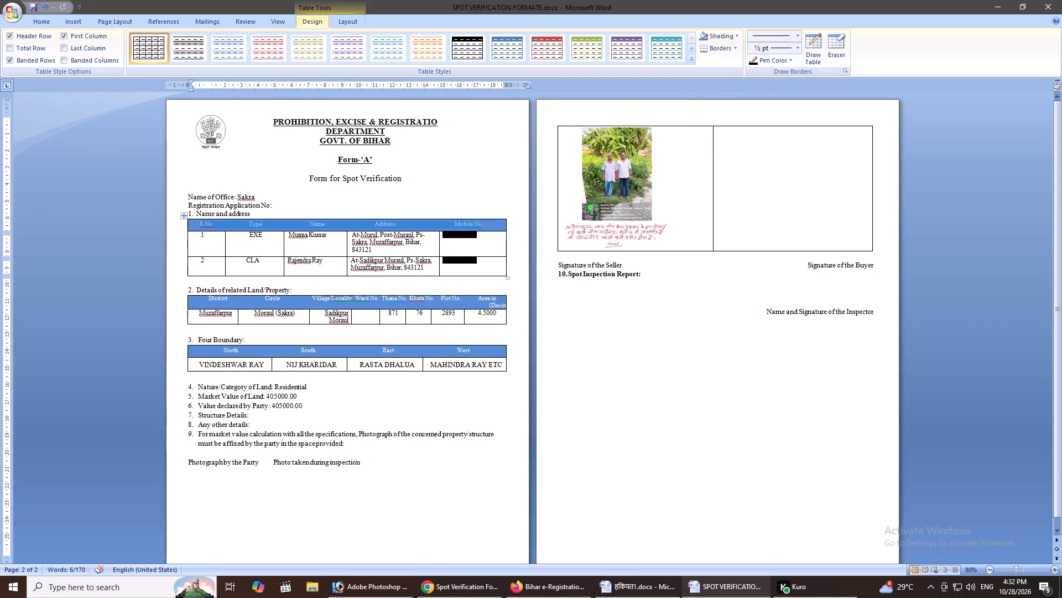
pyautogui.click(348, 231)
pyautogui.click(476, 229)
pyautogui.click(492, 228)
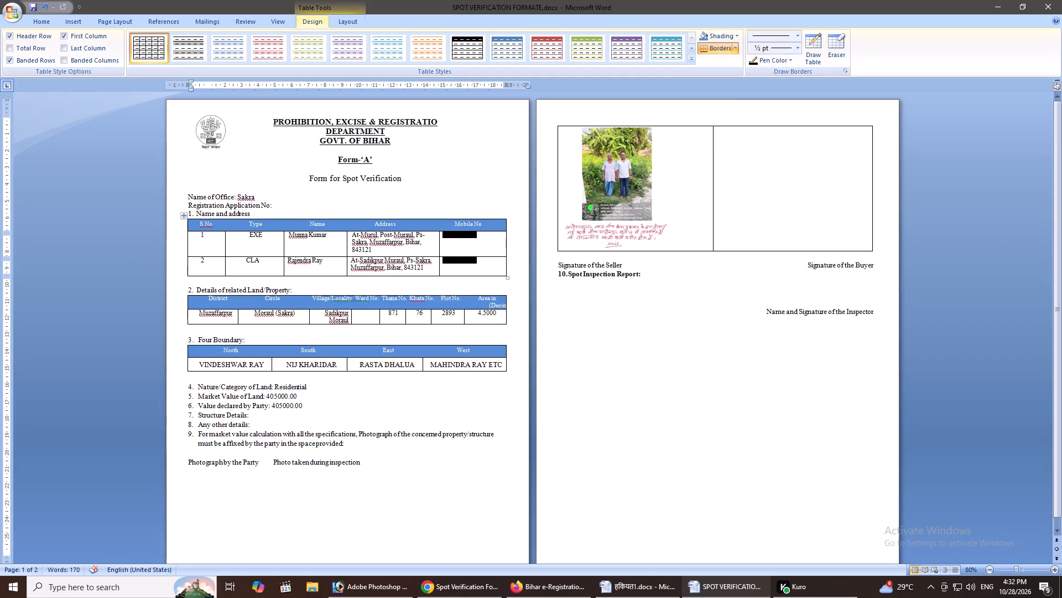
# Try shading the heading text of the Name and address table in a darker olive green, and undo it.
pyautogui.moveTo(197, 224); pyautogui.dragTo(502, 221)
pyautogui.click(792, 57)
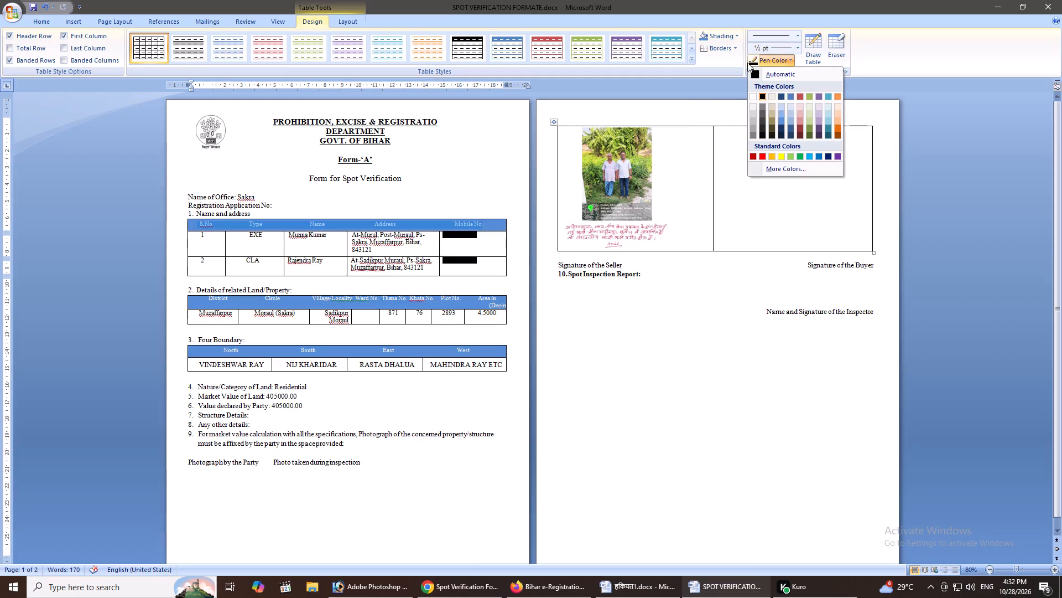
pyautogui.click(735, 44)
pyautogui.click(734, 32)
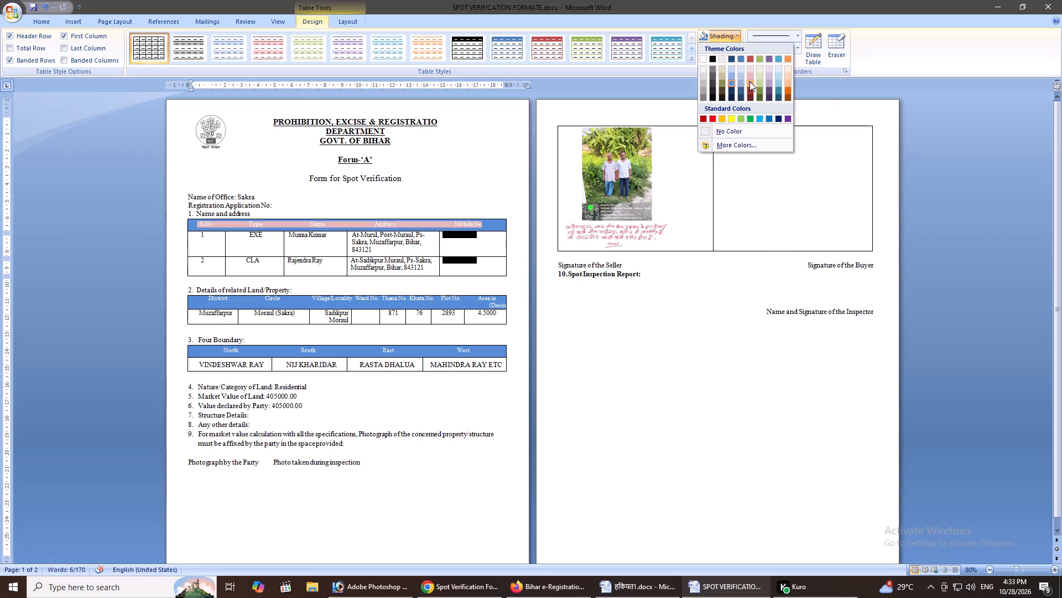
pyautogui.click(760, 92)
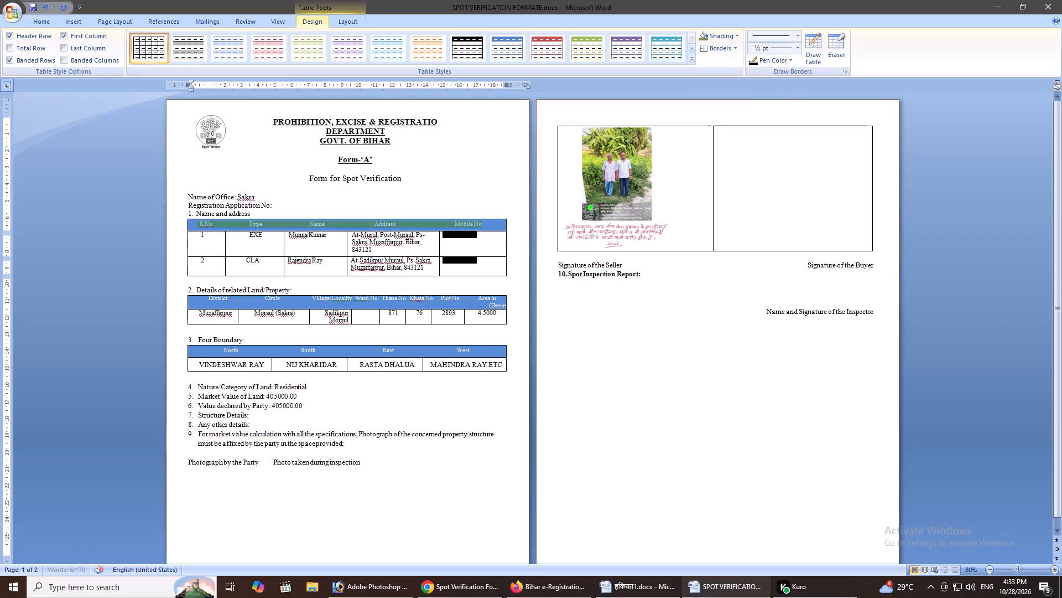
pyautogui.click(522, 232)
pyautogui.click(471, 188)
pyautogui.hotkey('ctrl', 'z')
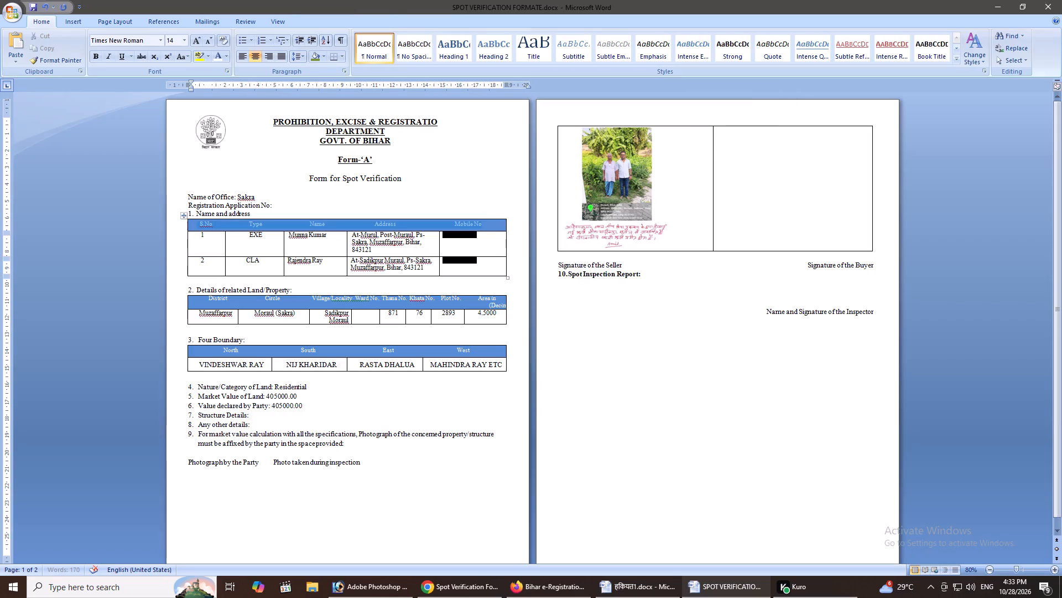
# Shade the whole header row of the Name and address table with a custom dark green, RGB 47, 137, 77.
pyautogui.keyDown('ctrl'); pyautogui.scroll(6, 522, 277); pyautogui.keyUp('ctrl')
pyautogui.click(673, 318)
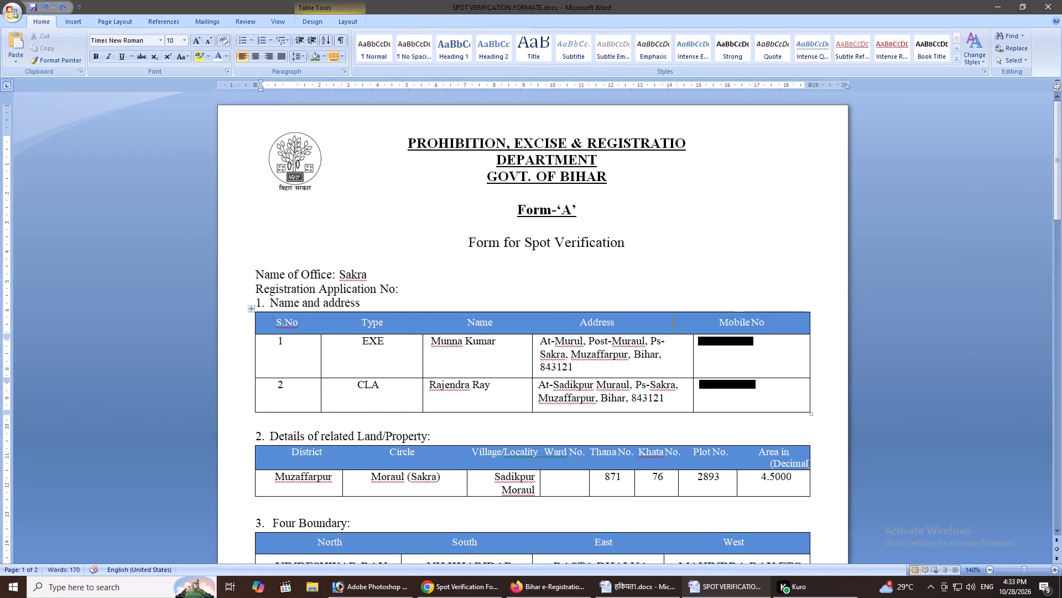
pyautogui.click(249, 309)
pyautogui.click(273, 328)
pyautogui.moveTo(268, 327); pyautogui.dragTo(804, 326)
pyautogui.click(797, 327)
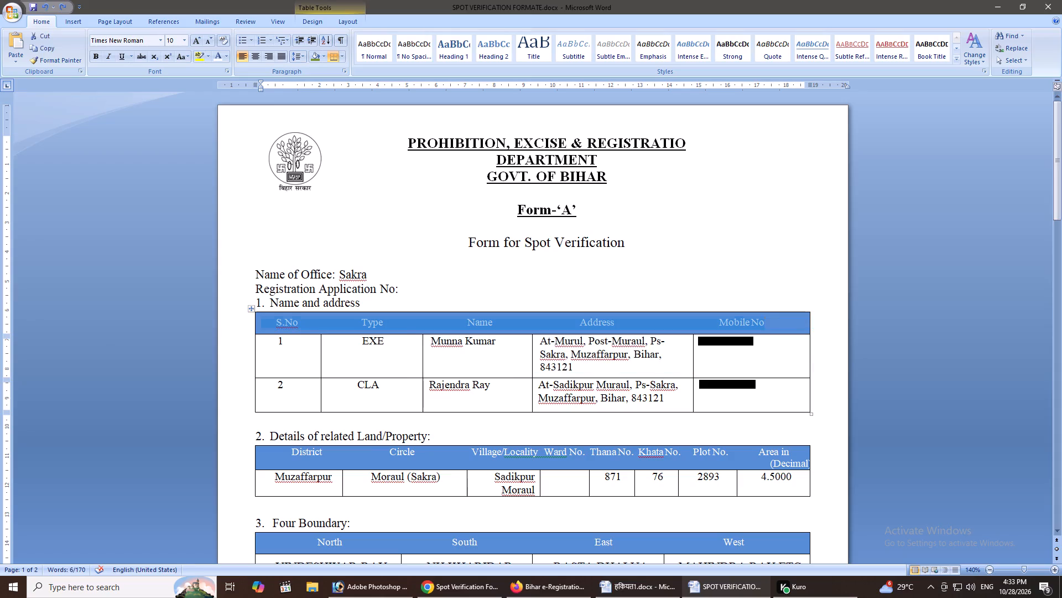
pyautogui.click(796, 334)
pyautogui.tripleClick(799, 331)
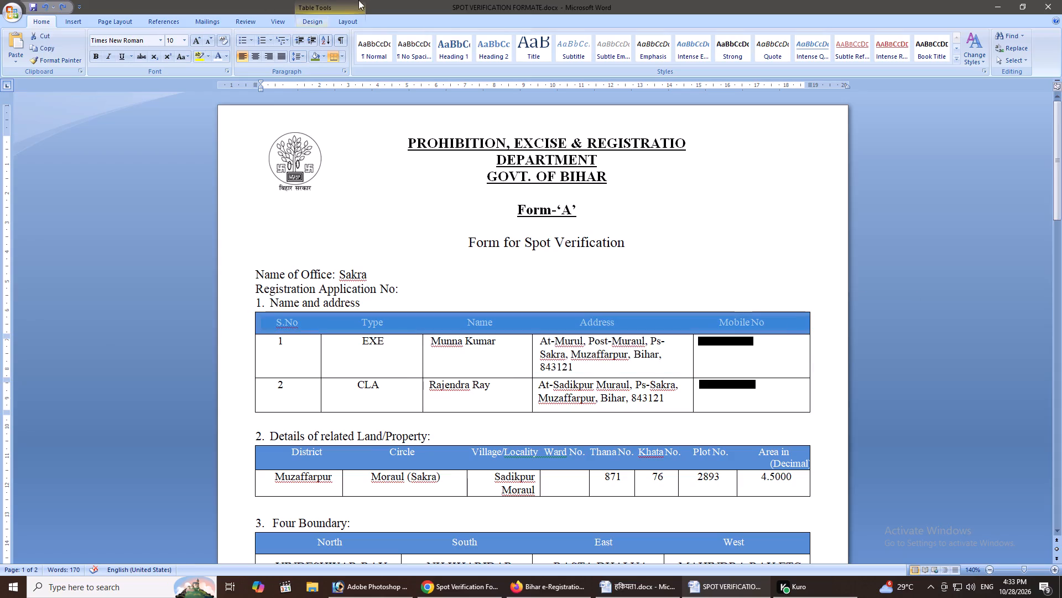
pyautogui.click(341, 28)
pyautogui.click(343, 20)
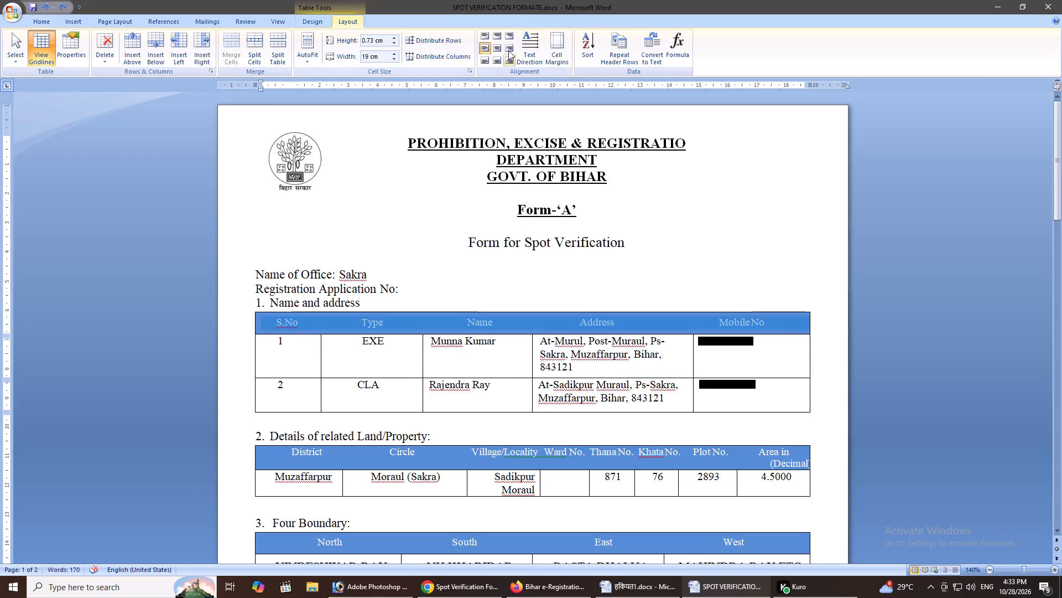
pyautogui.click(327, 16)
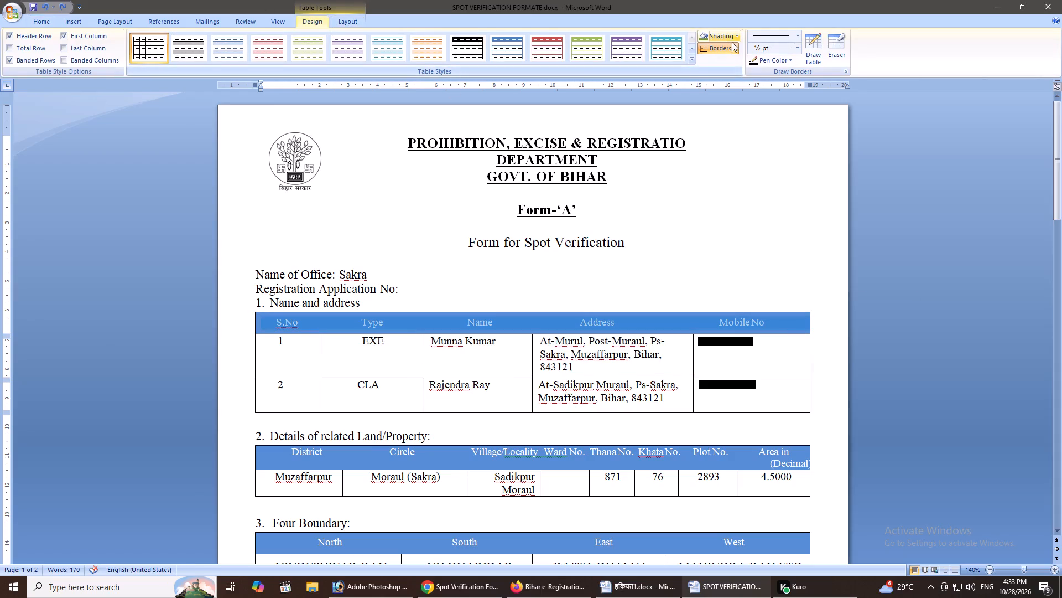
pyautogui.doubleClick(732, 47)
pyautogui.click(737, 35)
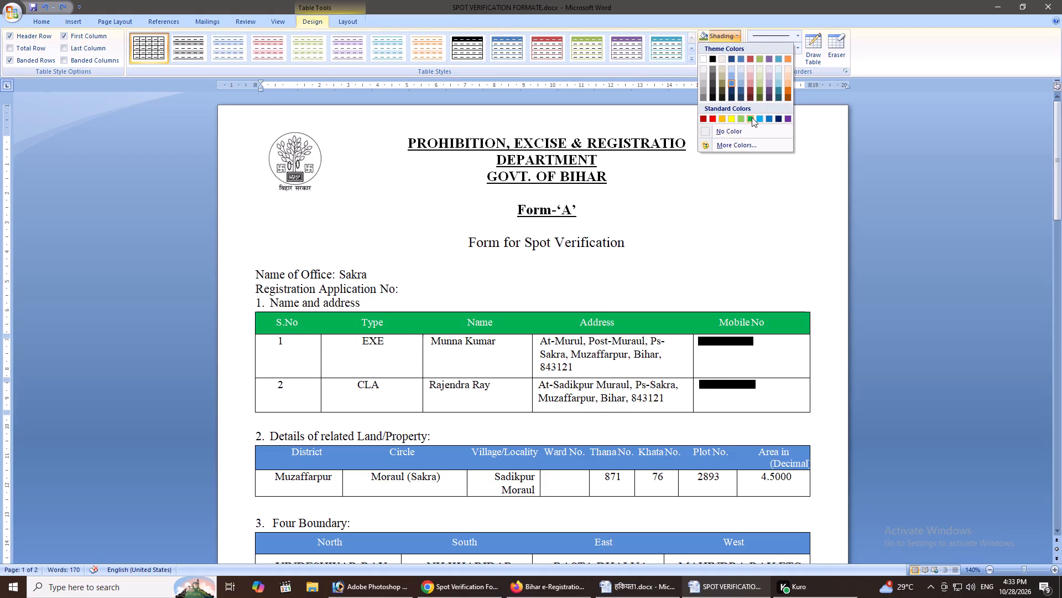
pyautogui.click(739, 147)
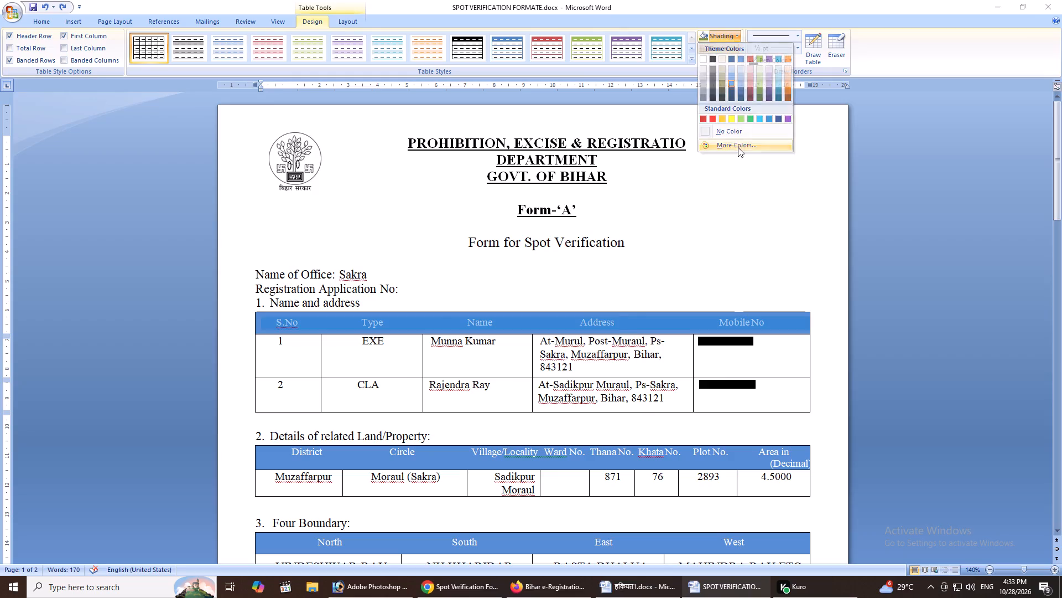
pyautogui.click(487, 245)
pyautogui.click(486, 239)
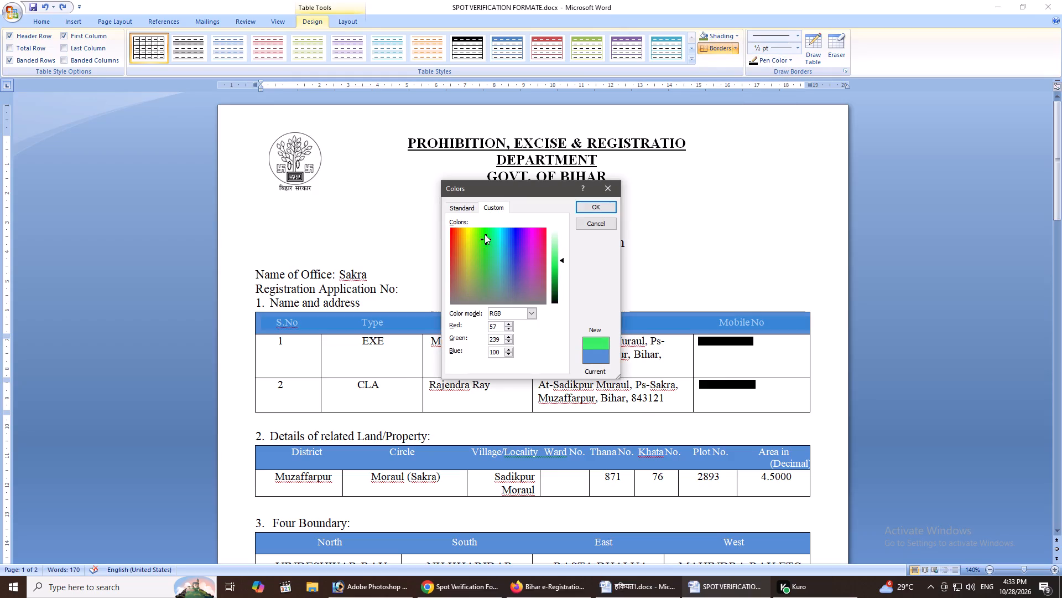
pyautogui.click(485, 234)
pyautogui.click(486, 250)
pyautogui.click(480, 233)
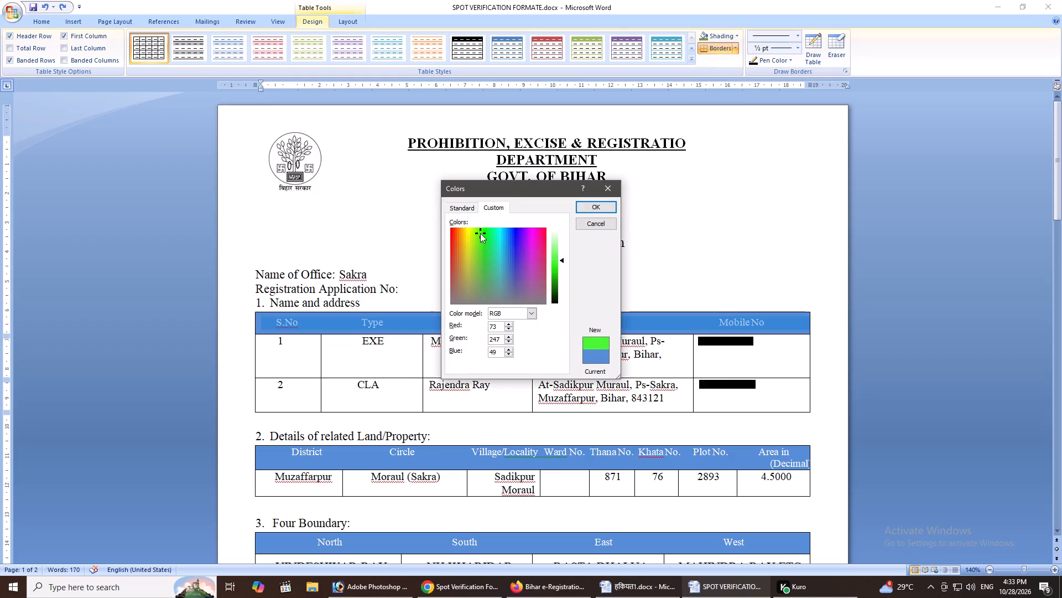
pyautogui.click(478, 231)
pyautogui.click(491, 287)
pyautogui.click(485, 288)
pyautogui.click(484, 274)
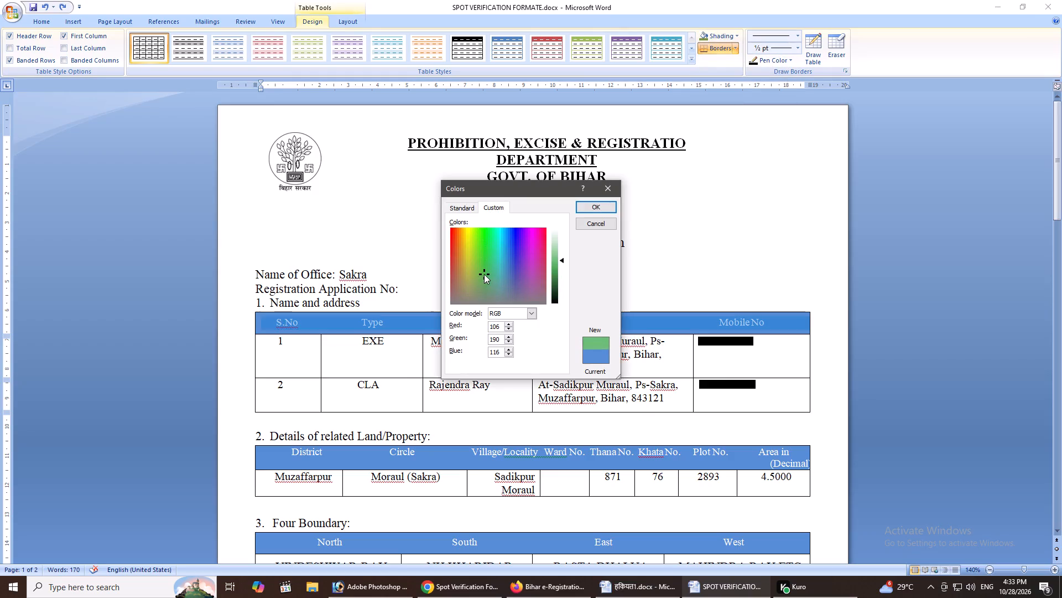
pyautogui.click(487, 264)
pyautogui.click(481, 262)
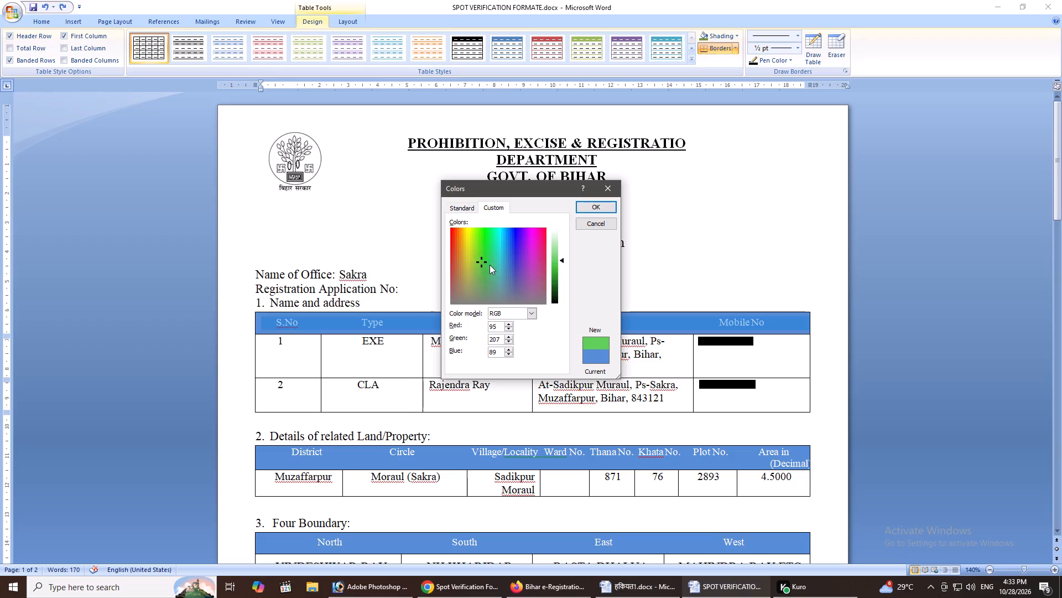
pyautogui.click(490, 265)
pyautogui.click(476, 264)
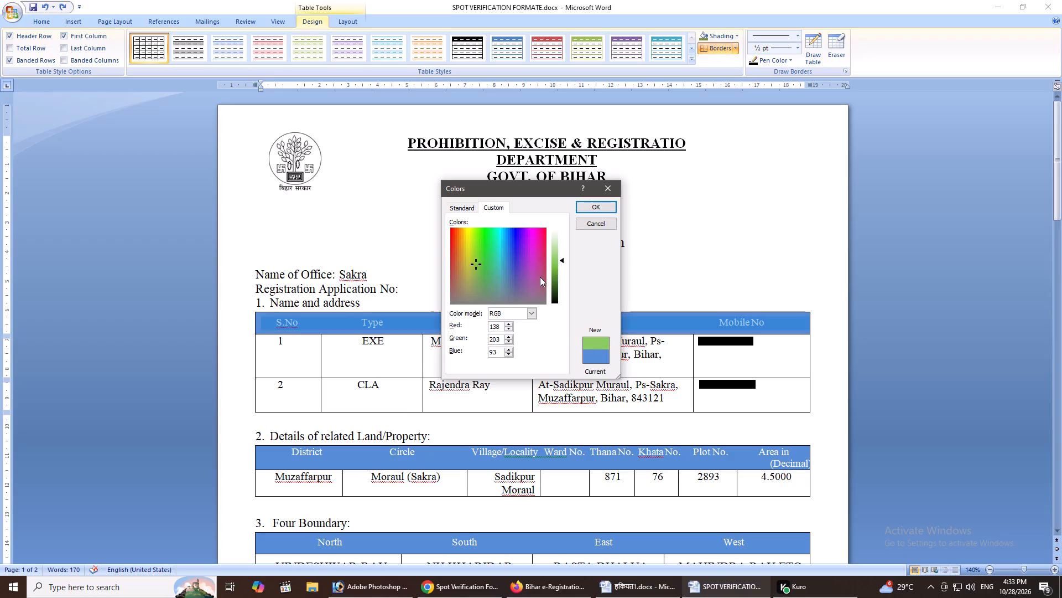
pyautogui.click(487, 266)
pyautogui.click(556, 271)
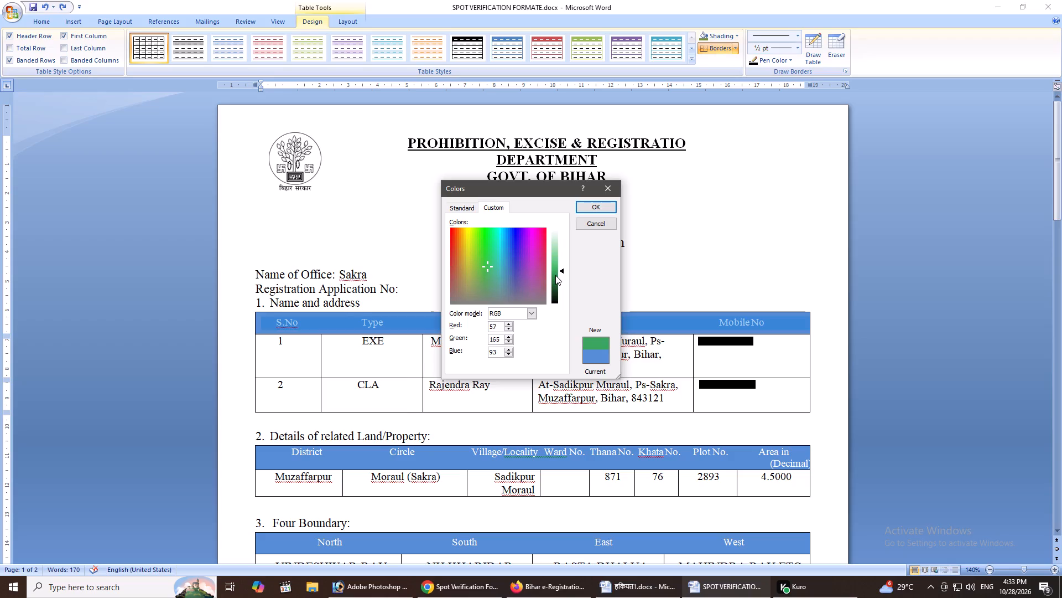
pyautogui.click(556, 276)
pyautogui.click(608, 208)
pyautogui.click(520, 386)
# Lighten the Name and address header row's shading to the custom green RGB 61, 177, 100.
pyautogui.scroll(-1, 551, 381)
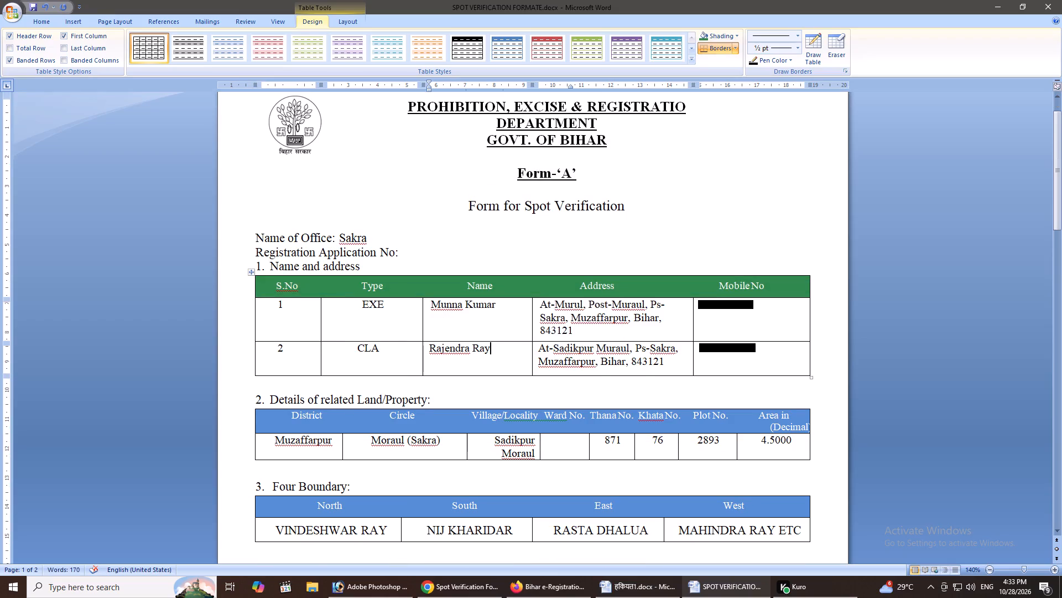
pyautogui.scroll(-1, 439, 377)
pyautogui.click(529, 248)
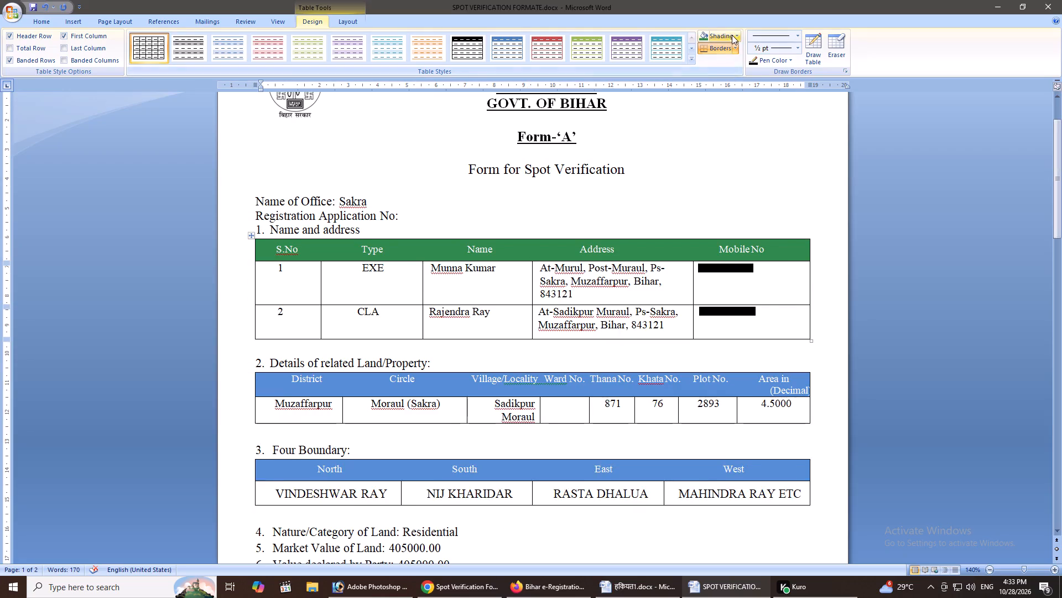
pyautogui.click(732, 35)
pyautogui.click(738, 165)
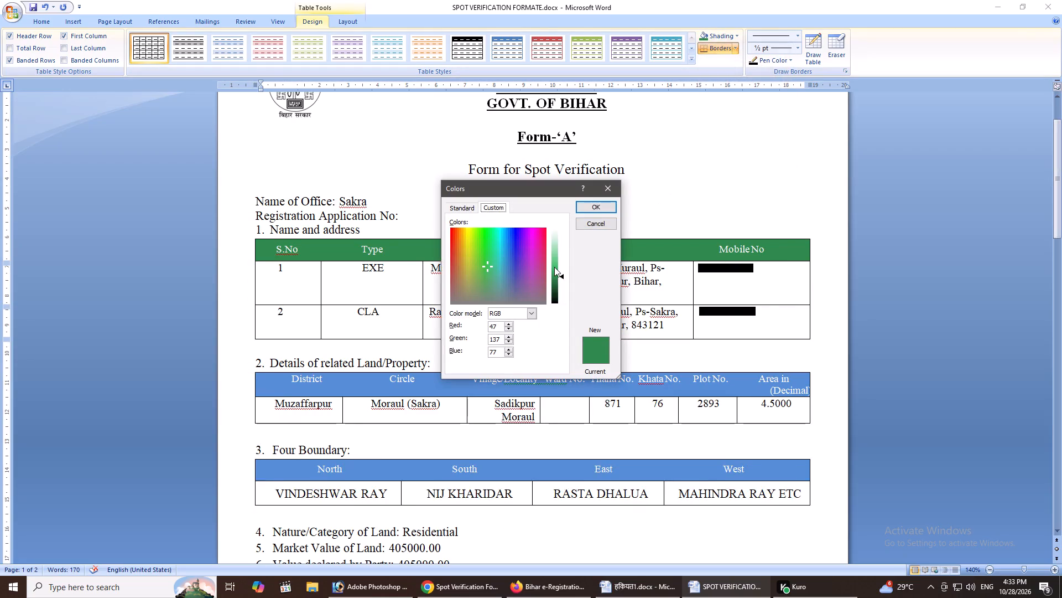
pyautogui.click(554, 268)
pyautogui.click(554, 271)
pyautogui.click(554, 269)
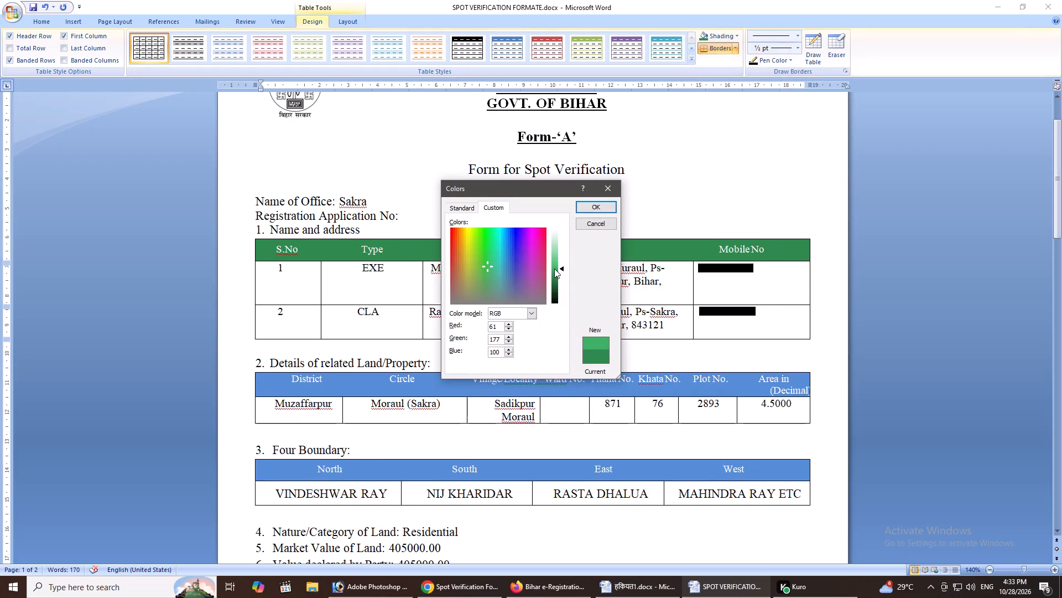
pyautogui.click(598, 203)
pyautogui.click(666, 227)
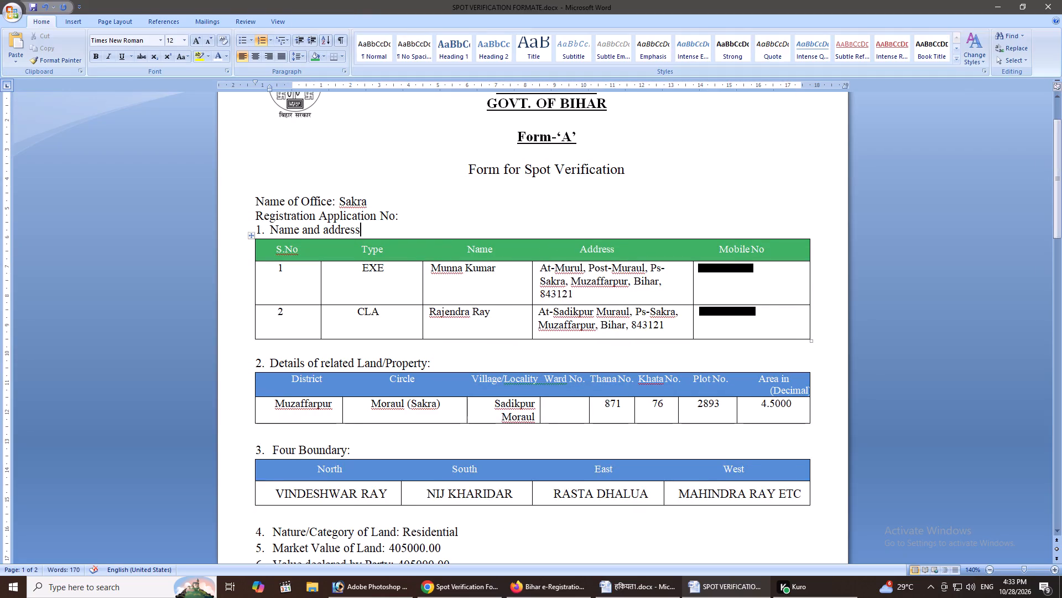
# Change the Name and address header row's shading to the standard green.
pyautogui.click(628, 249)
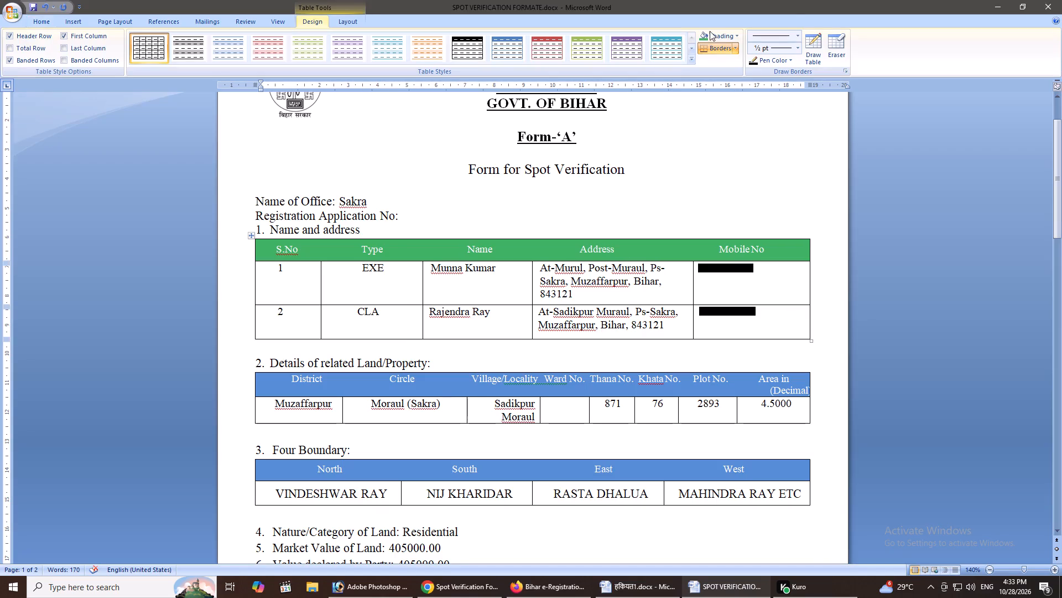
pyautogui.click(736, 35)
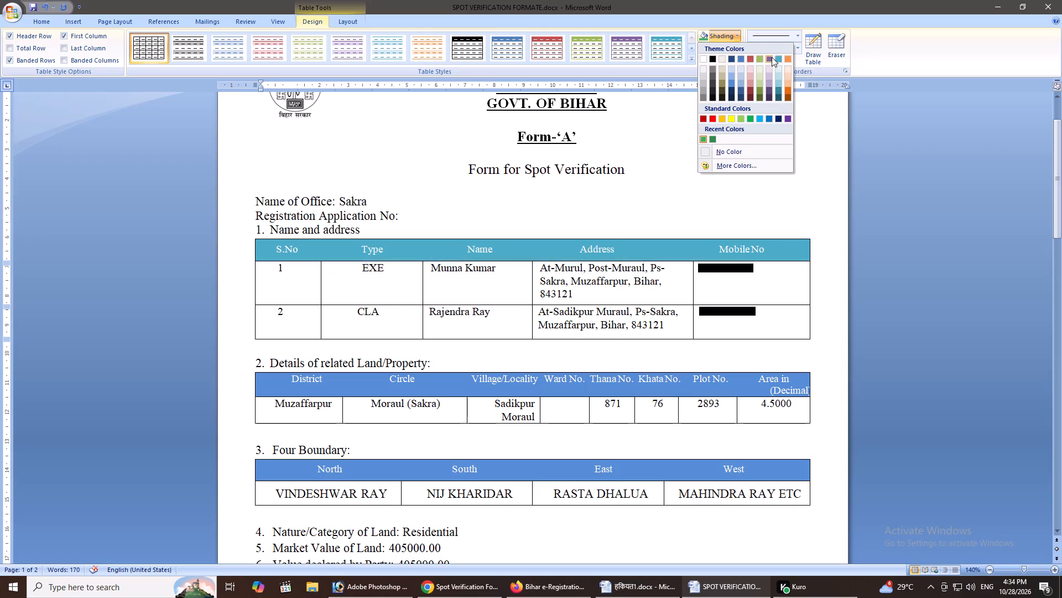
pyautogui.click(752, 118)
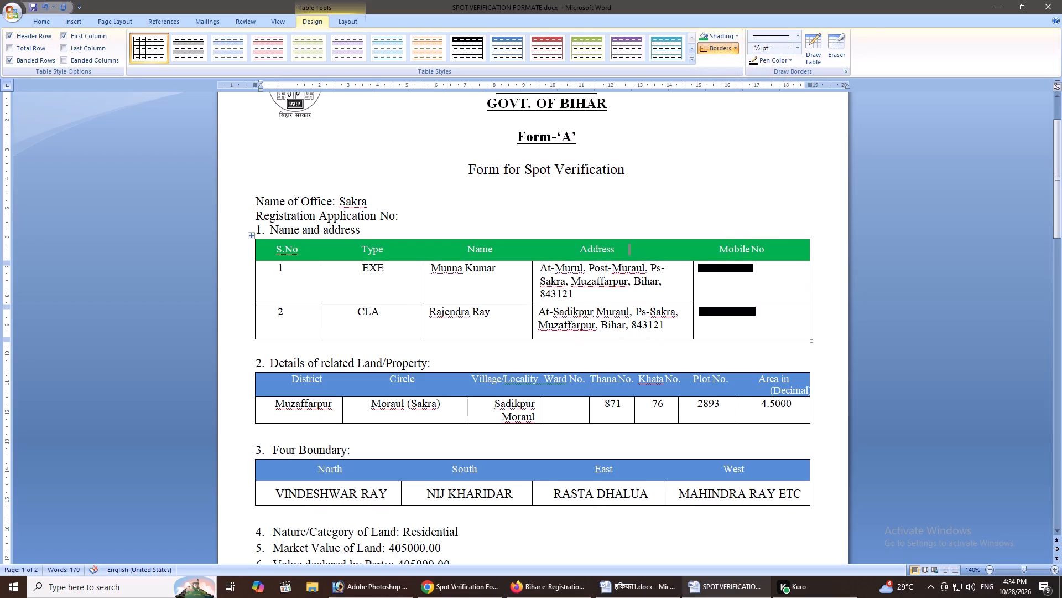
# Shade the header row of the Details of related Land/Property table with the standard green.
pyautogui.click(440, 366)
pyautogui.click(365, 394)
pyautogui.moveTo(286, 383); pyautogui.dragTo(808, 390)
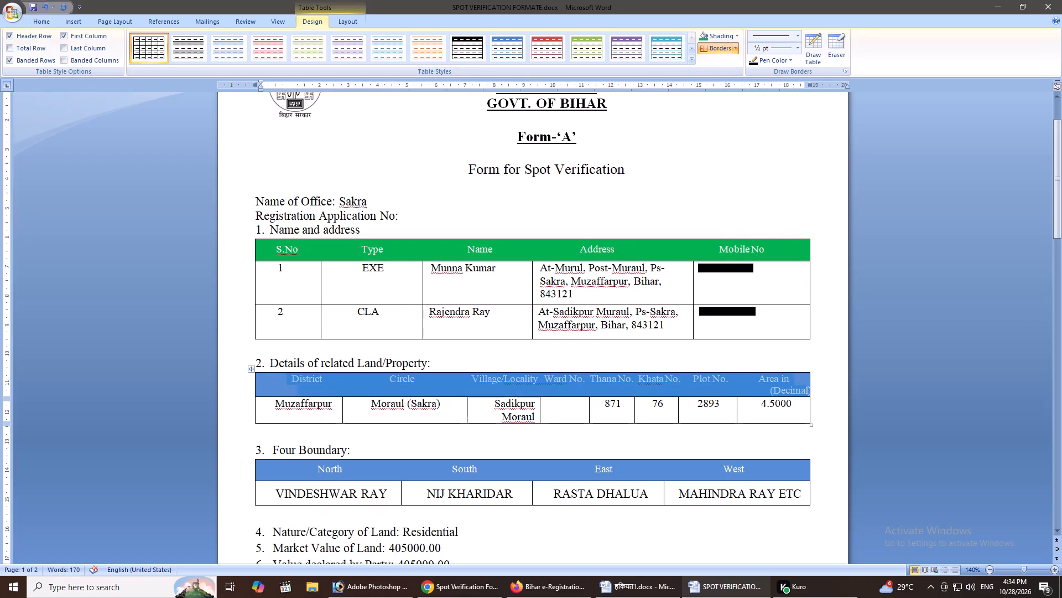
pyautogui.moveTo(808, 390); pyautogui.dragTo(812, 390)
pyautogui.click(720, 38)
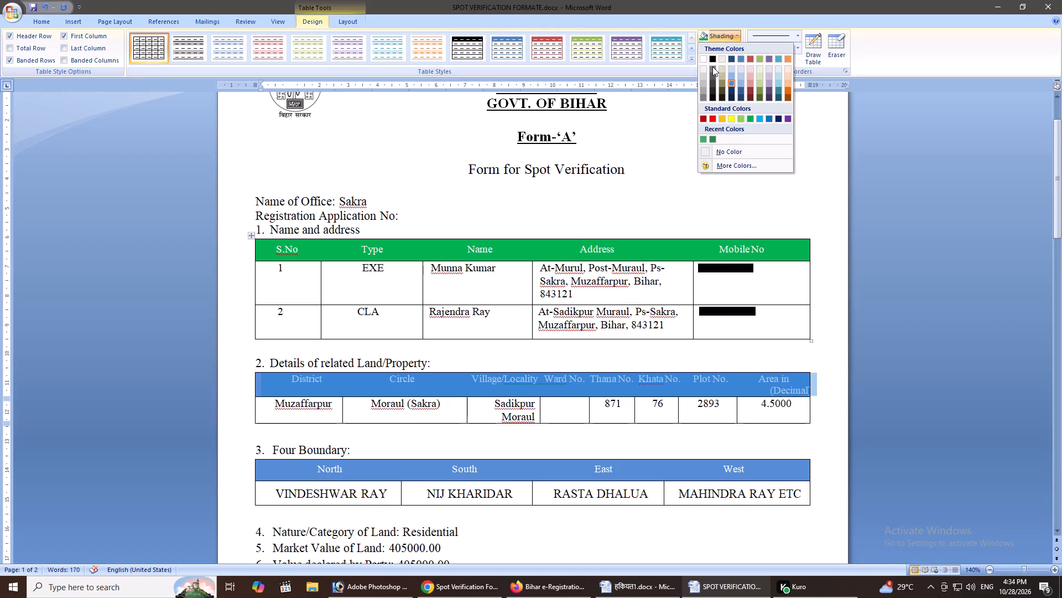
pyautogui.click(751, 119)
pyautogui.click(590, 447)
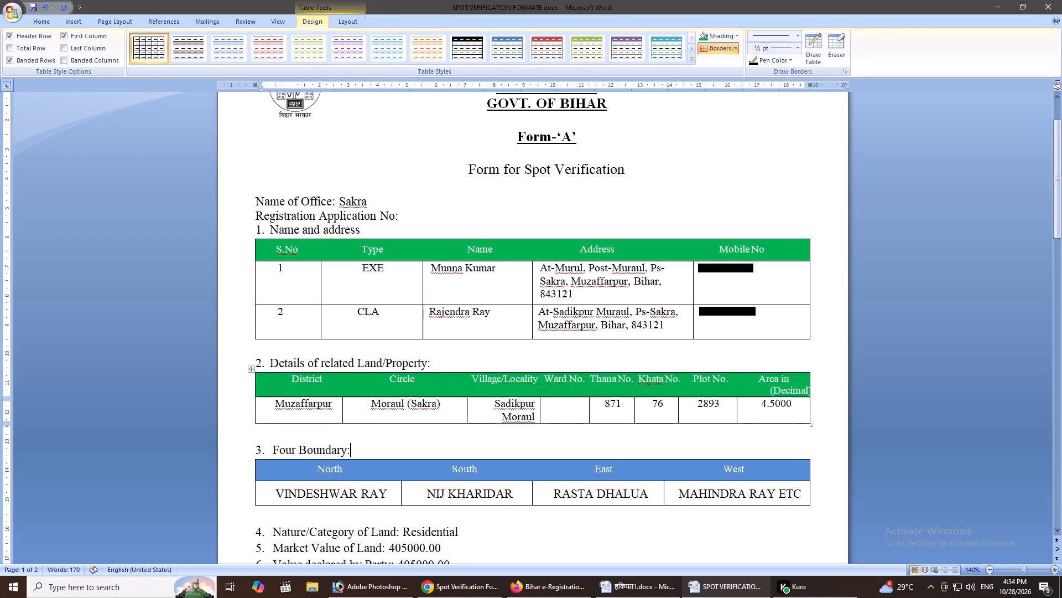
# Shade the header row of the Four Boundary table with the same standard green.
pyautogui.scroll(-1, 433, 461)
pyautogui.moveTo(302, 436); pyautogui.dragTo(845, 422)
pyautogui.click(334, 25)
pyautogui.click(310, 23)
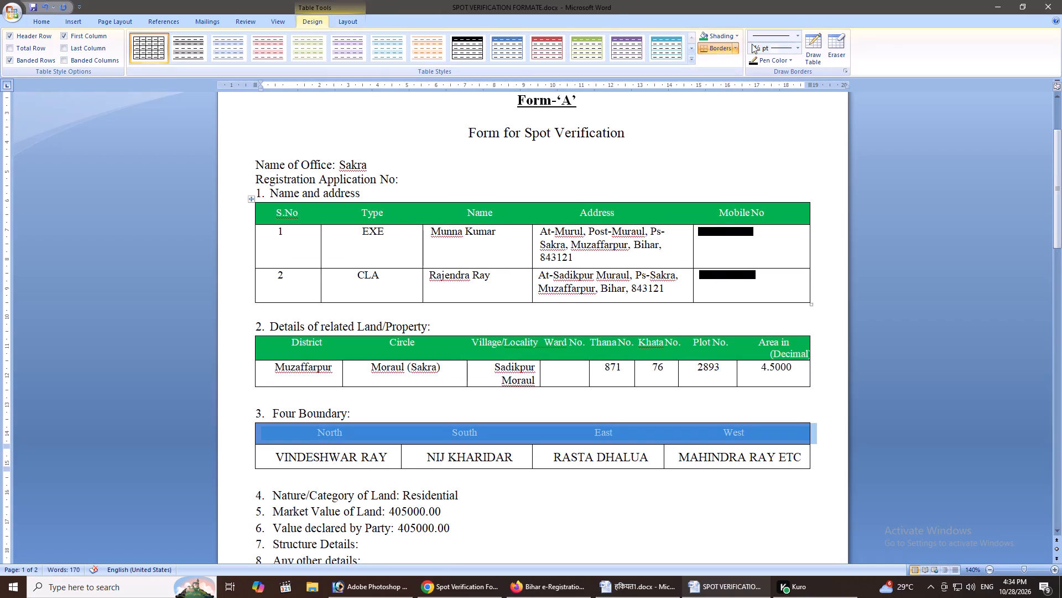
pyautogui.click(738, 34)
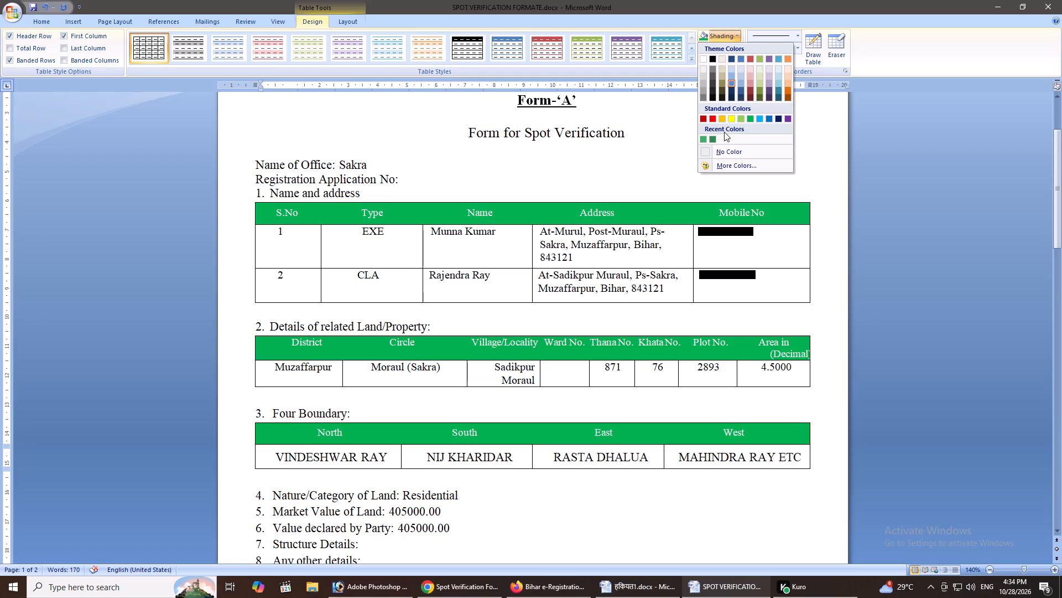
pyautogui.click(750, 118)
pyautogui.click(605, 415)
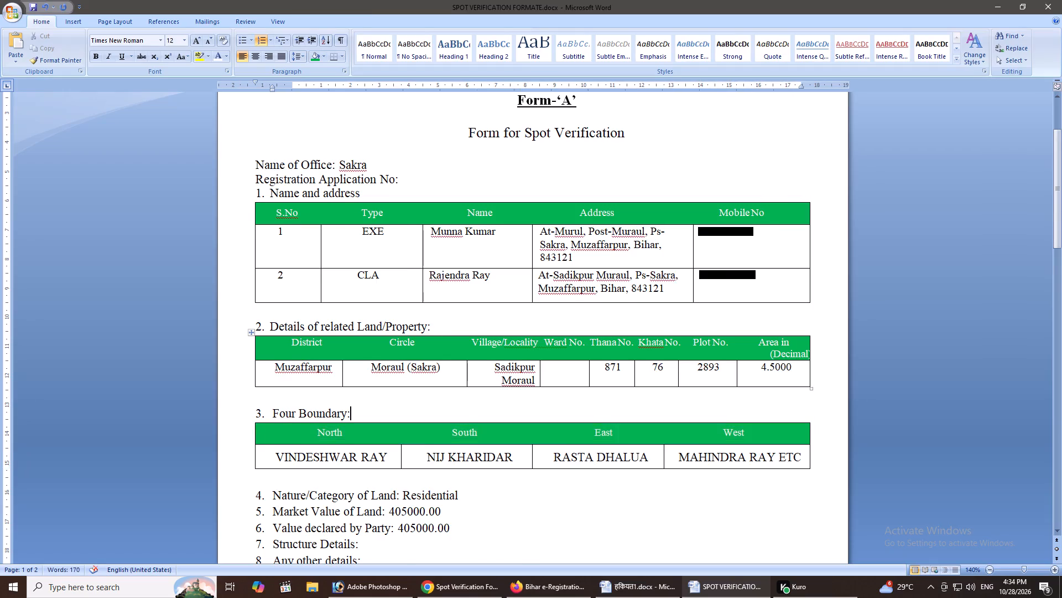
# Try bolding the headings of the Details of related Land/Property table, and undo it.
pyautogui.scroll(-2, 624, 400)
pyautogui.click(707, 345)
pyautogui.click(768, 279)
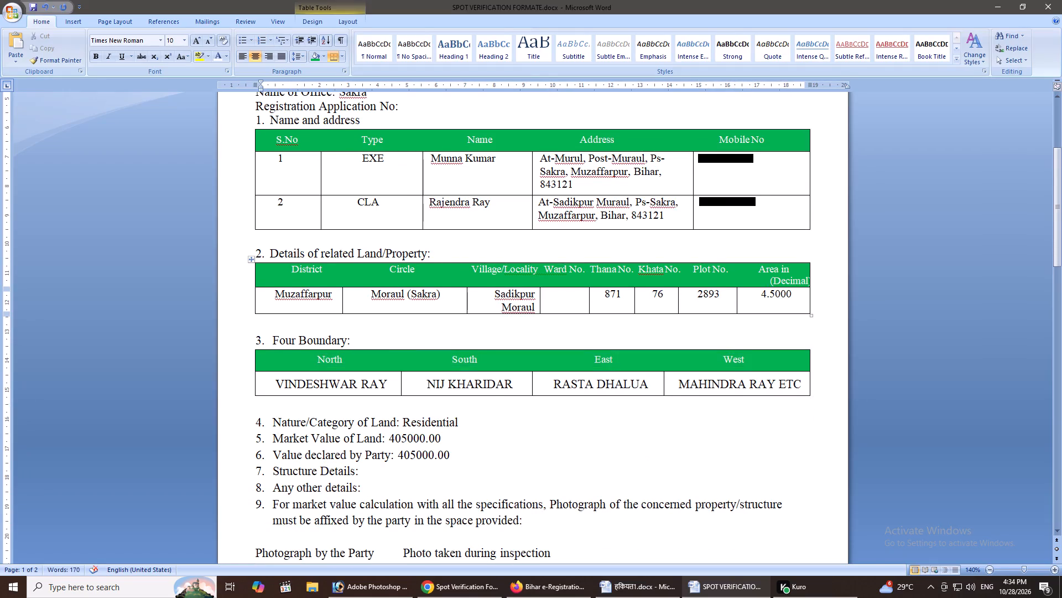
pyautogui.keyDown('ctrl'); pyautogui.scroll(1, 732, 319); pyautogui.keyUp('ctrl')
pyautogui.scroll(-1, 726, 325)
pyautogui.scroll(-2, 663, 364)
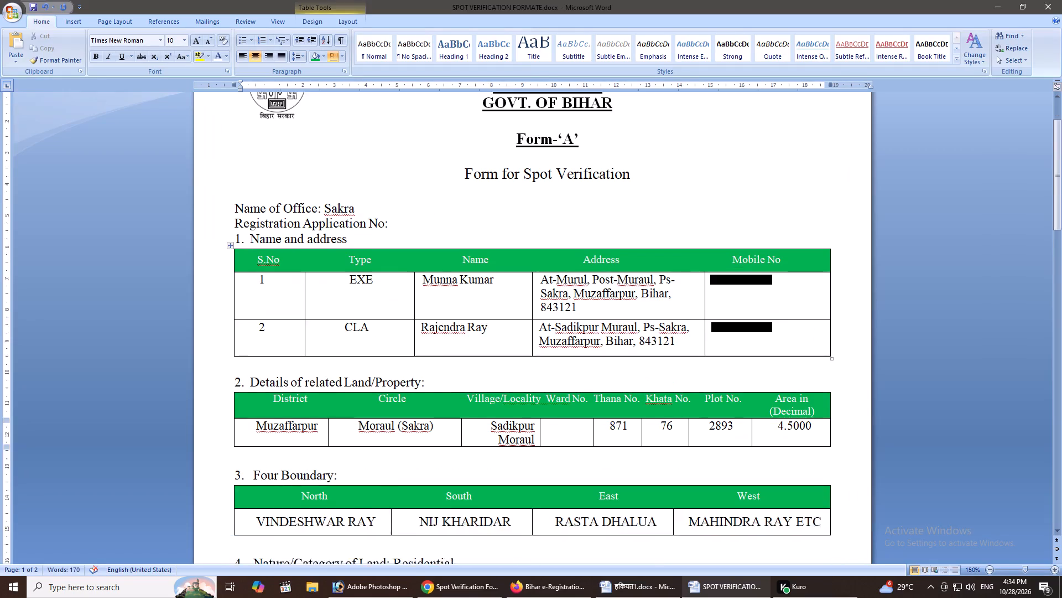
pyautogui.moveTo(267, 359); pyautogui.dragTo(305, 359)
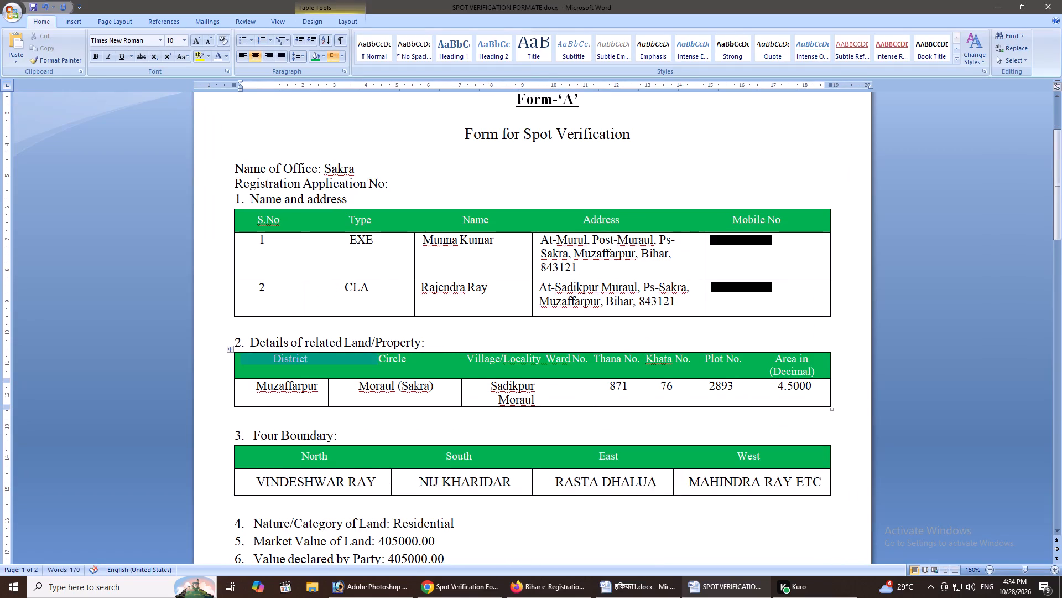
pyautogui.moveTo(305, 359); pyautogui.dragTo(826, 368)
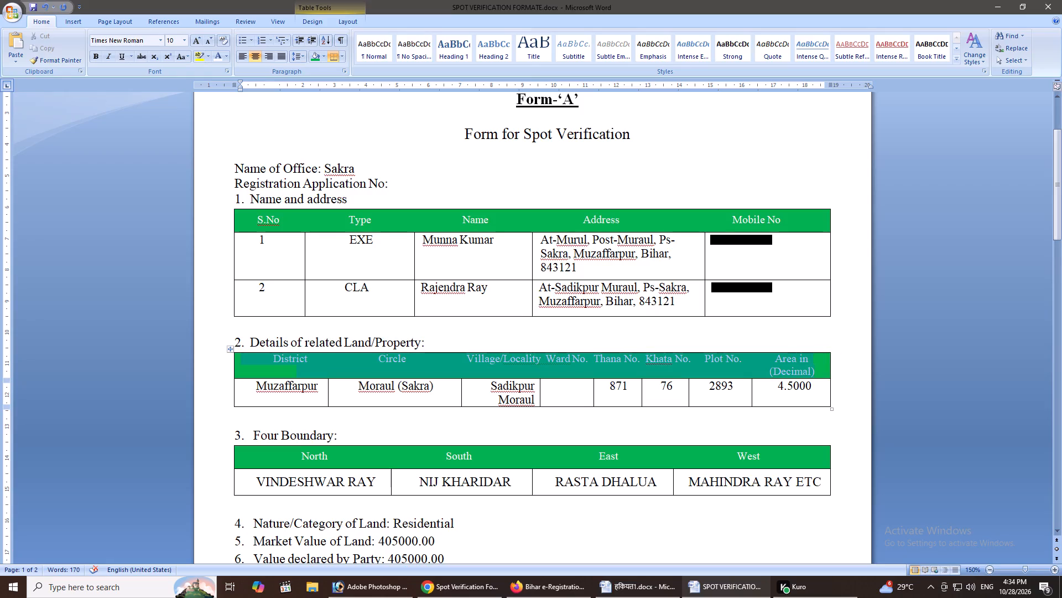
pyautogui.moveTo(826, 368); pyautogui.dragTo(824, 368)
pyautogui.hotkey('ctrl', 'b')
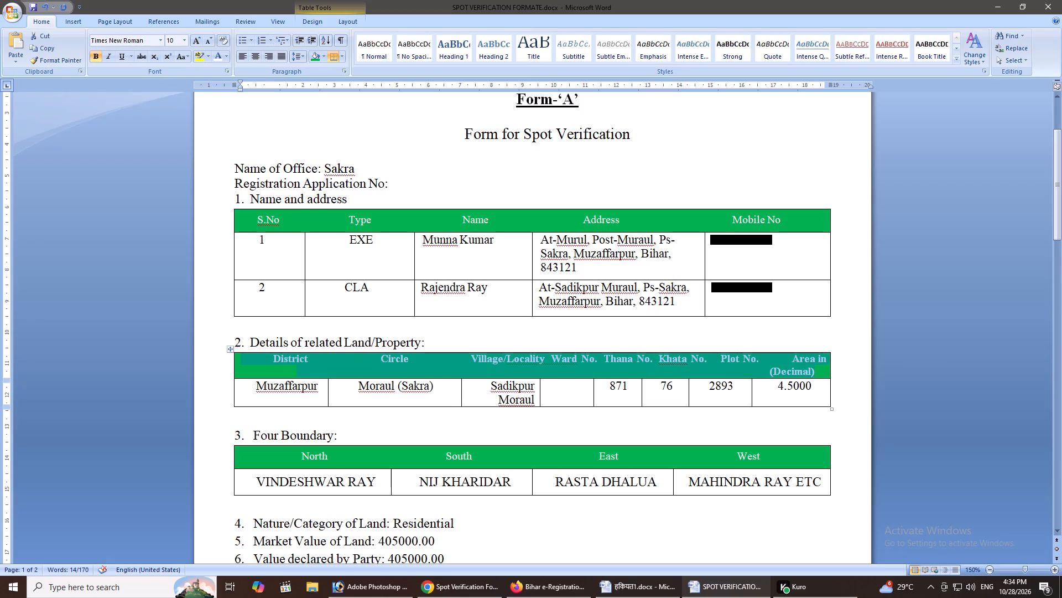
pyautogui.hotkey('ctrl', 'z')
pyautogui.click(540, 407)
# Save the SPOT VERIFICATION FORMATE document with its green table headers.
pyautogui.scroll(-3, 536, 408)
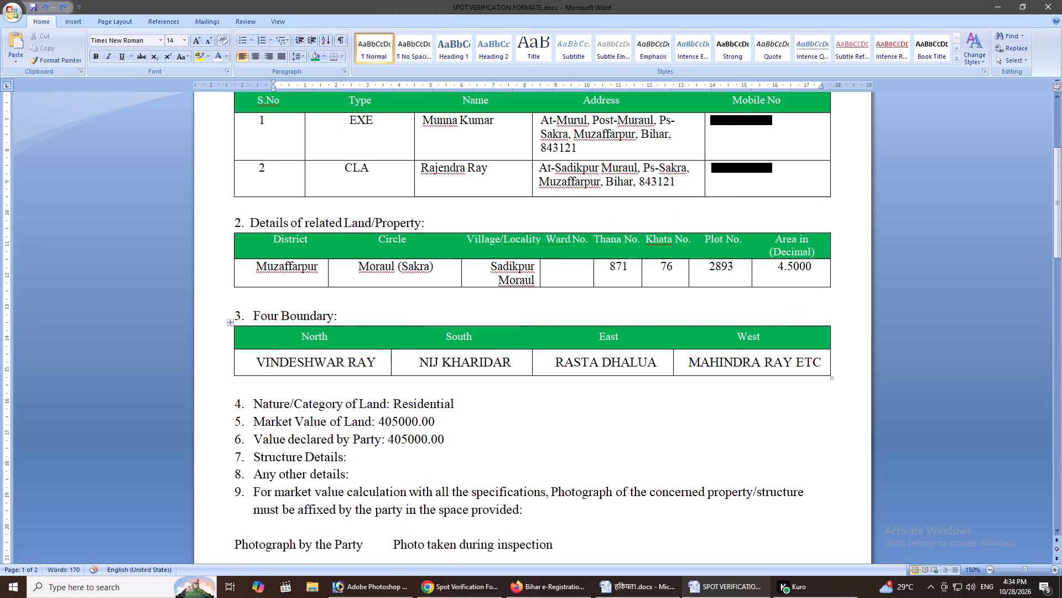
pyautogui.scroll(-13, 536, 408)
pyautogui.keyDown('ctrl'); pyautogui.scroll(-2, 537, 403); pyautogui.keyUp('ctrl')
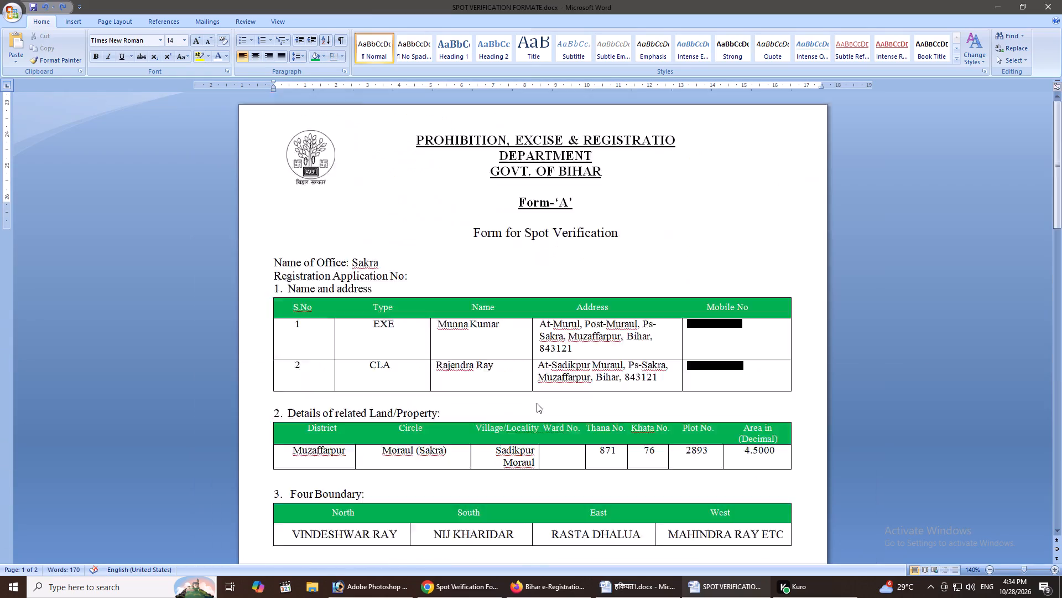
pyautogui.keyDown('ctrl'); pyautogui.scroll(-9, 537, 403); pyautogui.keyUp('ctrl')
pyautogui.hotkey('ctrl', 's')
pyautogui.hotkey('ctrl', 's')
pyautogui.hotkey('ctrl', 's')
pyautogui.hotkey('ctrl', 's')
pyautogui.hotkey('ctrl', 's')
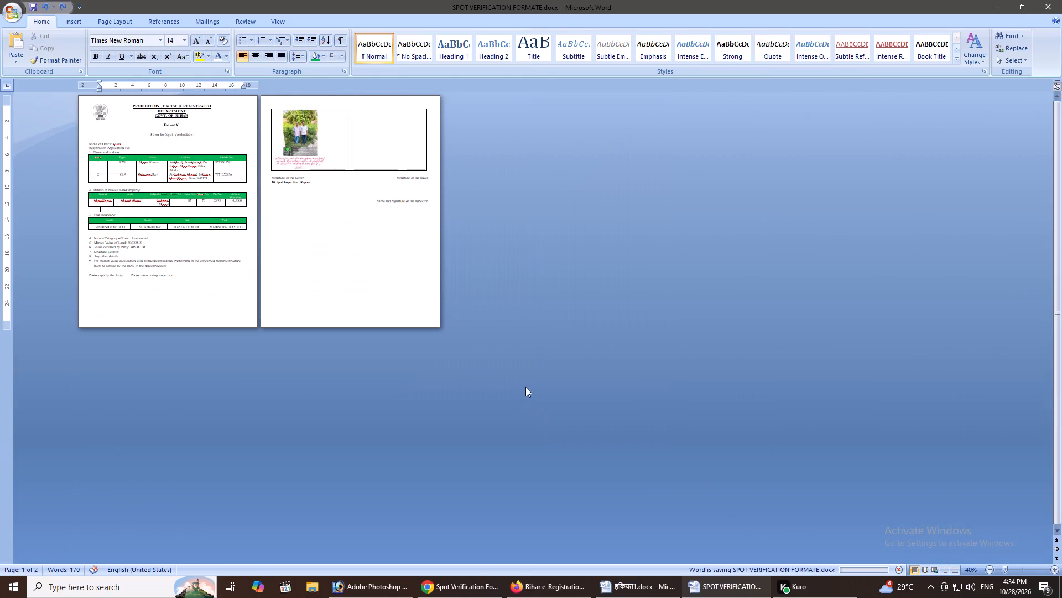
pyautogui.keyDown('ctrl'); pyautogui.scroll(2, 528, 384); pyautogui.keyUp('ctrl')
pyautogui.hotkey('ctrl', 's')
# Set the document's paper size to A4.
pyautogui.click(80, 17)
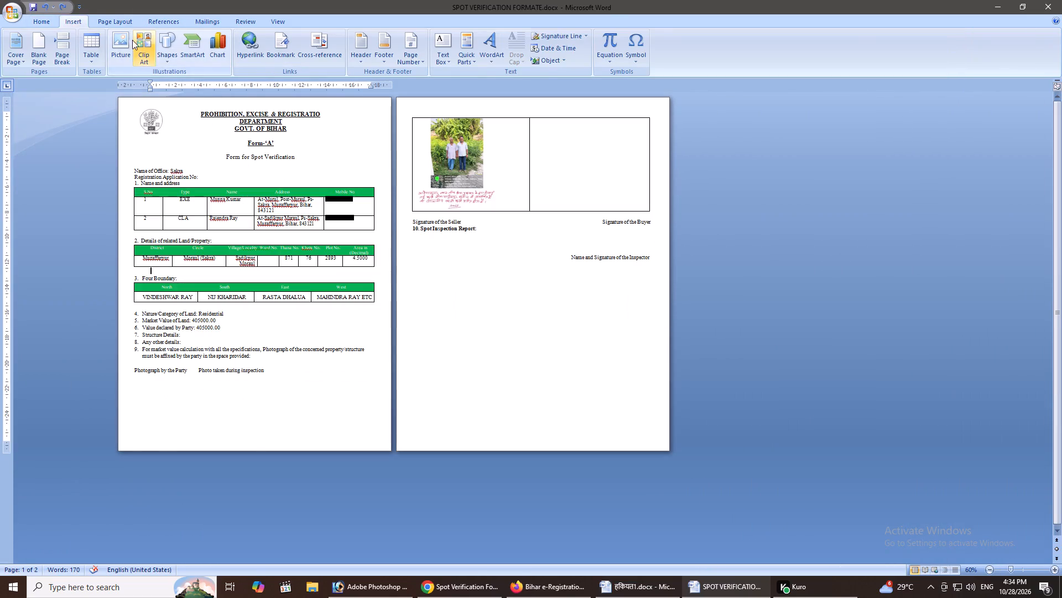
pyautogui.click(115, 20)
pyautogui.click(154, 61)
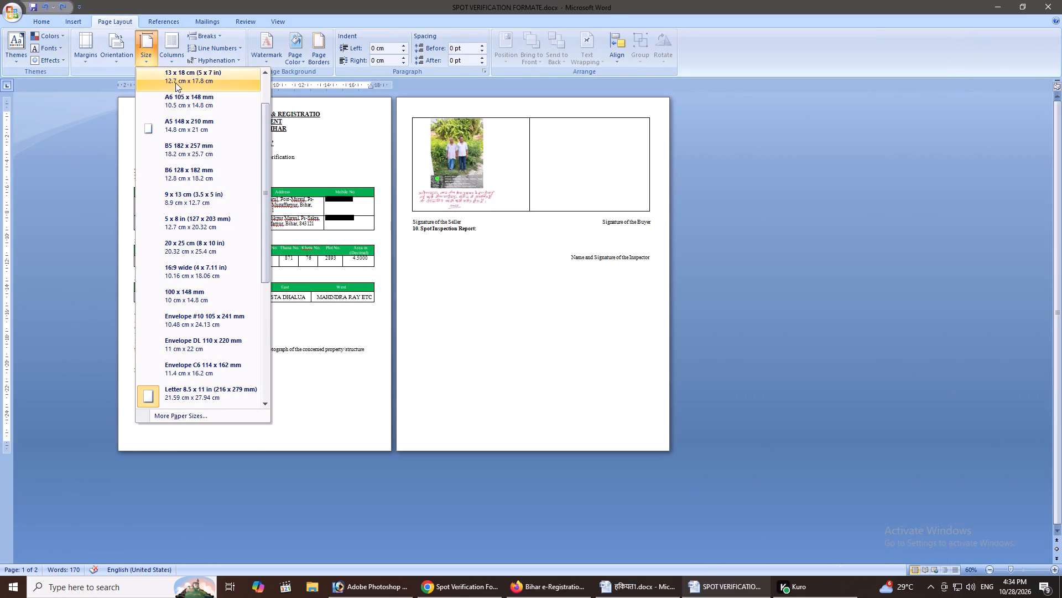
pyautogui.scroll(4, 187, 107)
pyautogui.click(194, 76)
pyautogui.click(381, 343)
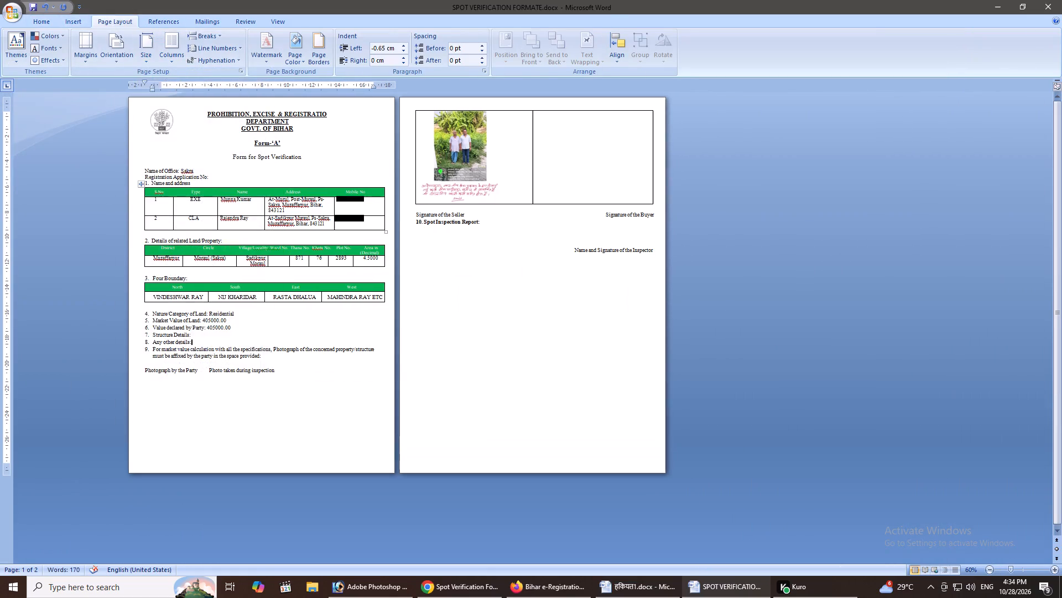
# Examine the layout of both pages of the form at the new paper size.
pyautogui.click(319, 374)
pyautogui.scroll(1, 336, 345)
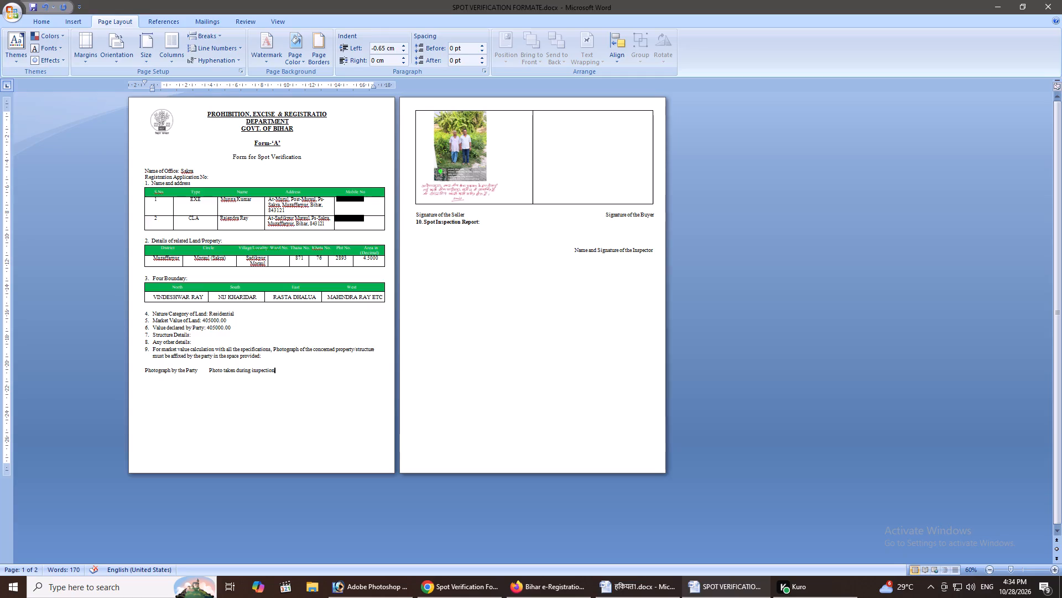
pyautogui.keyDown('ctrl'); pyautogui.scroll(-1, 381, 372); pyautogui.keyUp('ctrl')
pyautogui.keyDown('ctrl'); pyautogui.scroll(3, 381, 372); pyautogui.keyUp('ctrl')
pyautogui.keyDown('ctrl'); pyautogui.scroll(2, 438, 357); pyautogui.keyUp('ctrl')
pyautogui.click(608, 369)
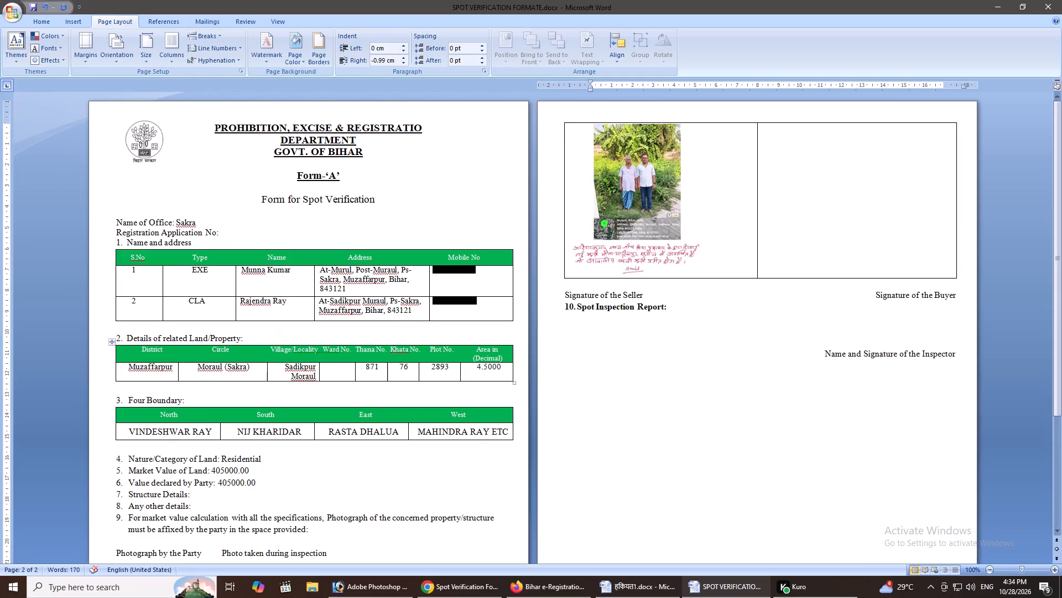
pyautogui.click(261, 392)
pyautogui.click(247, 379)
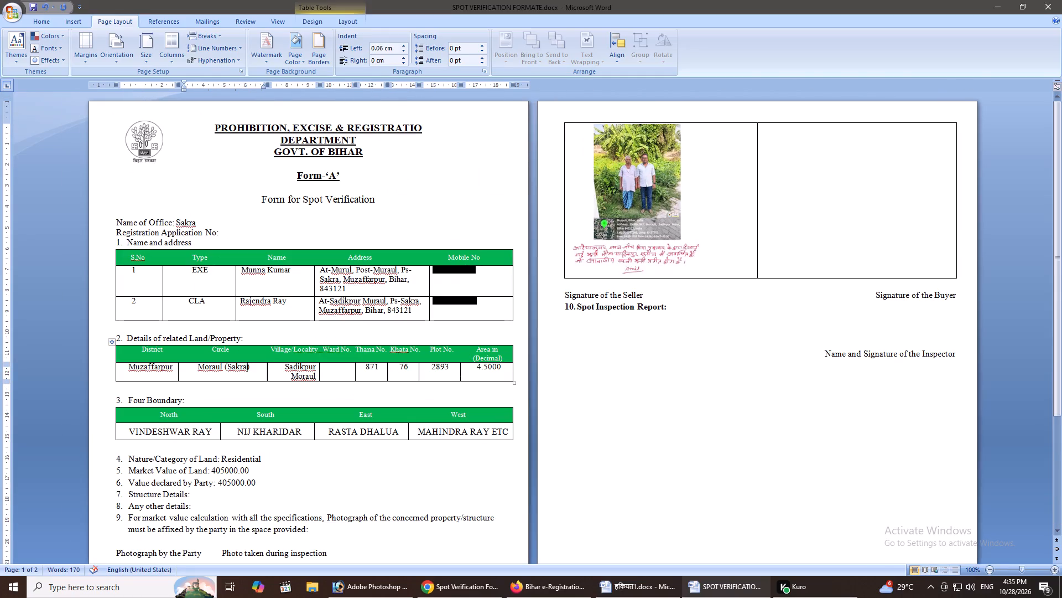
pyautogui.scroll(-1, 291, 363)
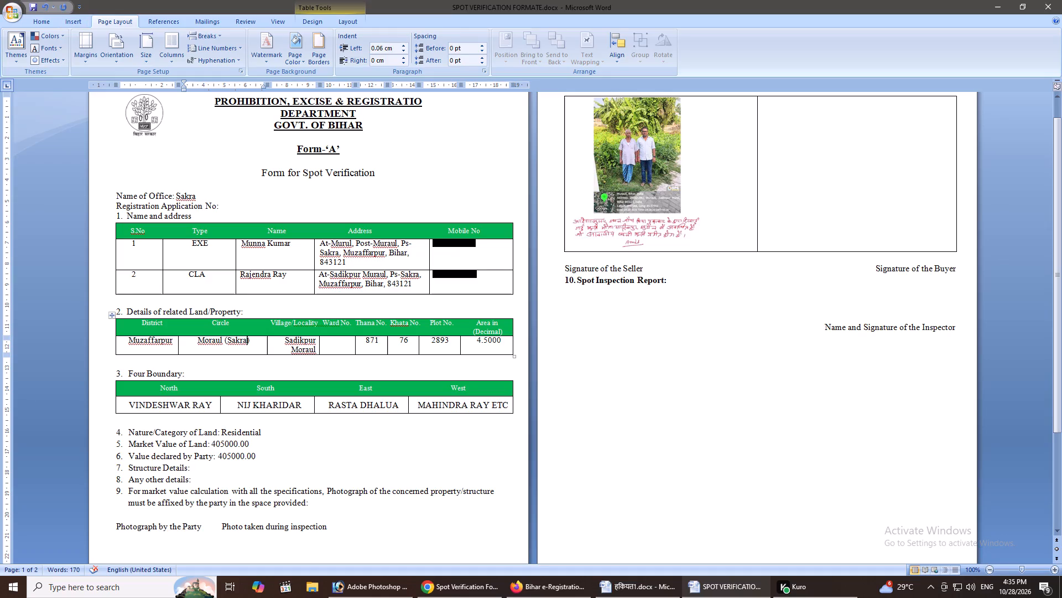
# Insert a space before the Circle heading in the Details of related Land/Property table.
pyautogui.click(210, 321)
pyautogui.keyDown('ctrl'); pyautogui.scroll(3, 286, 346); pyautogui.keyUp('ctrl')
pyautogui.scroll(-1, 398, 417)
pyautogui.press('space')
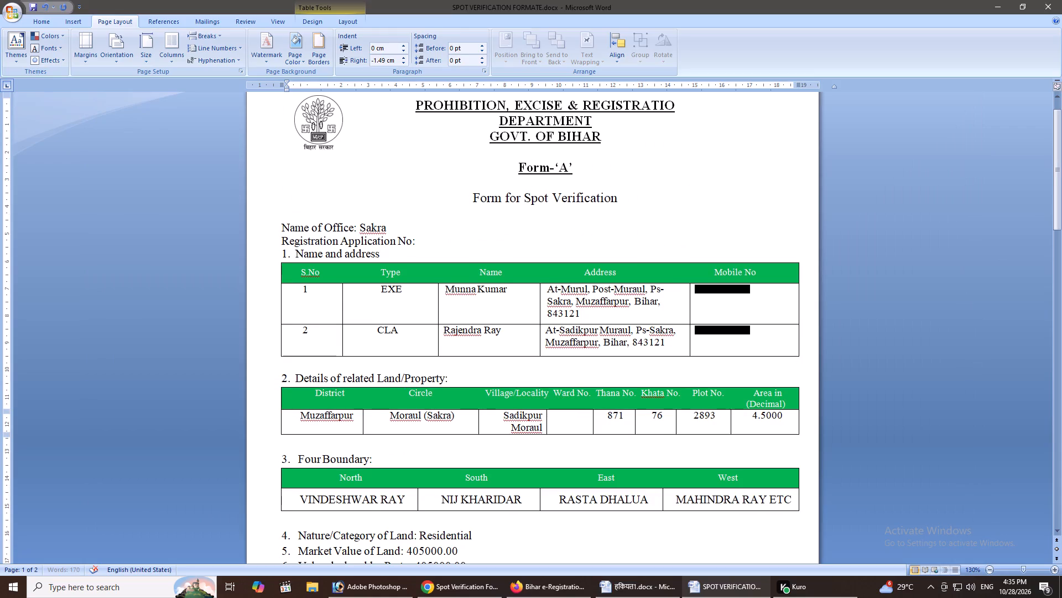
# Save the two-page spot verification form and close the document.
pyautogui.keyDown('ctrl'); pyautogui.scroll(-4, 546, 403); pyautogui.keyUp('ctrl')
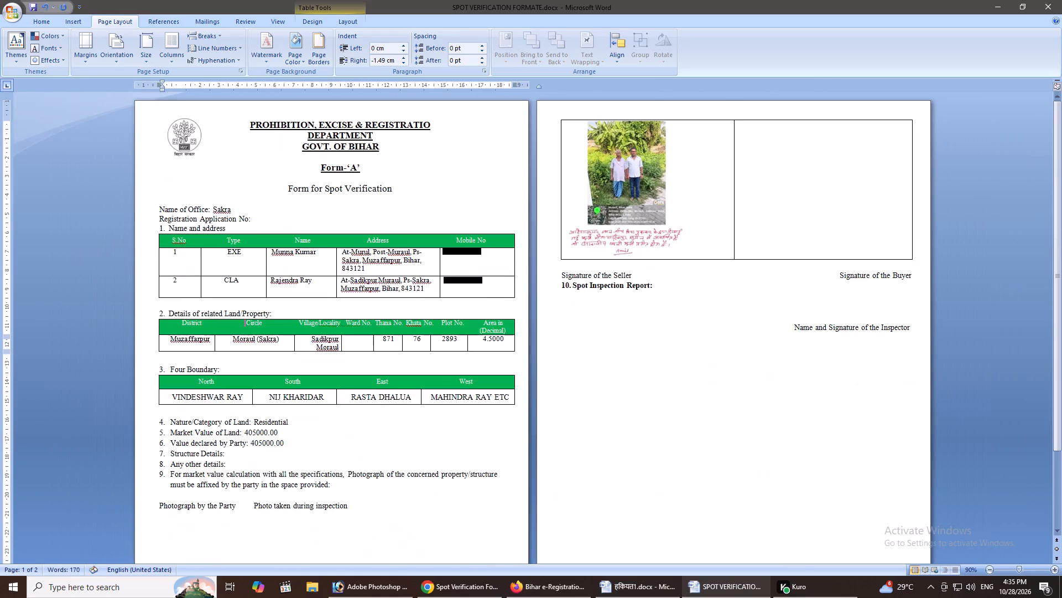
pyautogui.keyDown('ctrl'); pyautogui.scroll(-2, 544, 405); pyautogui.keyUp('ctrl')
pyautogui.keyDown('ctrl'); pyautogui.scroll(1, 543, 405); pyautogui.keyUp('ctrl')
pyautogui.keyDown('ctrl'); pyautogui.scroll(-2, 543, 406); pyautogui.keyUp('ctrl')
pyautogui.hotkey('ctrl', 's')
pyautogui.hotkey('ctrl', 's')
pyautogui.keyDown('ctrl'); pyautogui.scroll(-3, 542, 406); pyautogui.keyUp('ctrl')
pyautogui.hotkey('ctrl', 's')
pyautogui.hotkey('ctrl', 's')
pyautogui.hotkey('ctrl', 's')
pyautogui.hotkey('ctrl', 's')
pyautogui.hotkey('ctrl', 's')
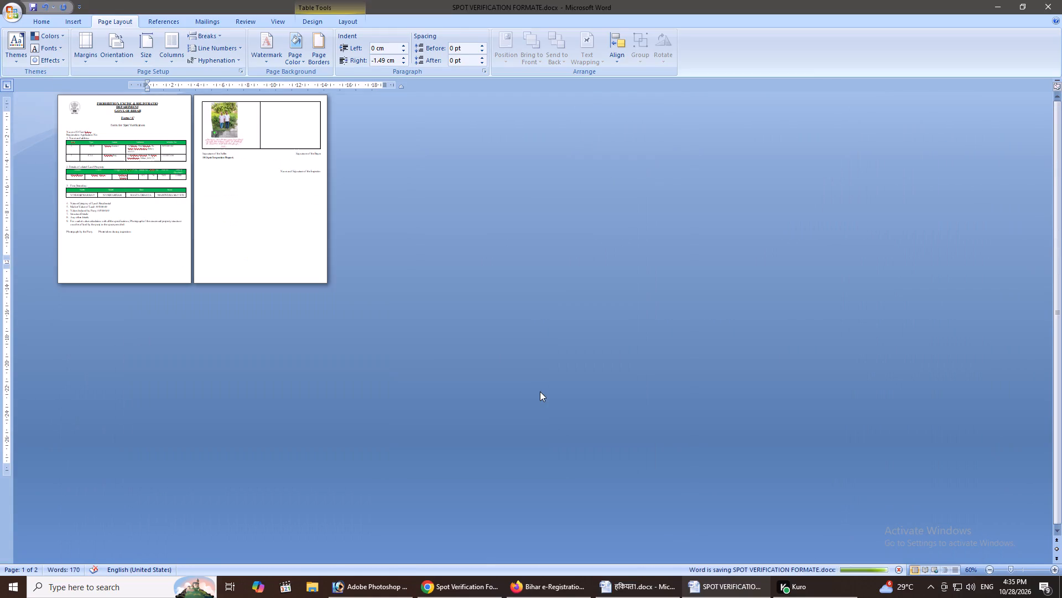
pyautogui.hotkey('ctrl', 's')
pyautogui.hotkey('ctrl', 's')
pyautogui.hotkey('ctrl', 's')
pyautogui.hotkey('ctrl', 's')
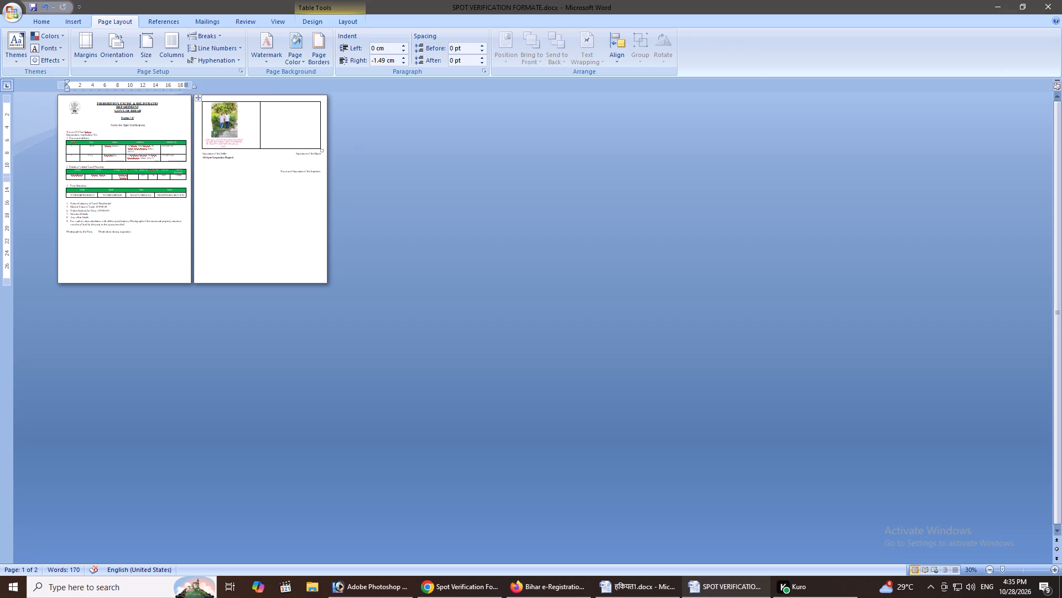
pyautogui.click(310, 129)
pyautogui.hotkey('ctrl', 's')
pyautogui.click(1043, 0)
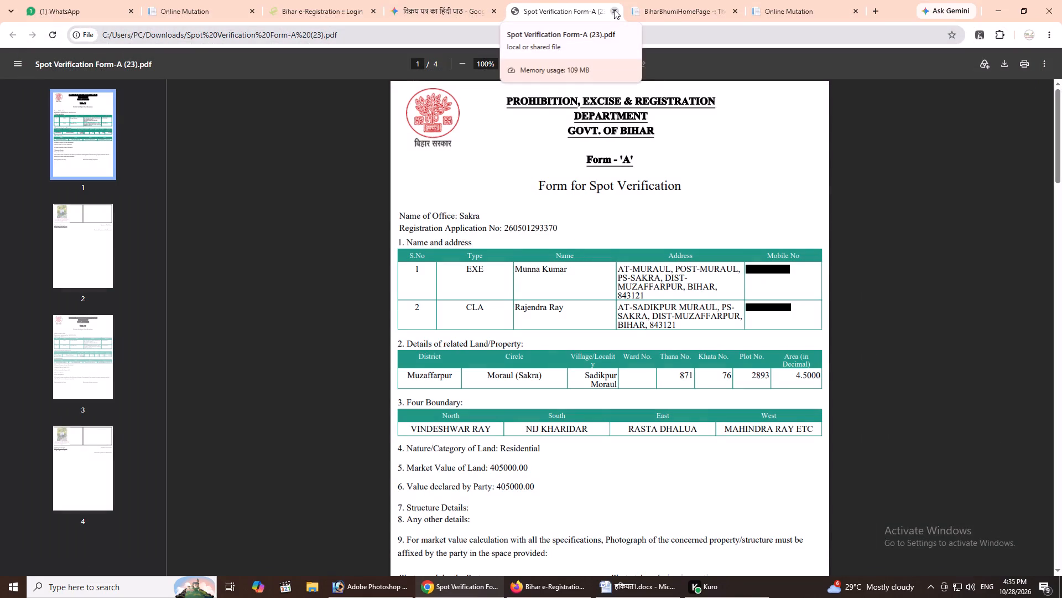
# In Chrome, close the Spot Verification Form-A (23) reference PDF.
pyautogui.click(614, 9)
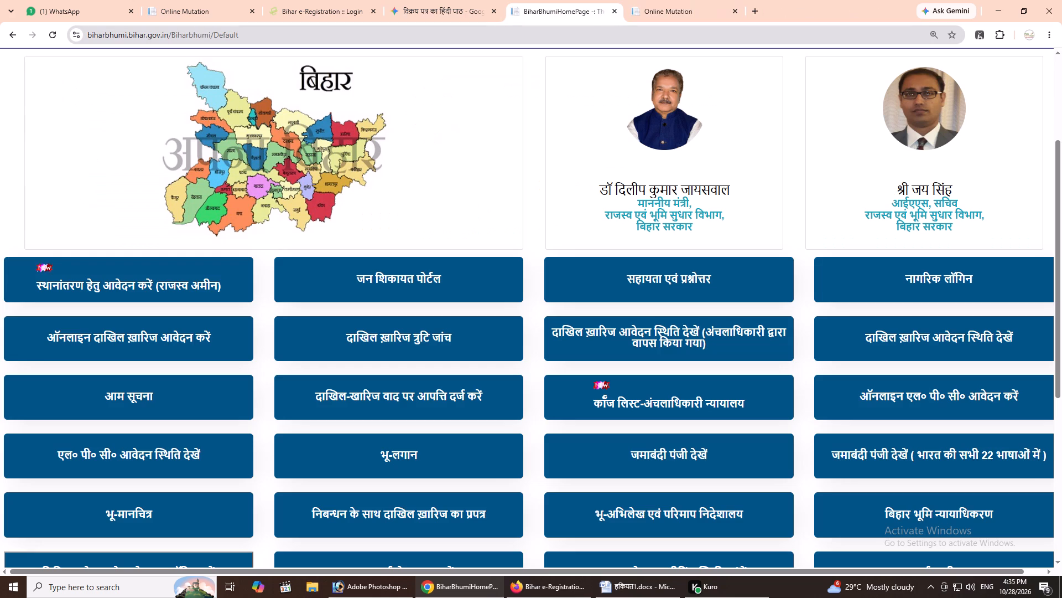
# Bring up the Online Mutation page with the application status of mutation.
pyautogui.click(596, 16)
pyautogui.click(659, 6)
pyautogui.scroll(-1, 643, 373)
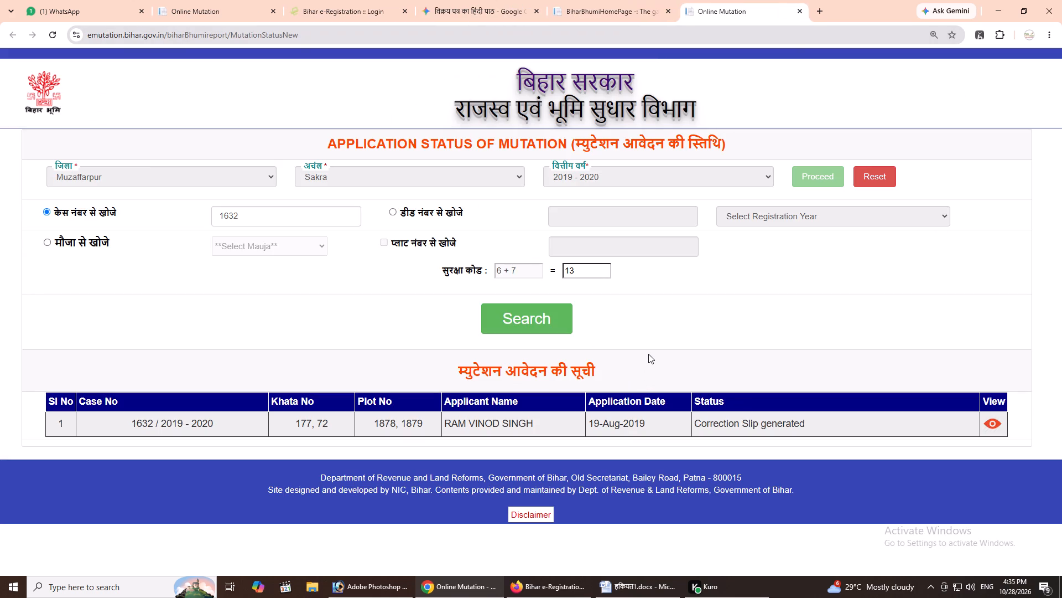